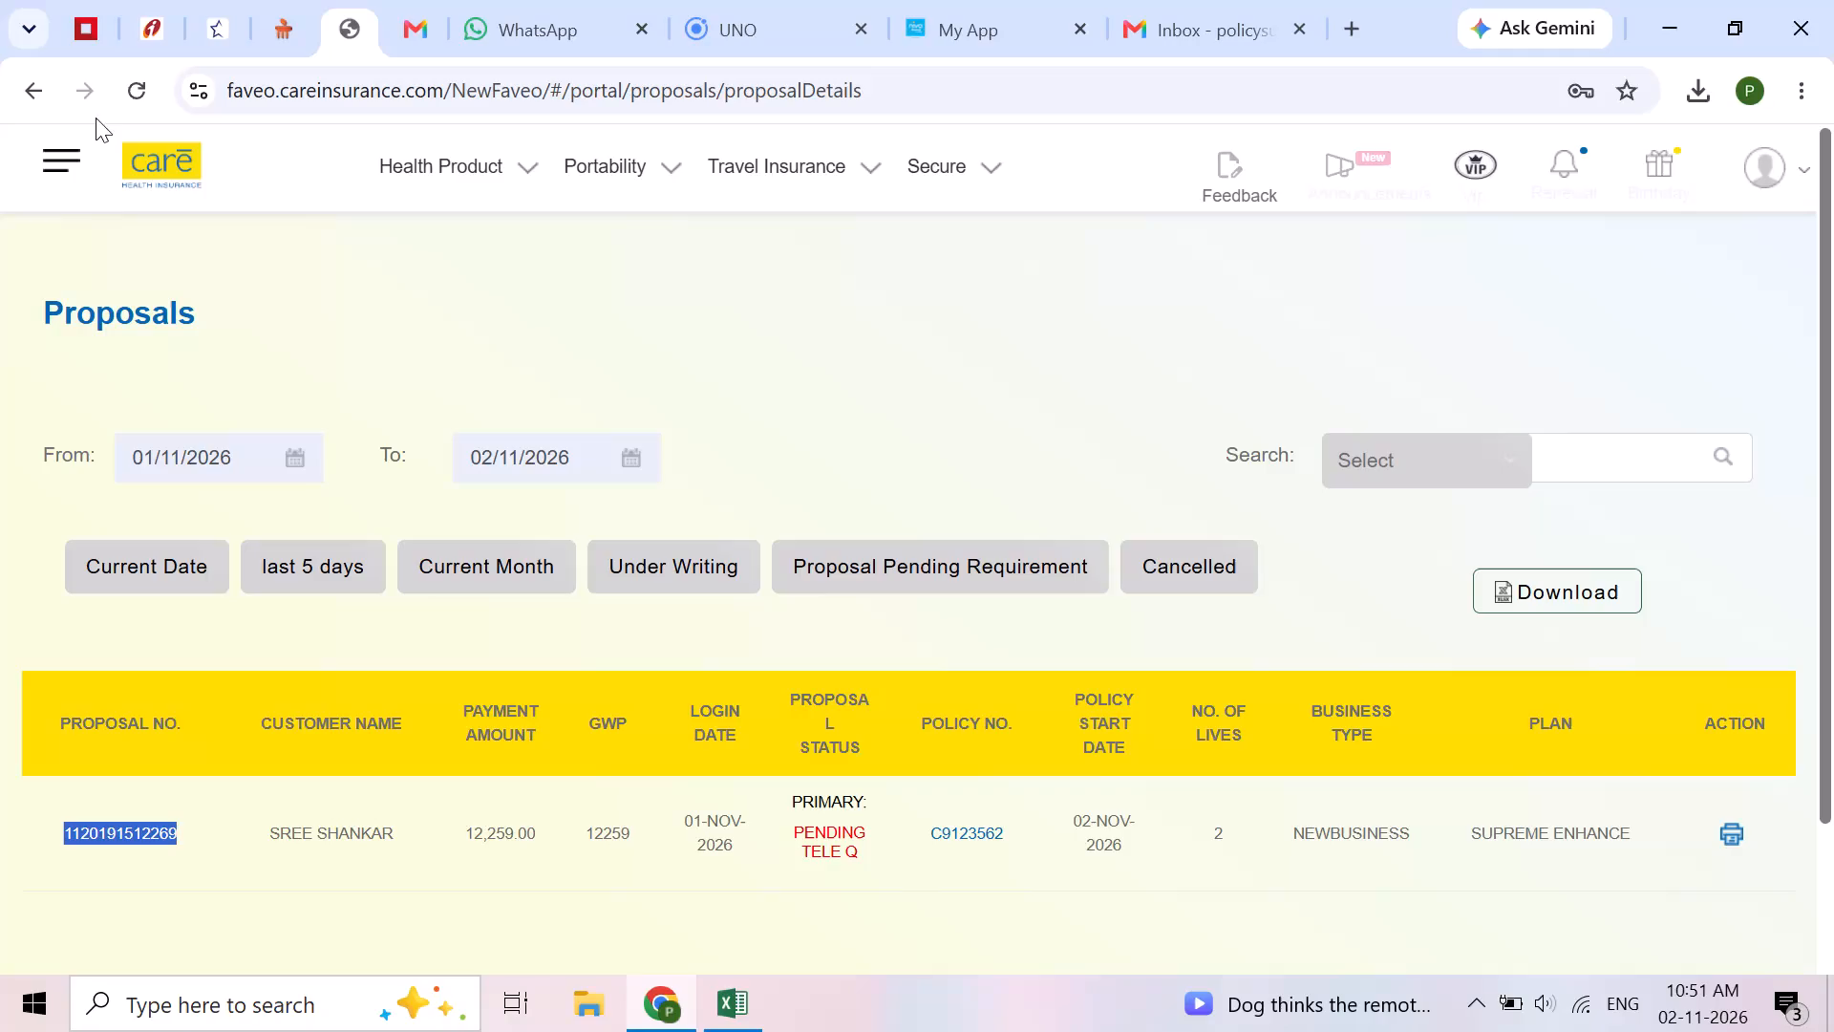
Switch to Excel, open the Star Cases Excel sheet of the September MIS workbook and save the workbook.
click(727, 1021)
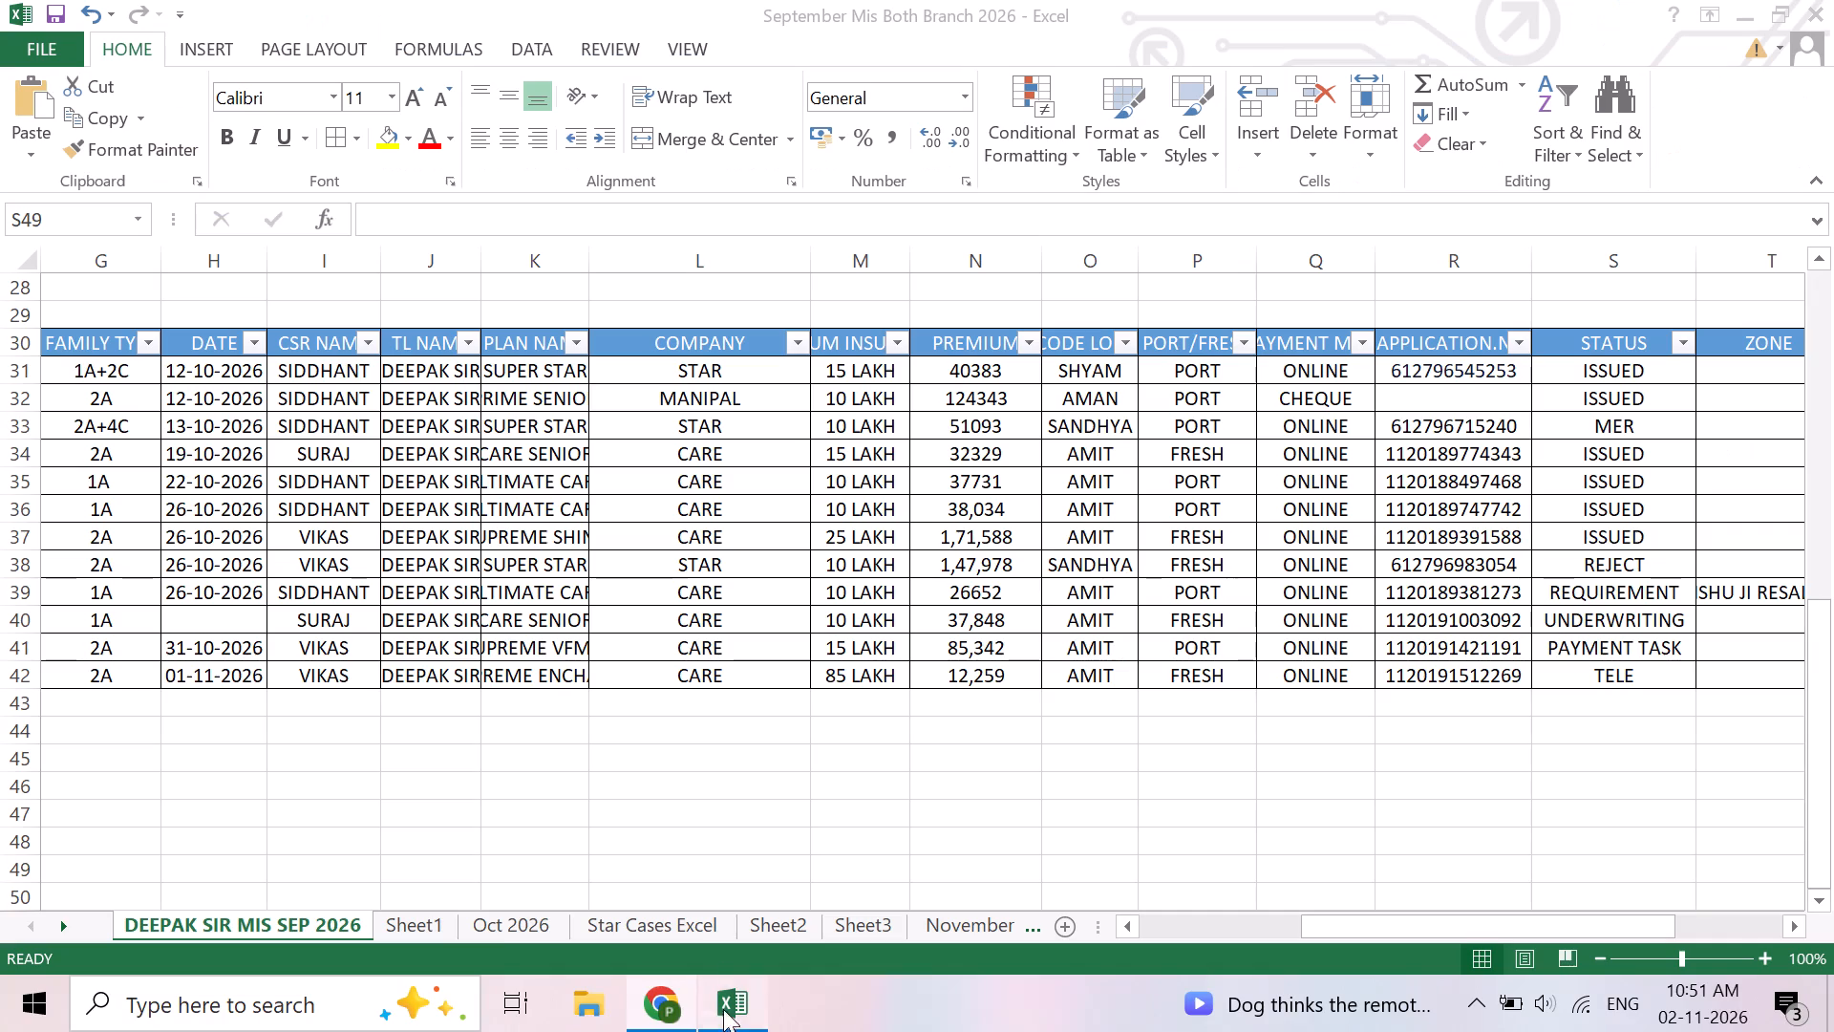
click(500, 939)
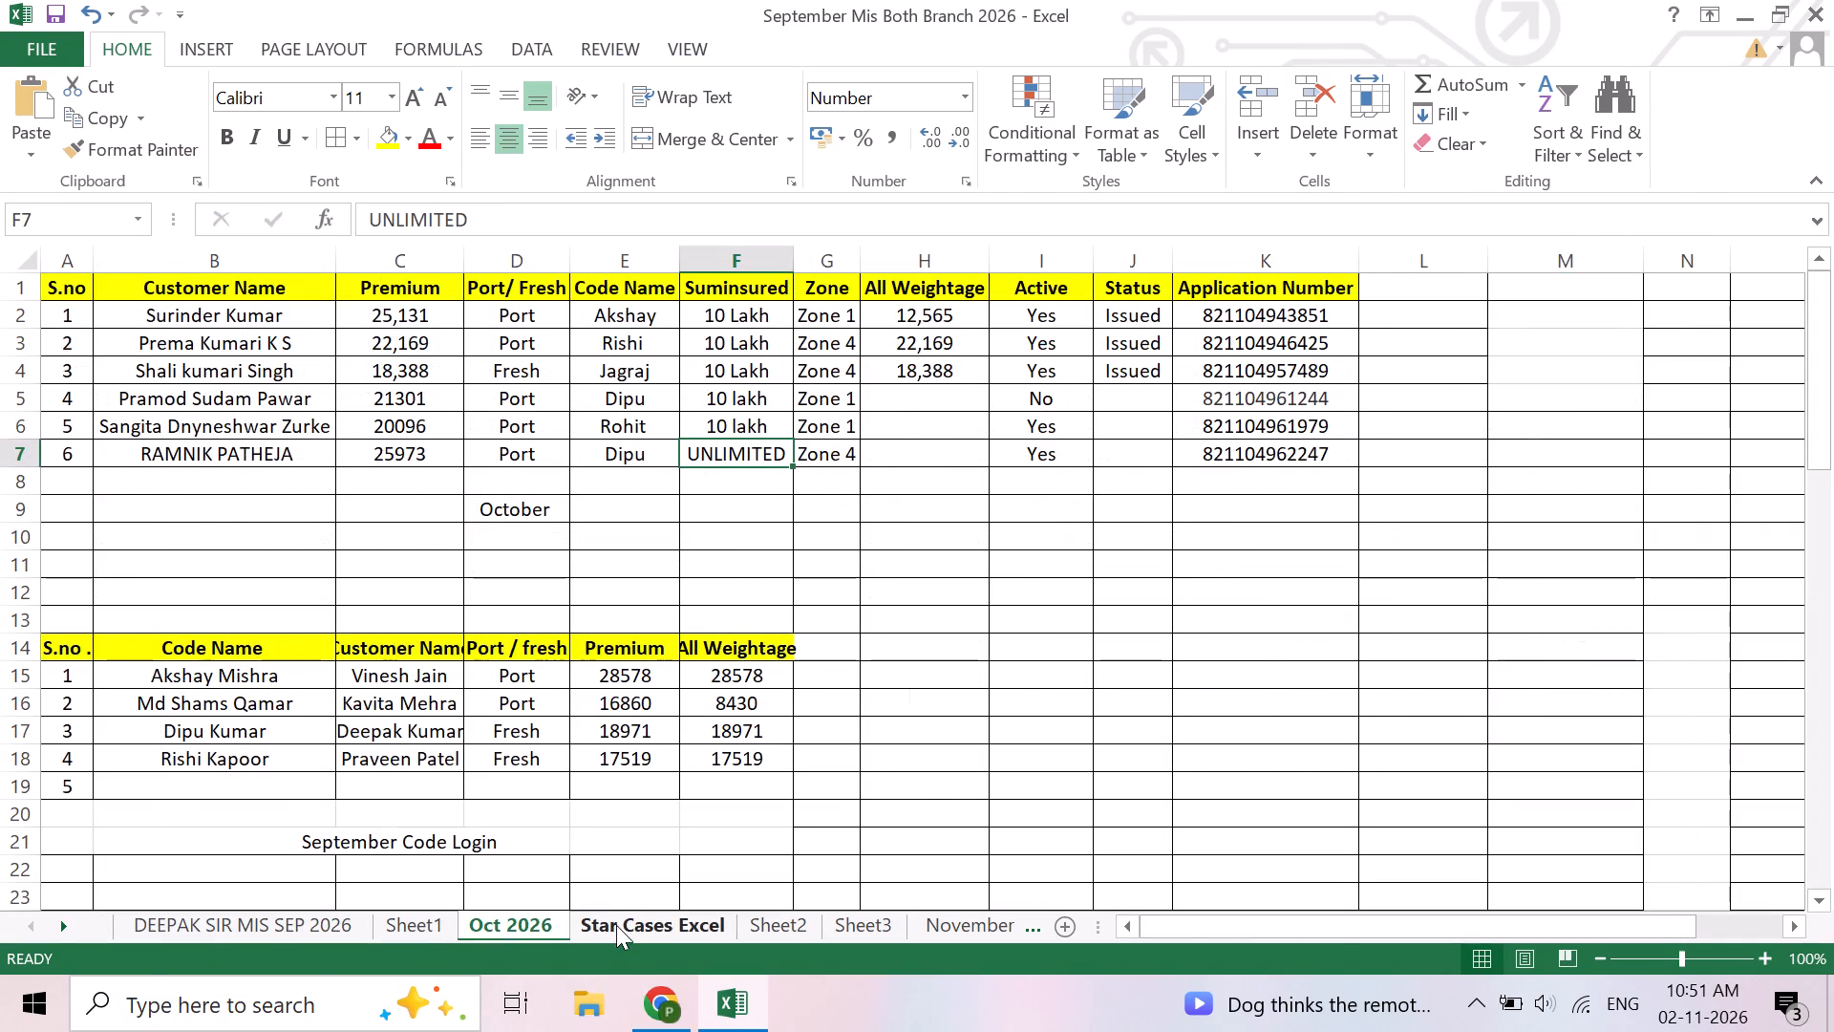
click(616, 925)
key(ctrl+s)
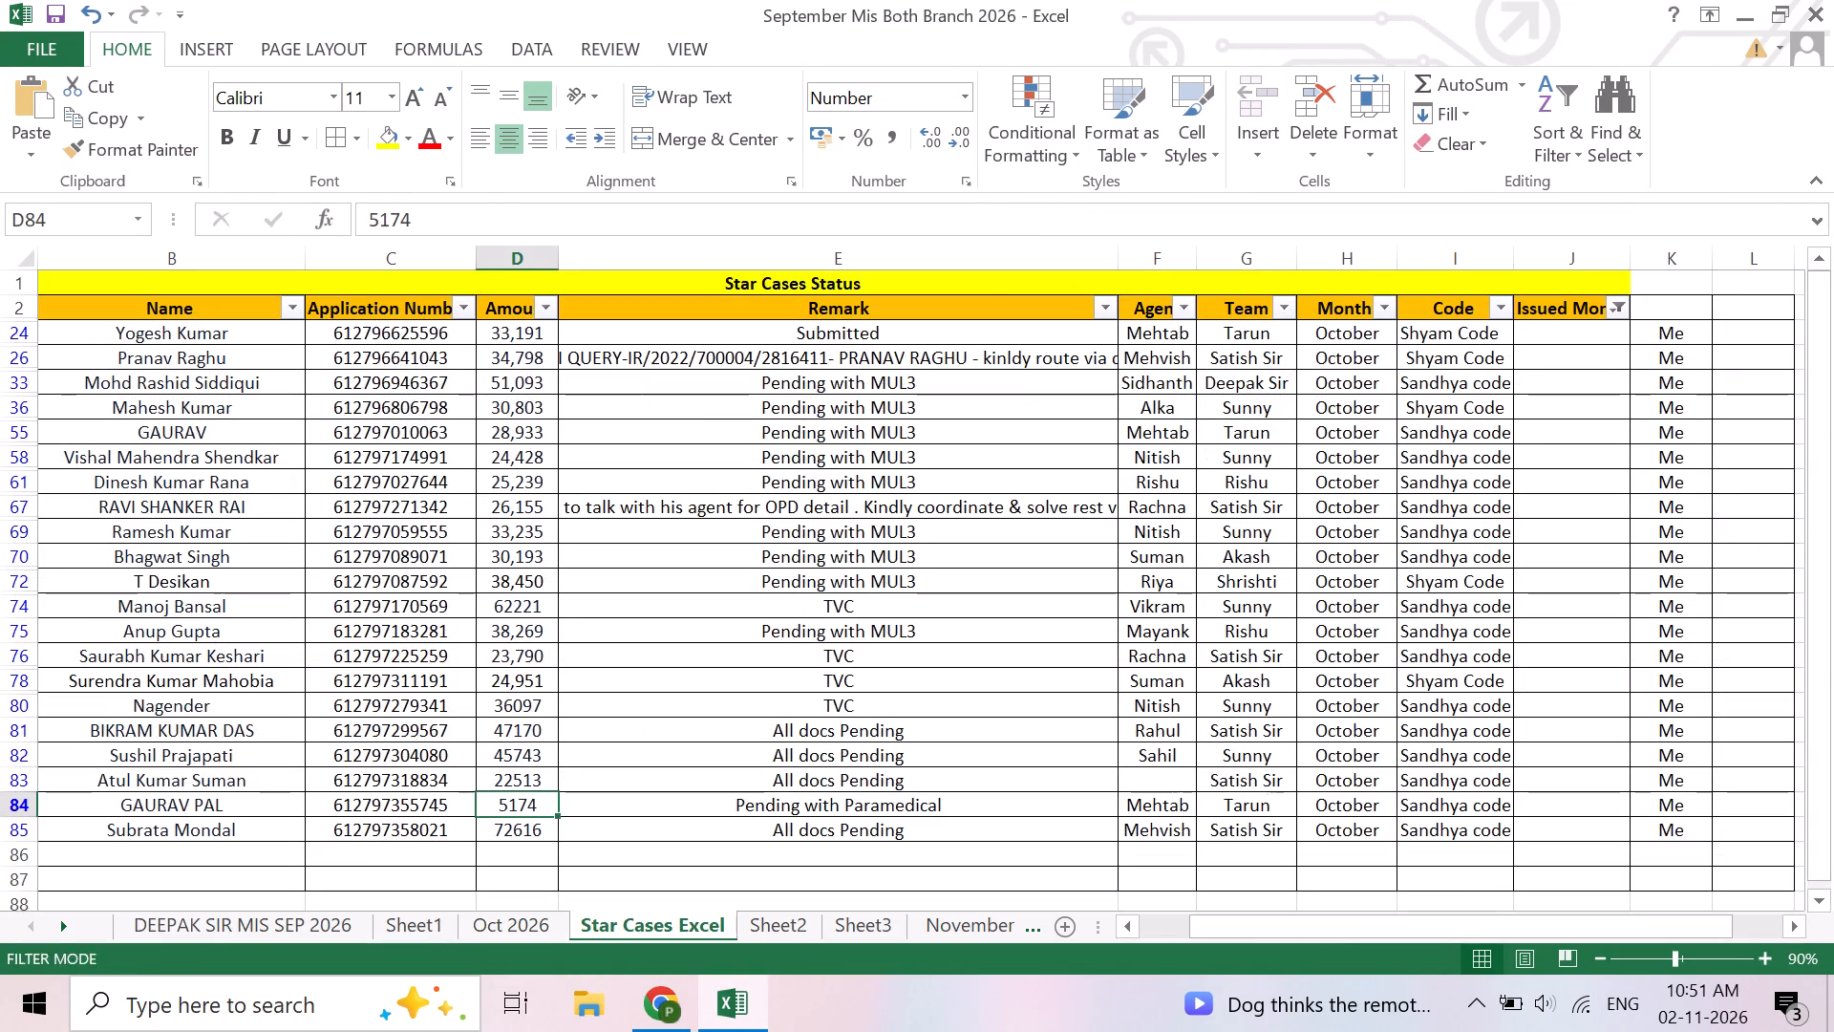
key(ctrl+s)
key(ctrl+s)
Switch to Chrome and look over the Star Health portal's home page, including its quick actions.
click(657, 1021)
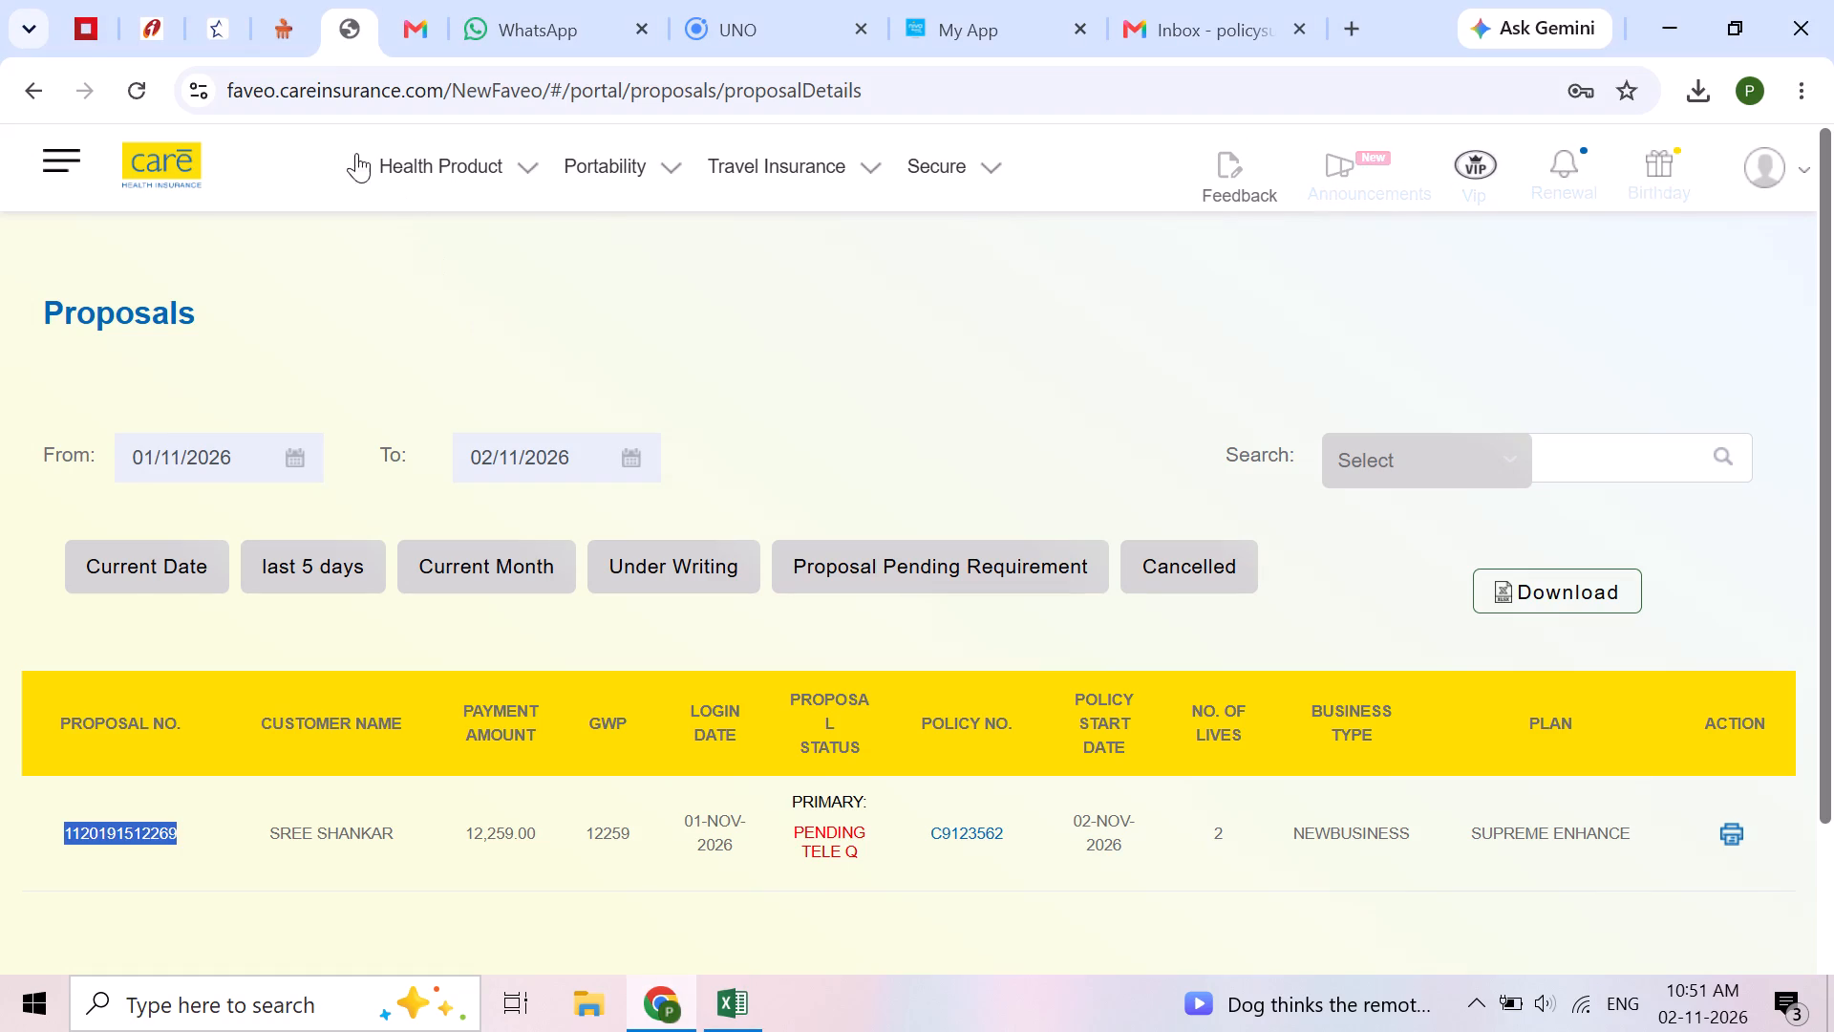
click(208, 19)
click(148, 270)
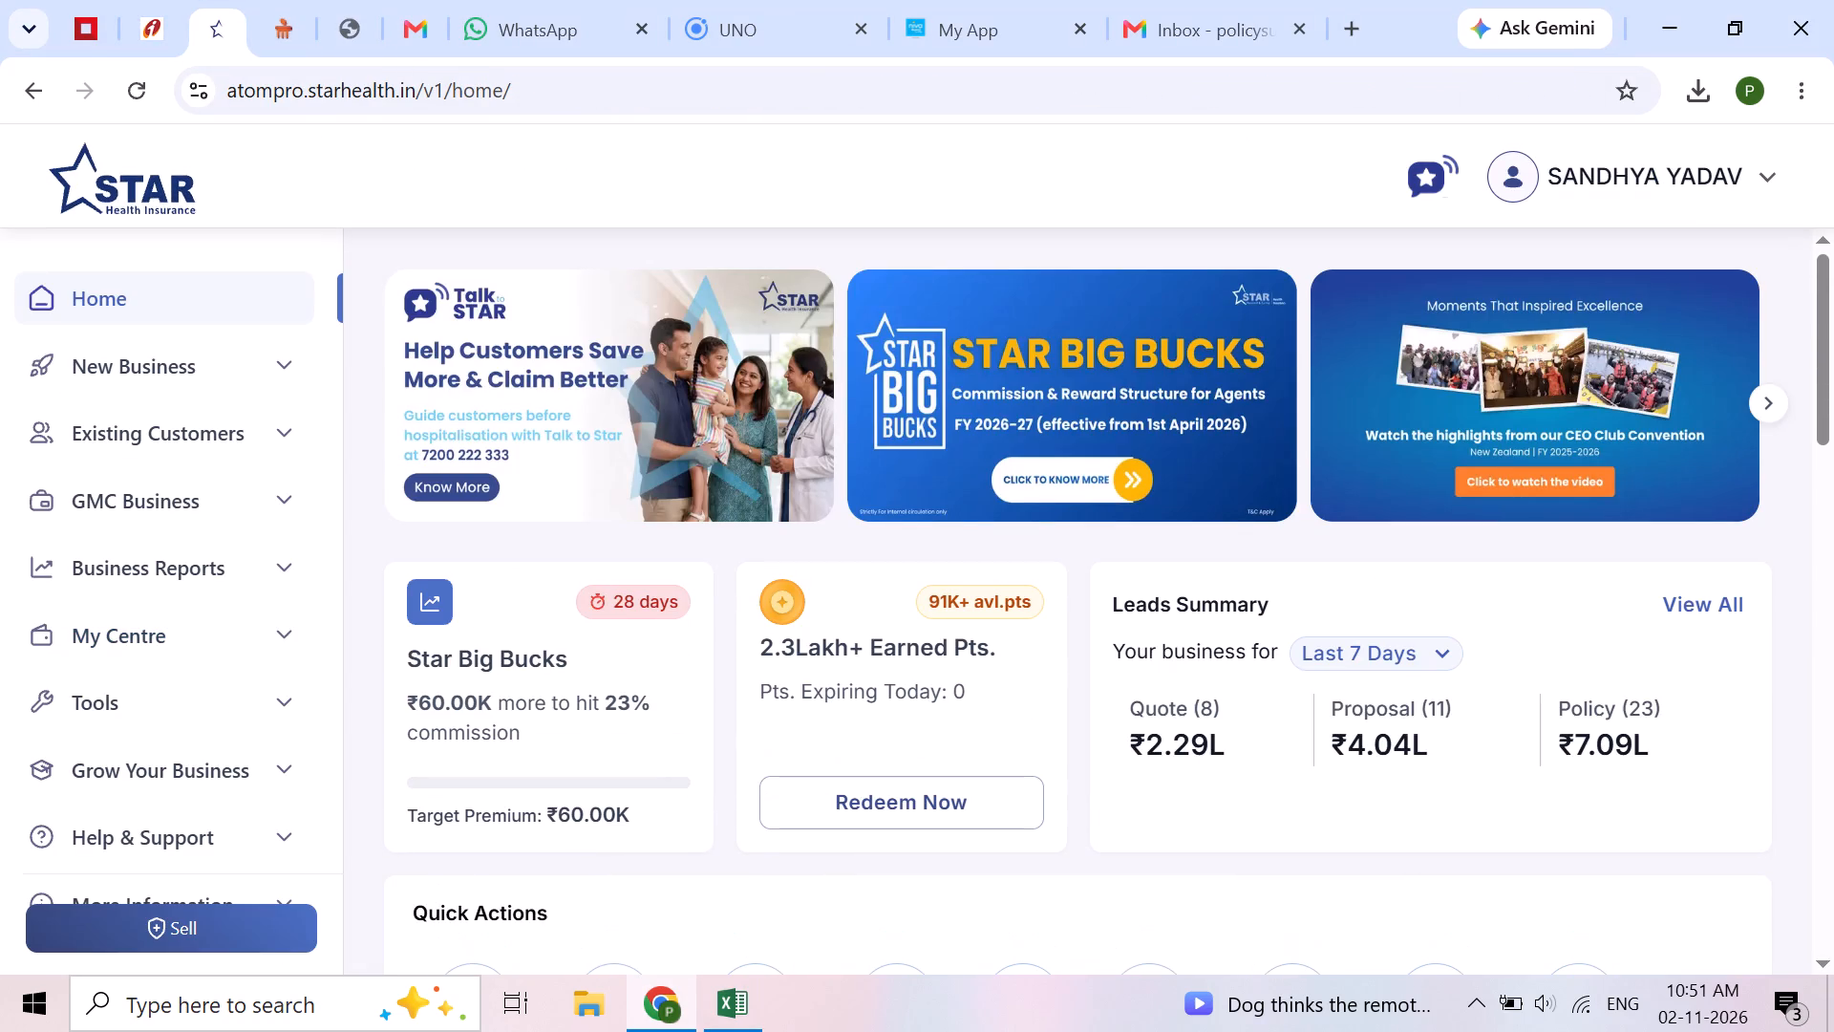
scroll(905, 696, down, 2)
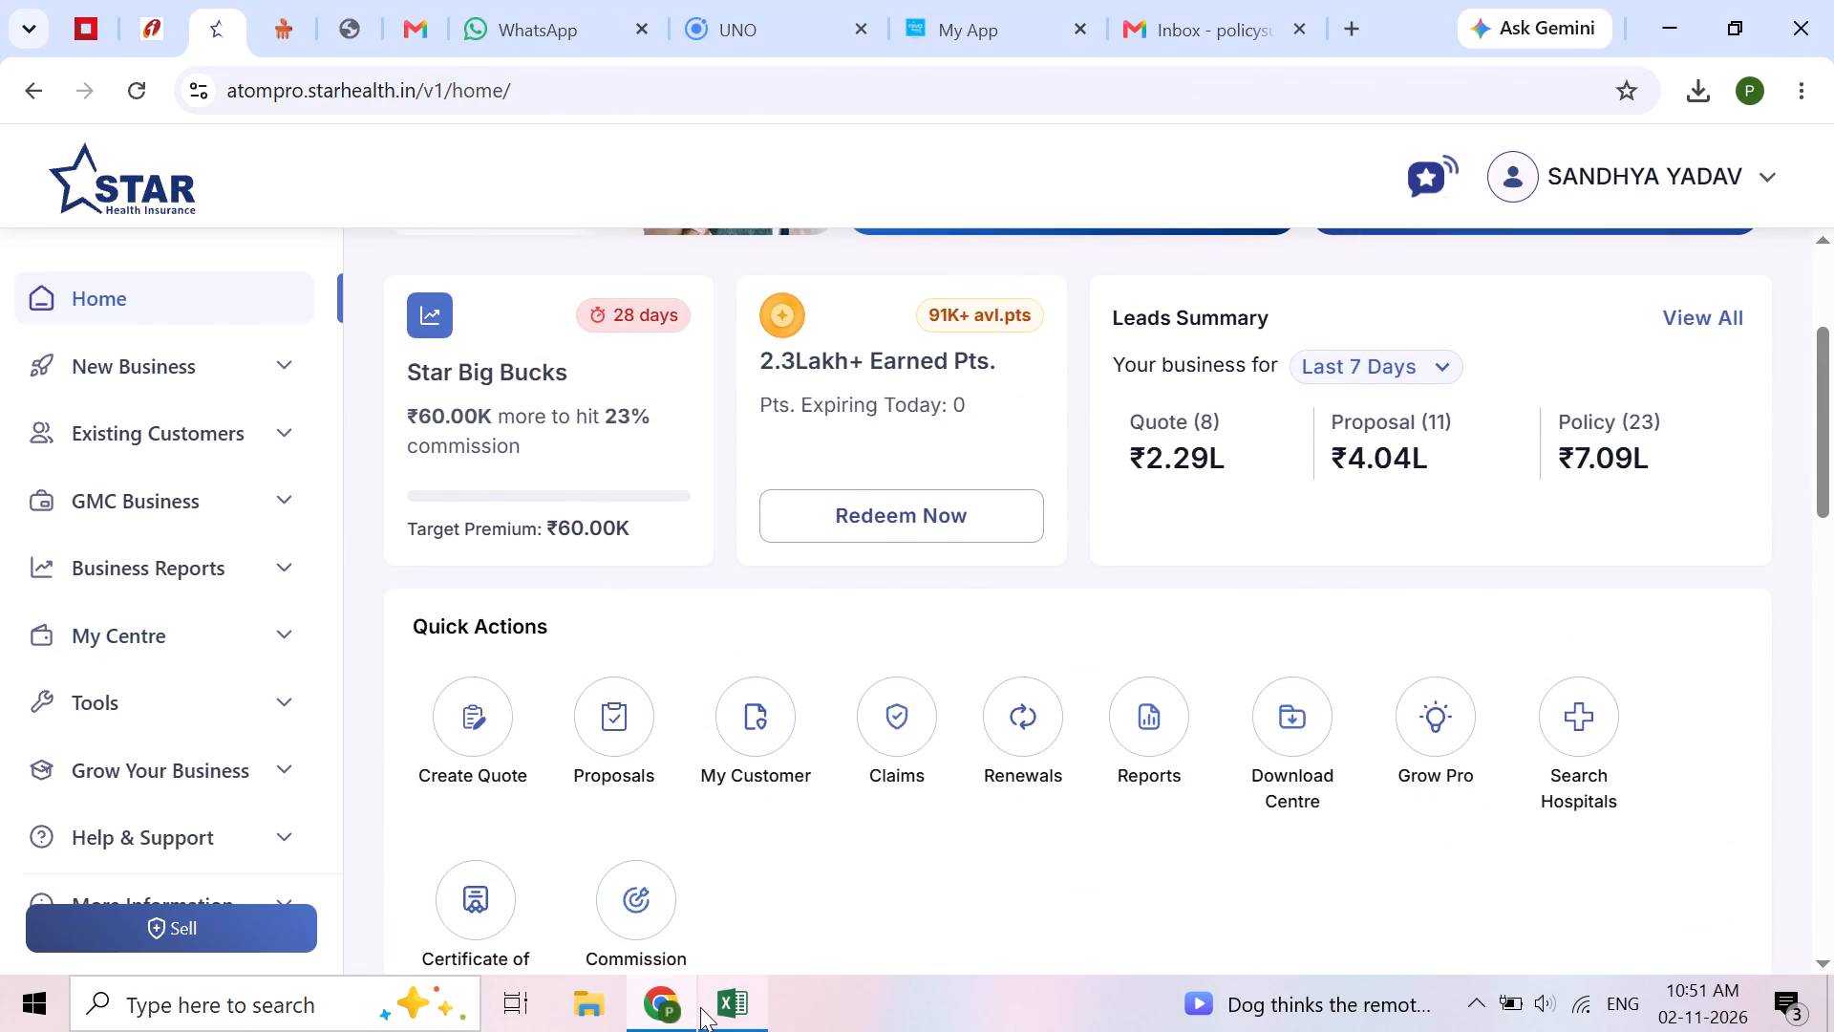
Switch back to Excel and set the Issued Month filter of the Star Cases sheet to Select All.
click(700, 1007)
scroll(1603, 448, up, 1)
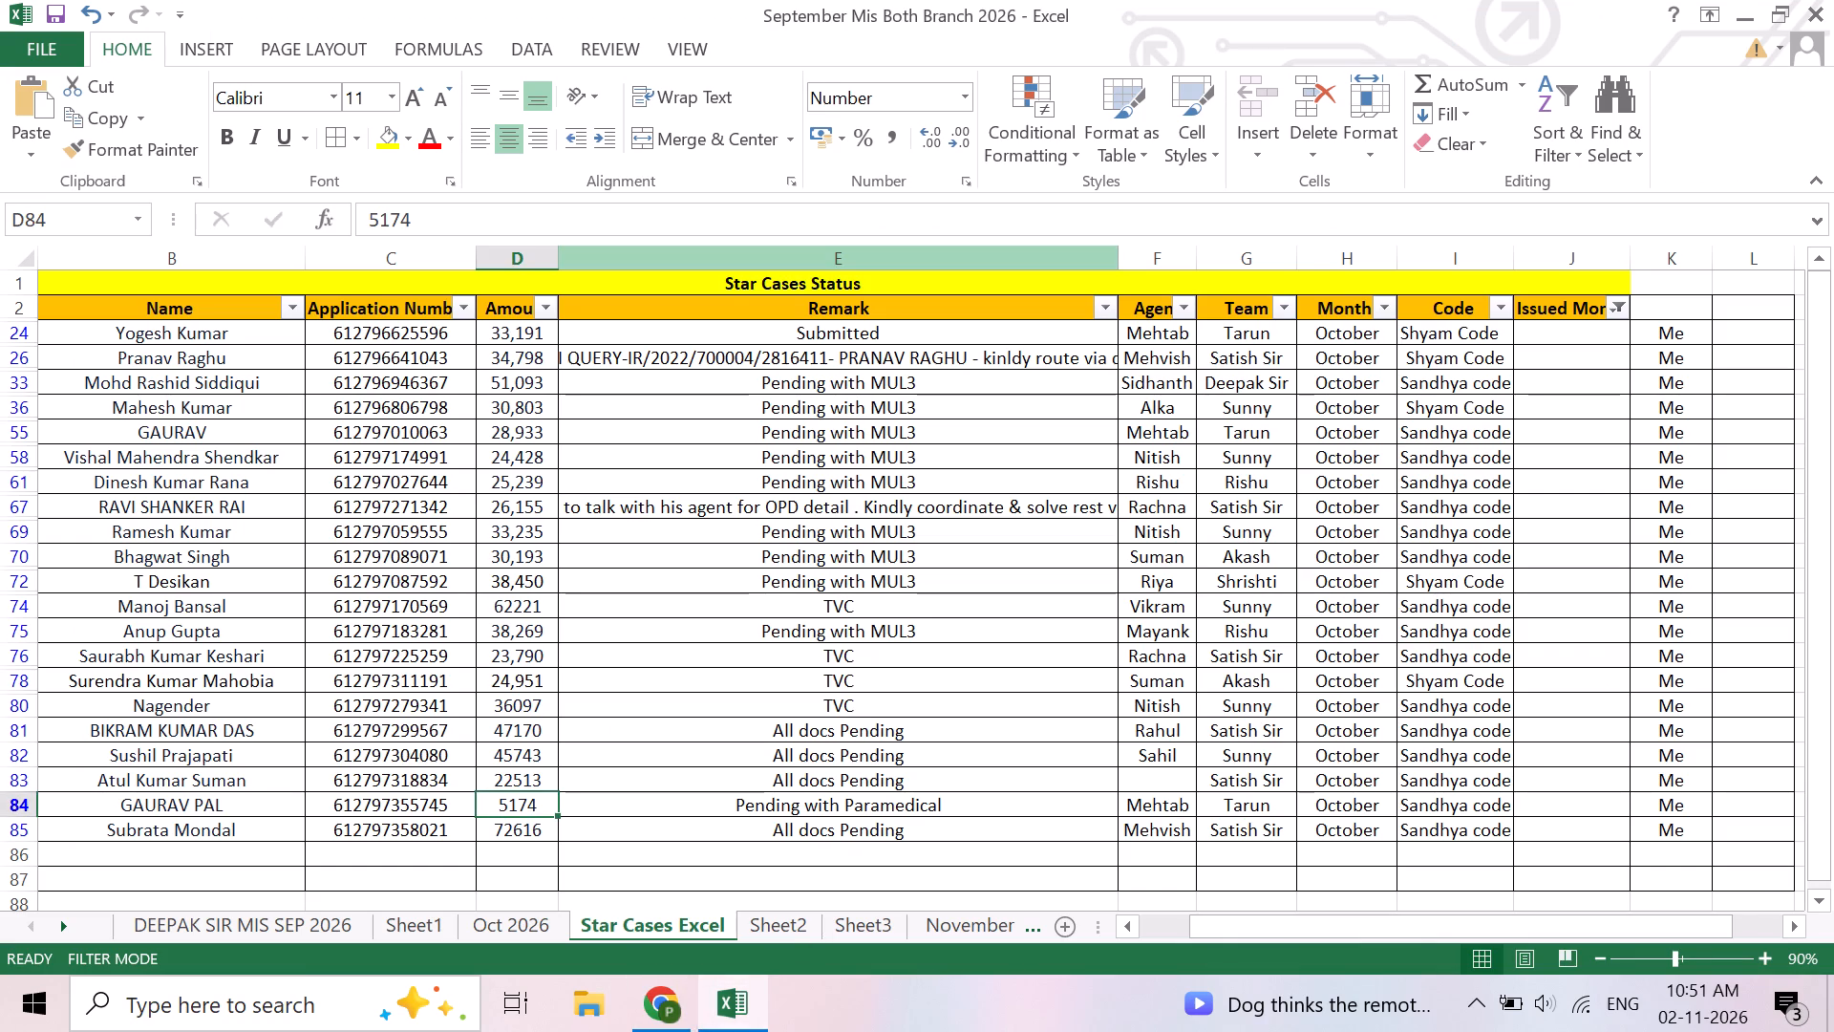
click(1614, 306)
click(1319, 617)
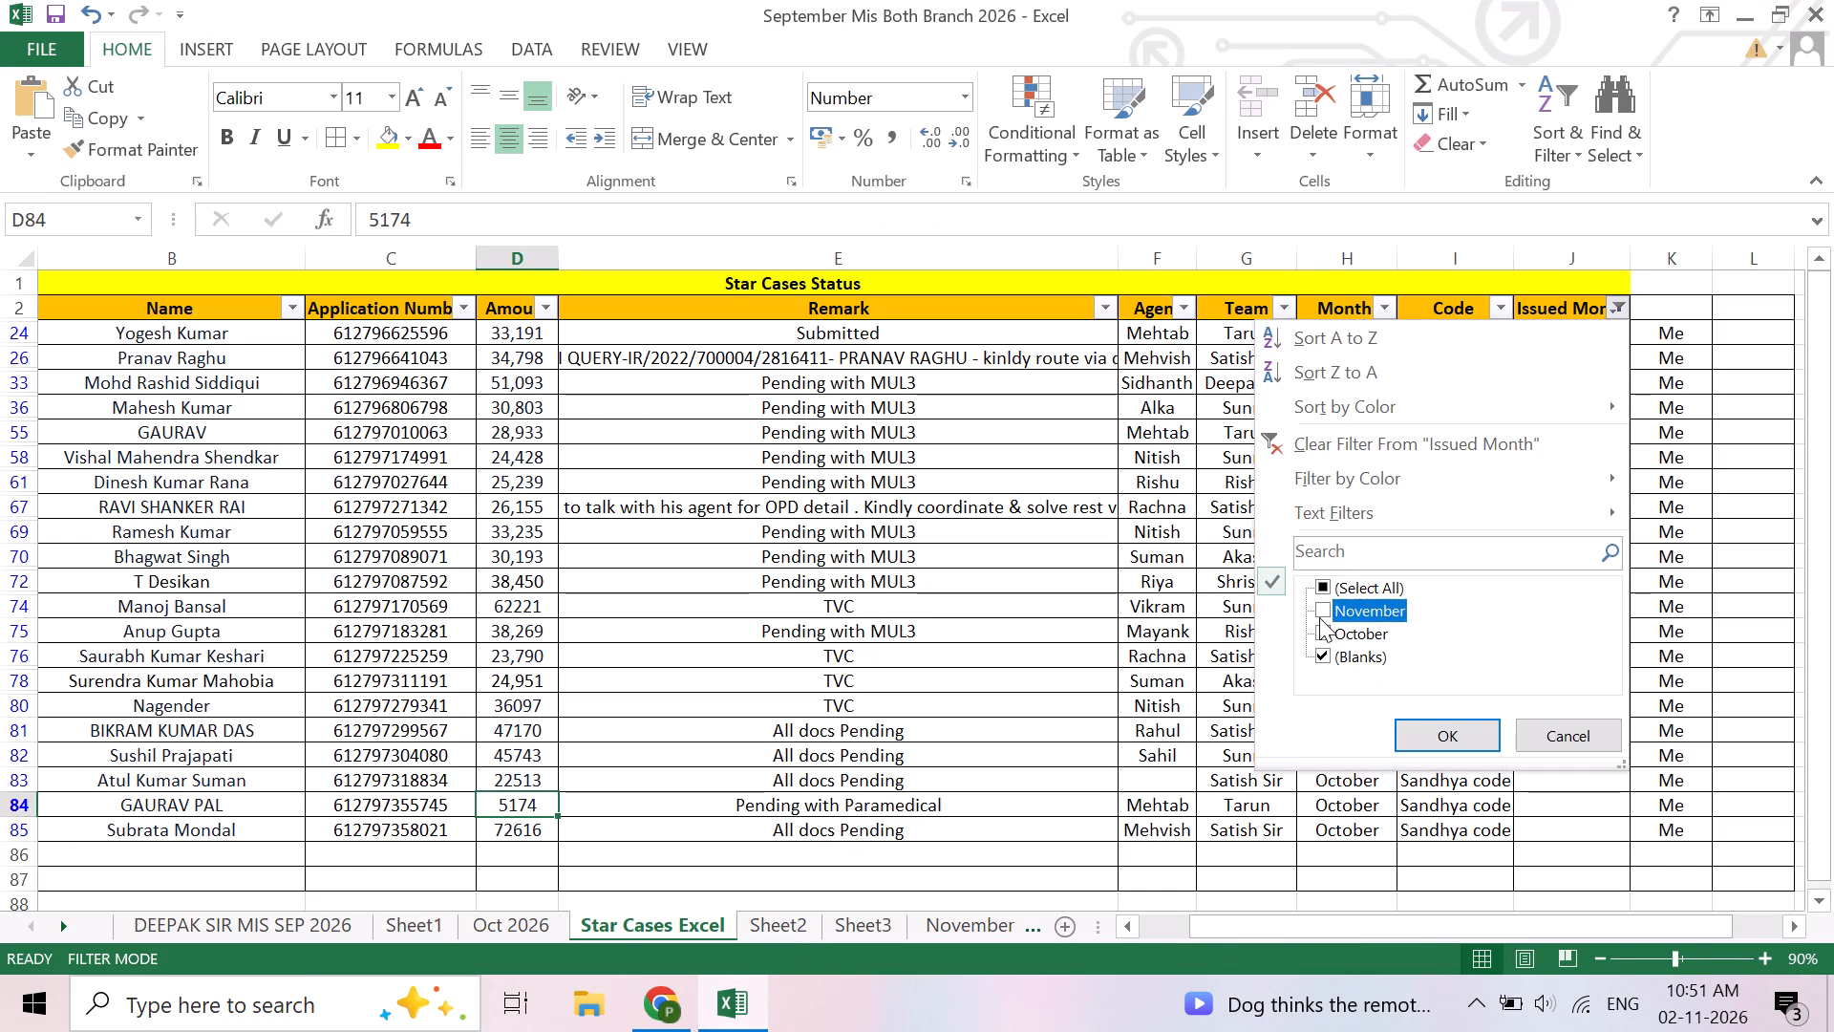
click(1322, 593)
click(1428, 721)
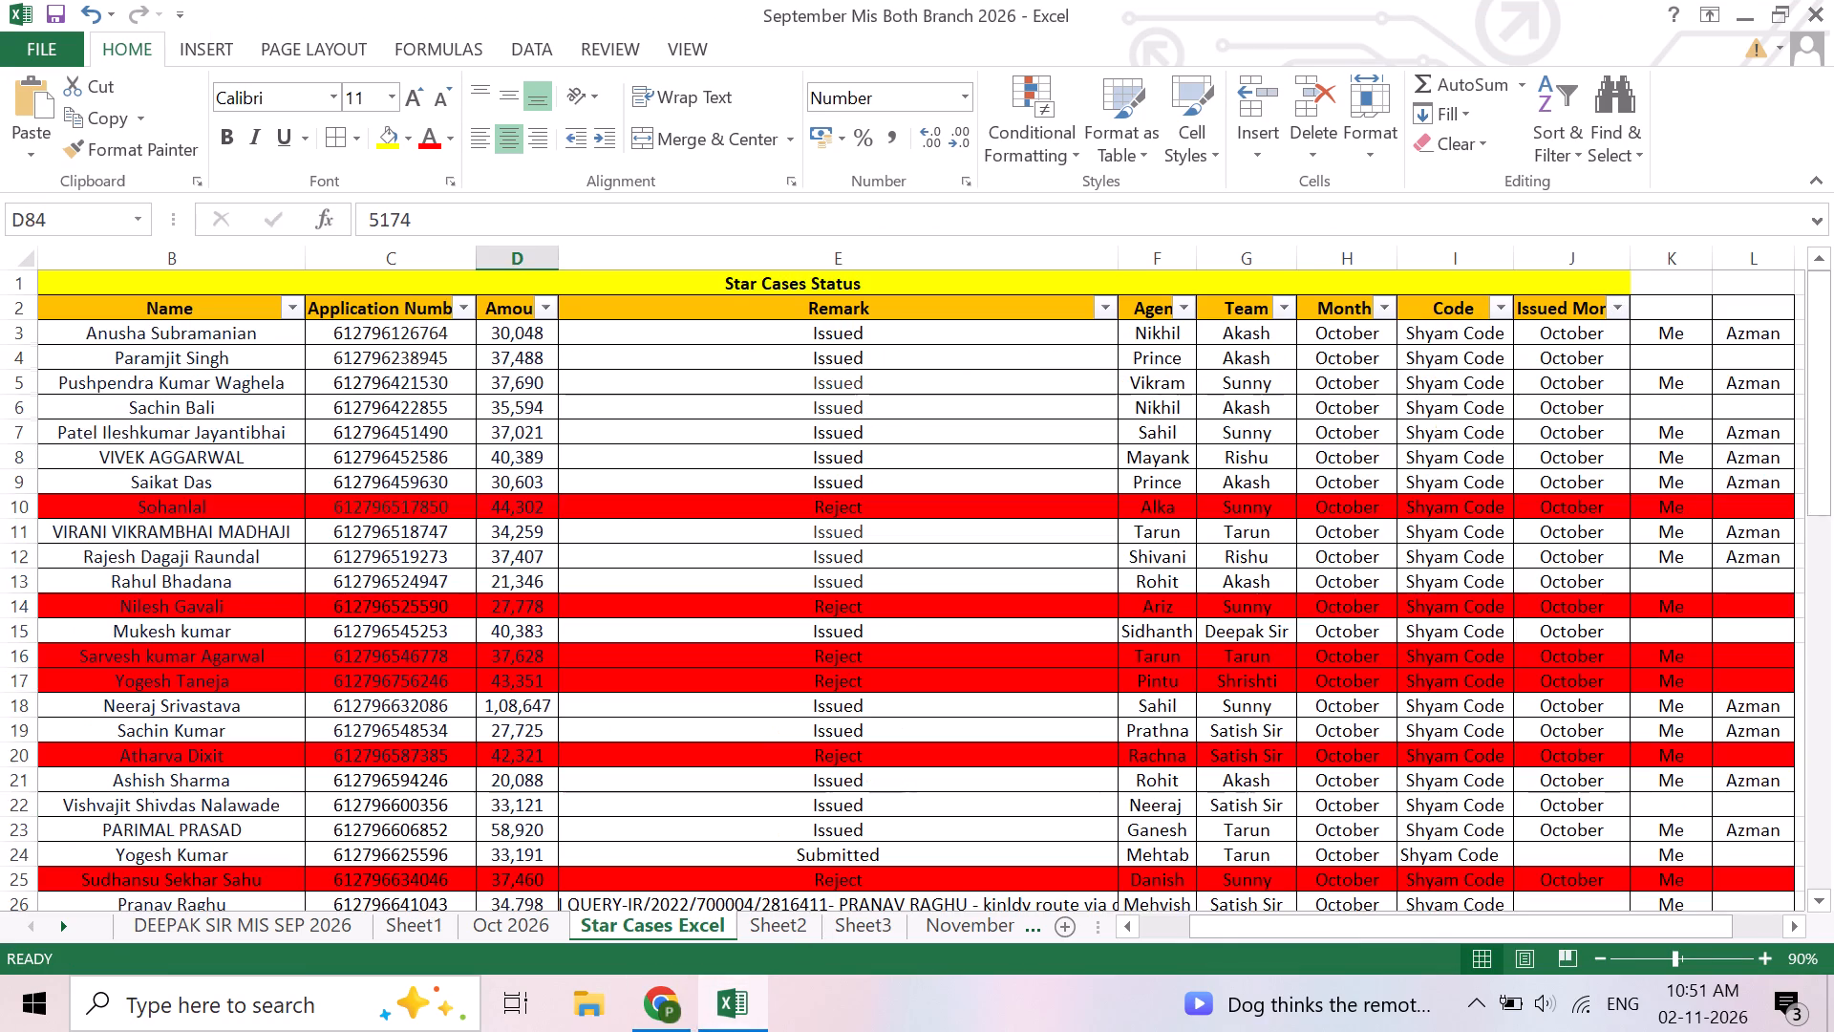
Filter the Code column to only Shyam Code by excluding Sandhya code.
click(1501, 315)
click(1203, 618)
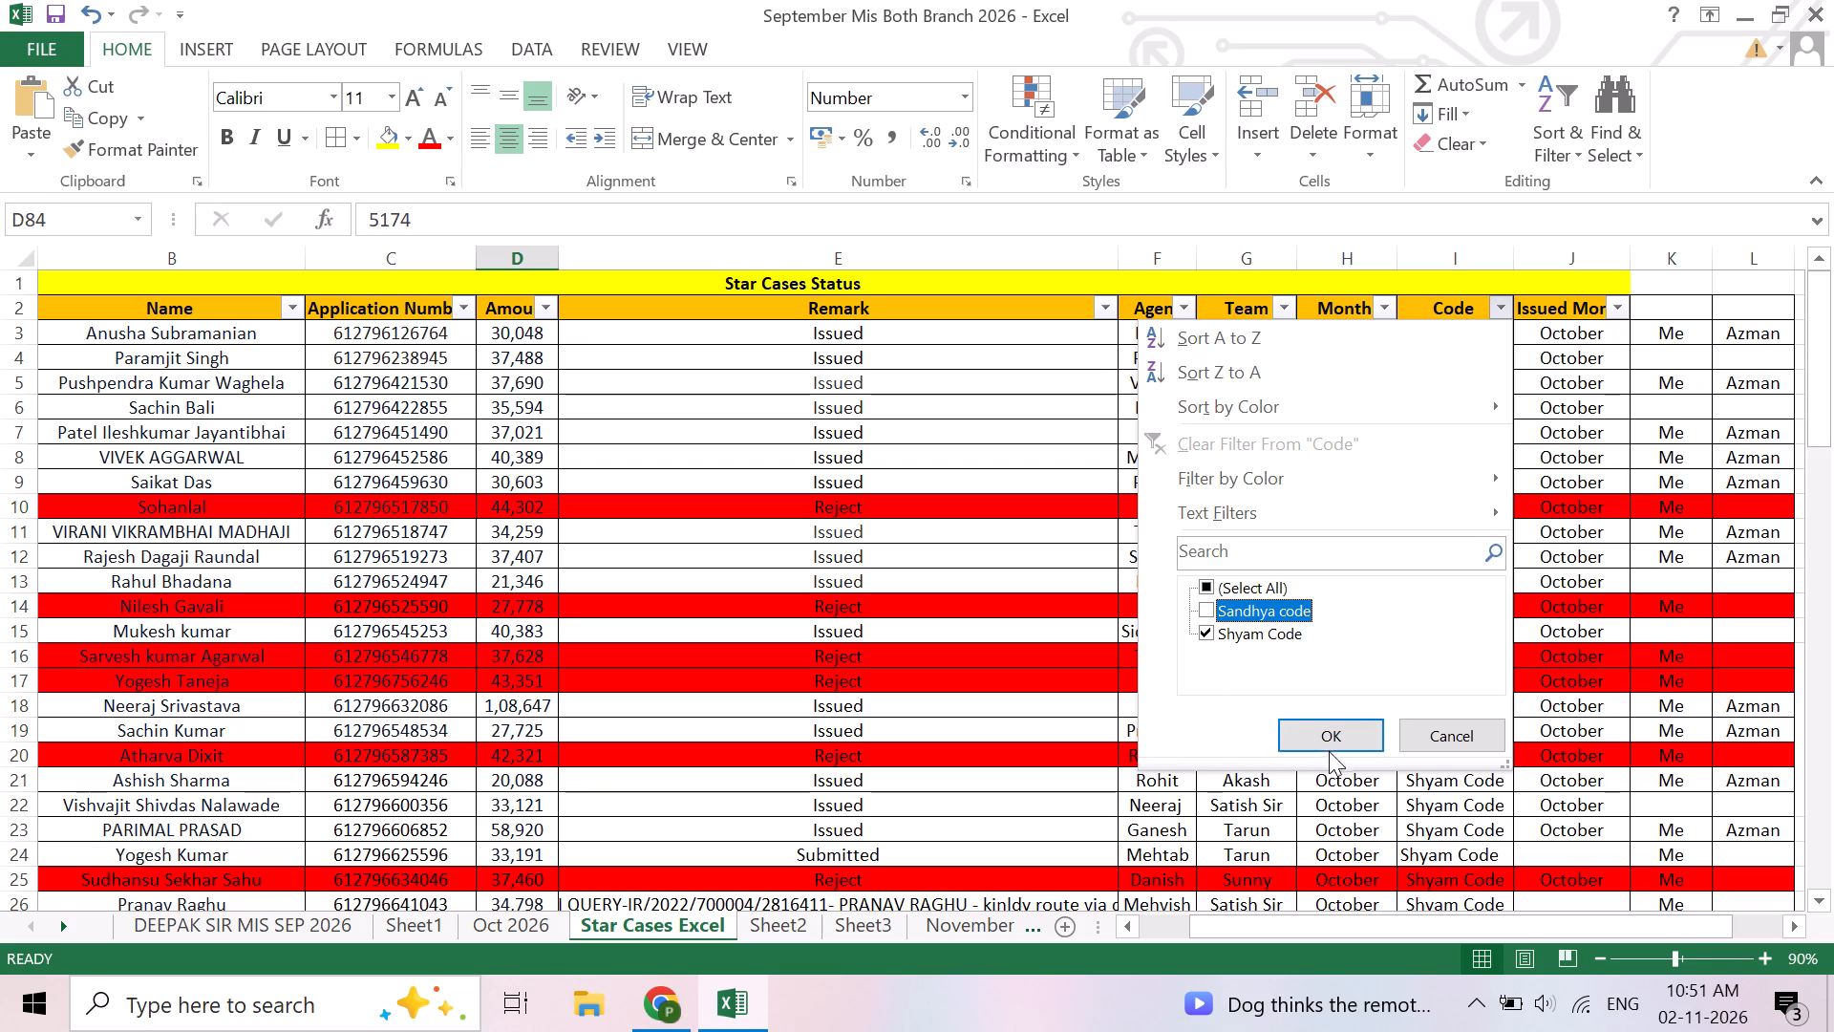
click(1324, 742)
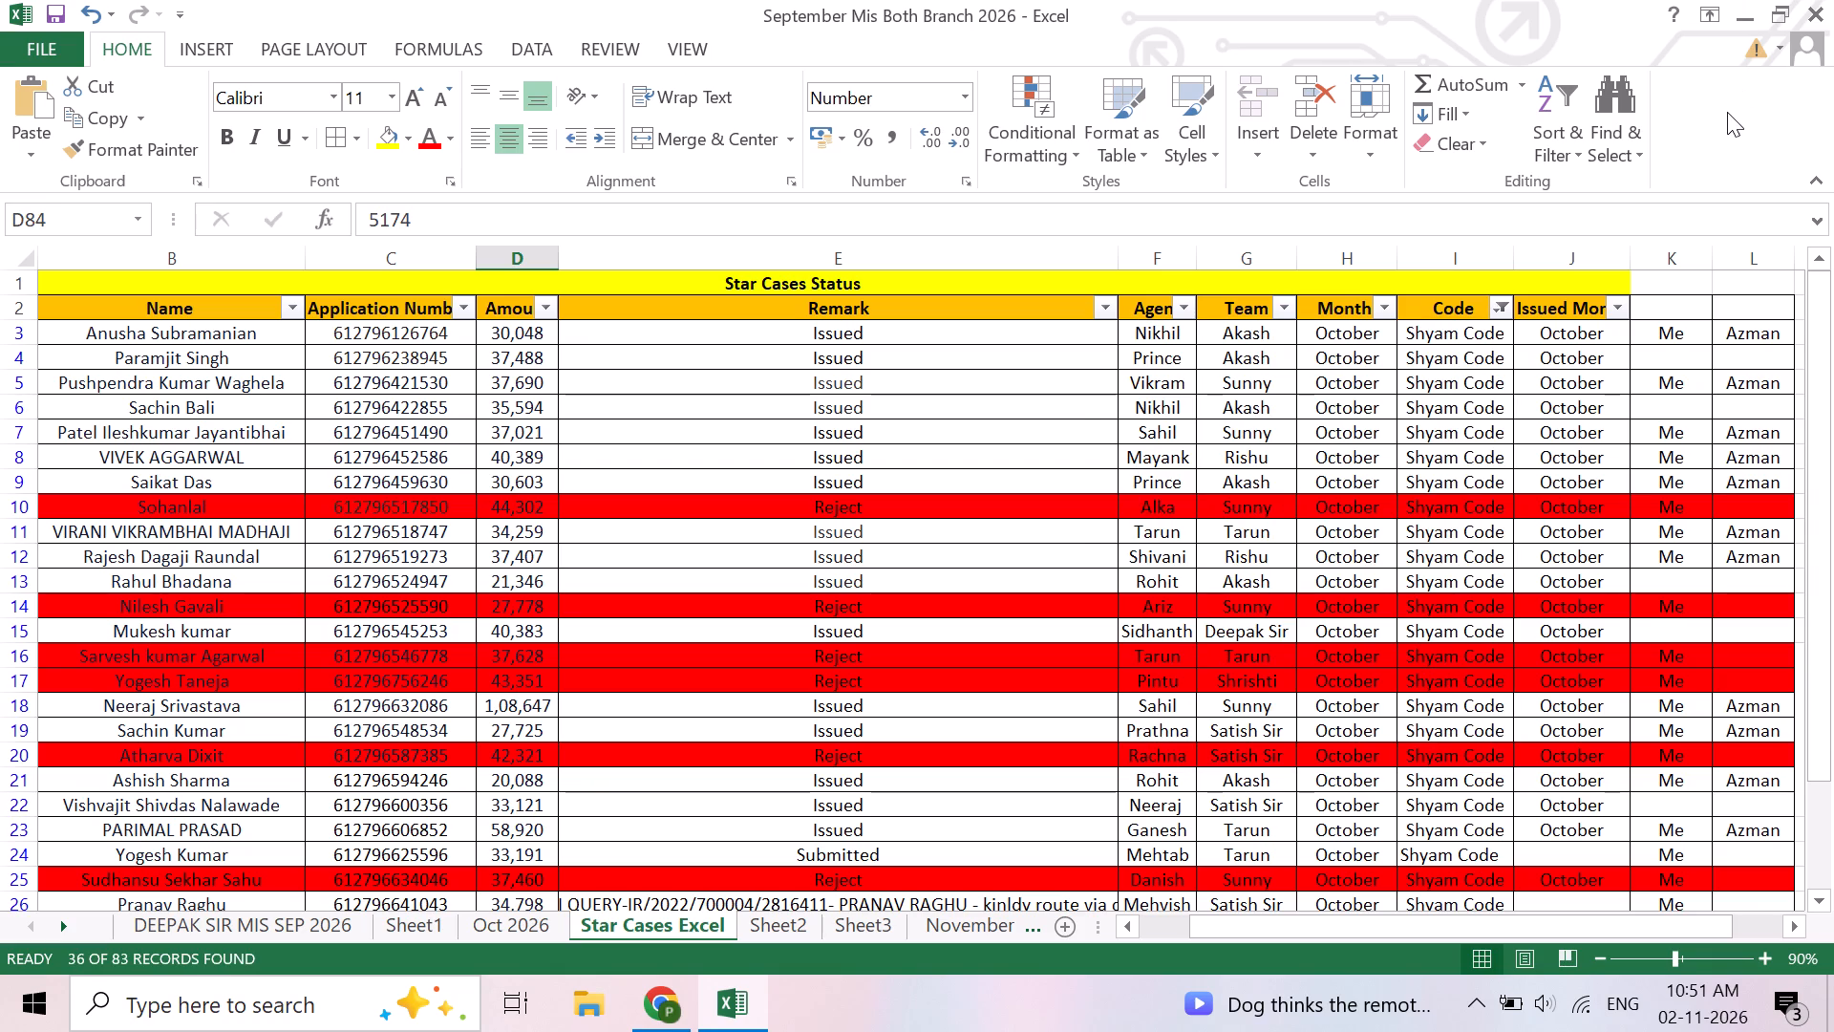
Create a new blank workbook and select cell A3 in its first sheet.
key(ctrl+n)
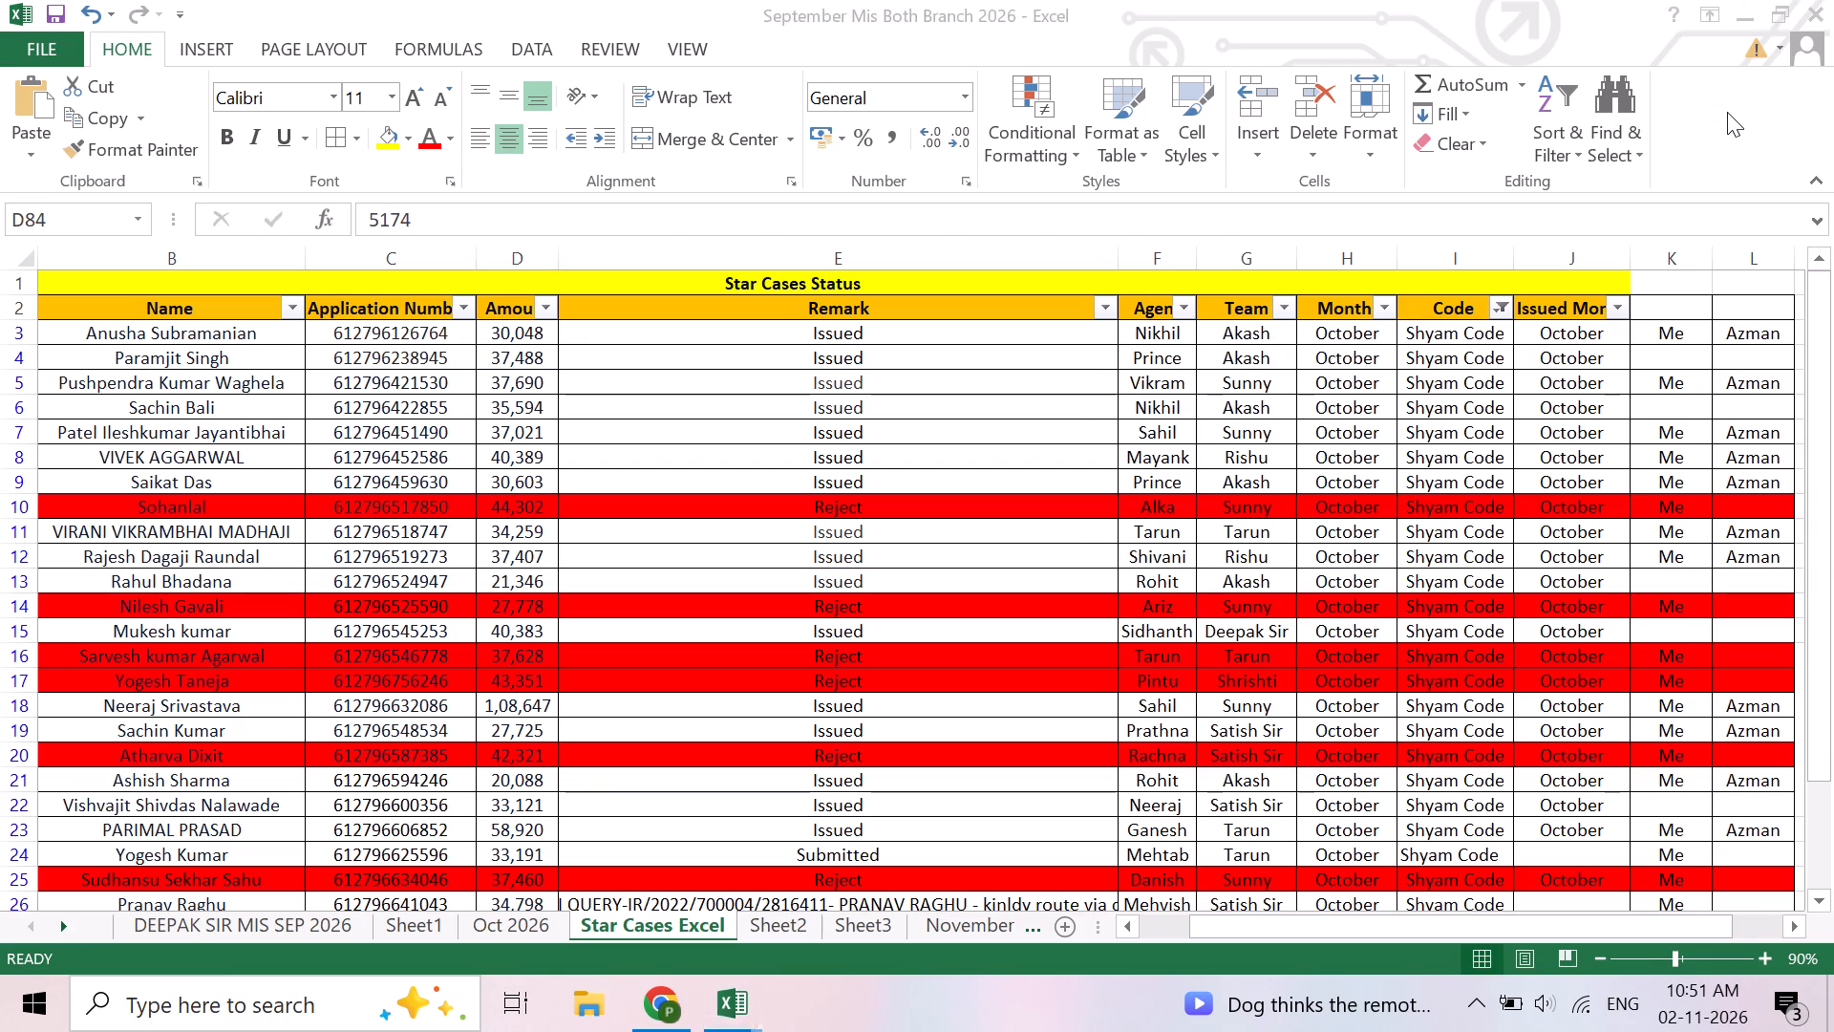
click(327, 593)
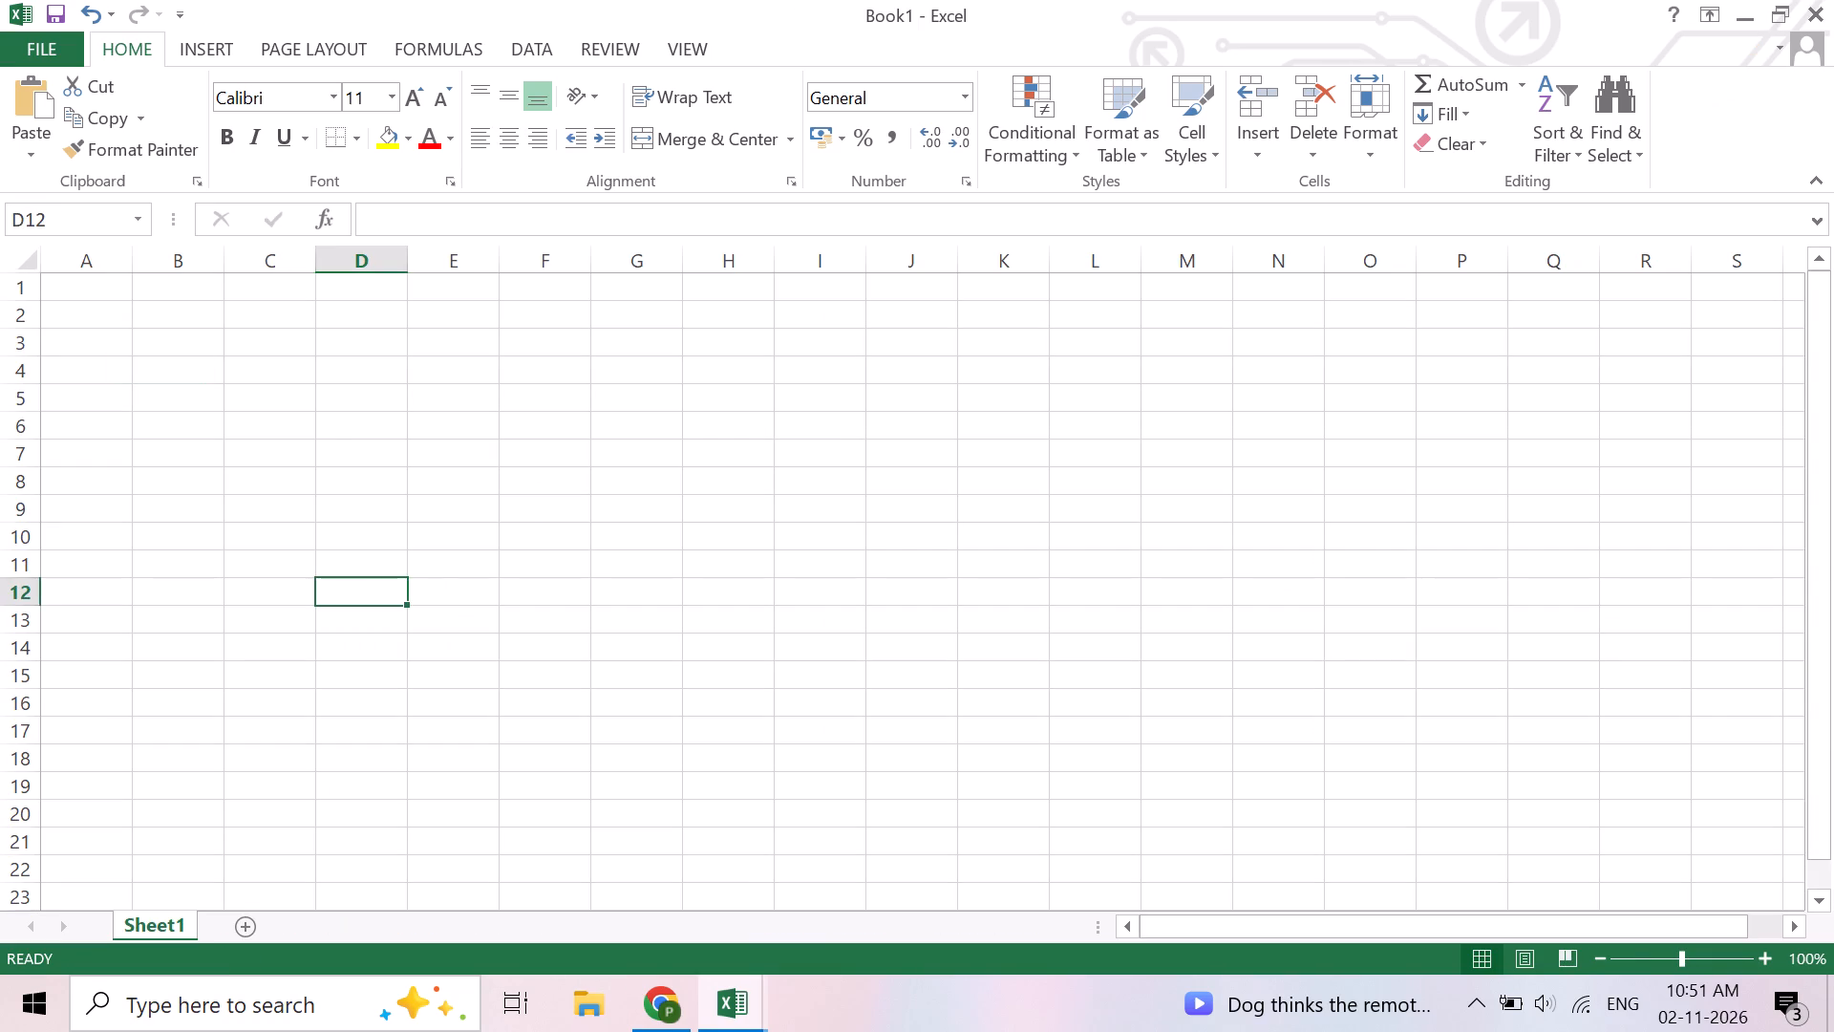
click(107, 351)
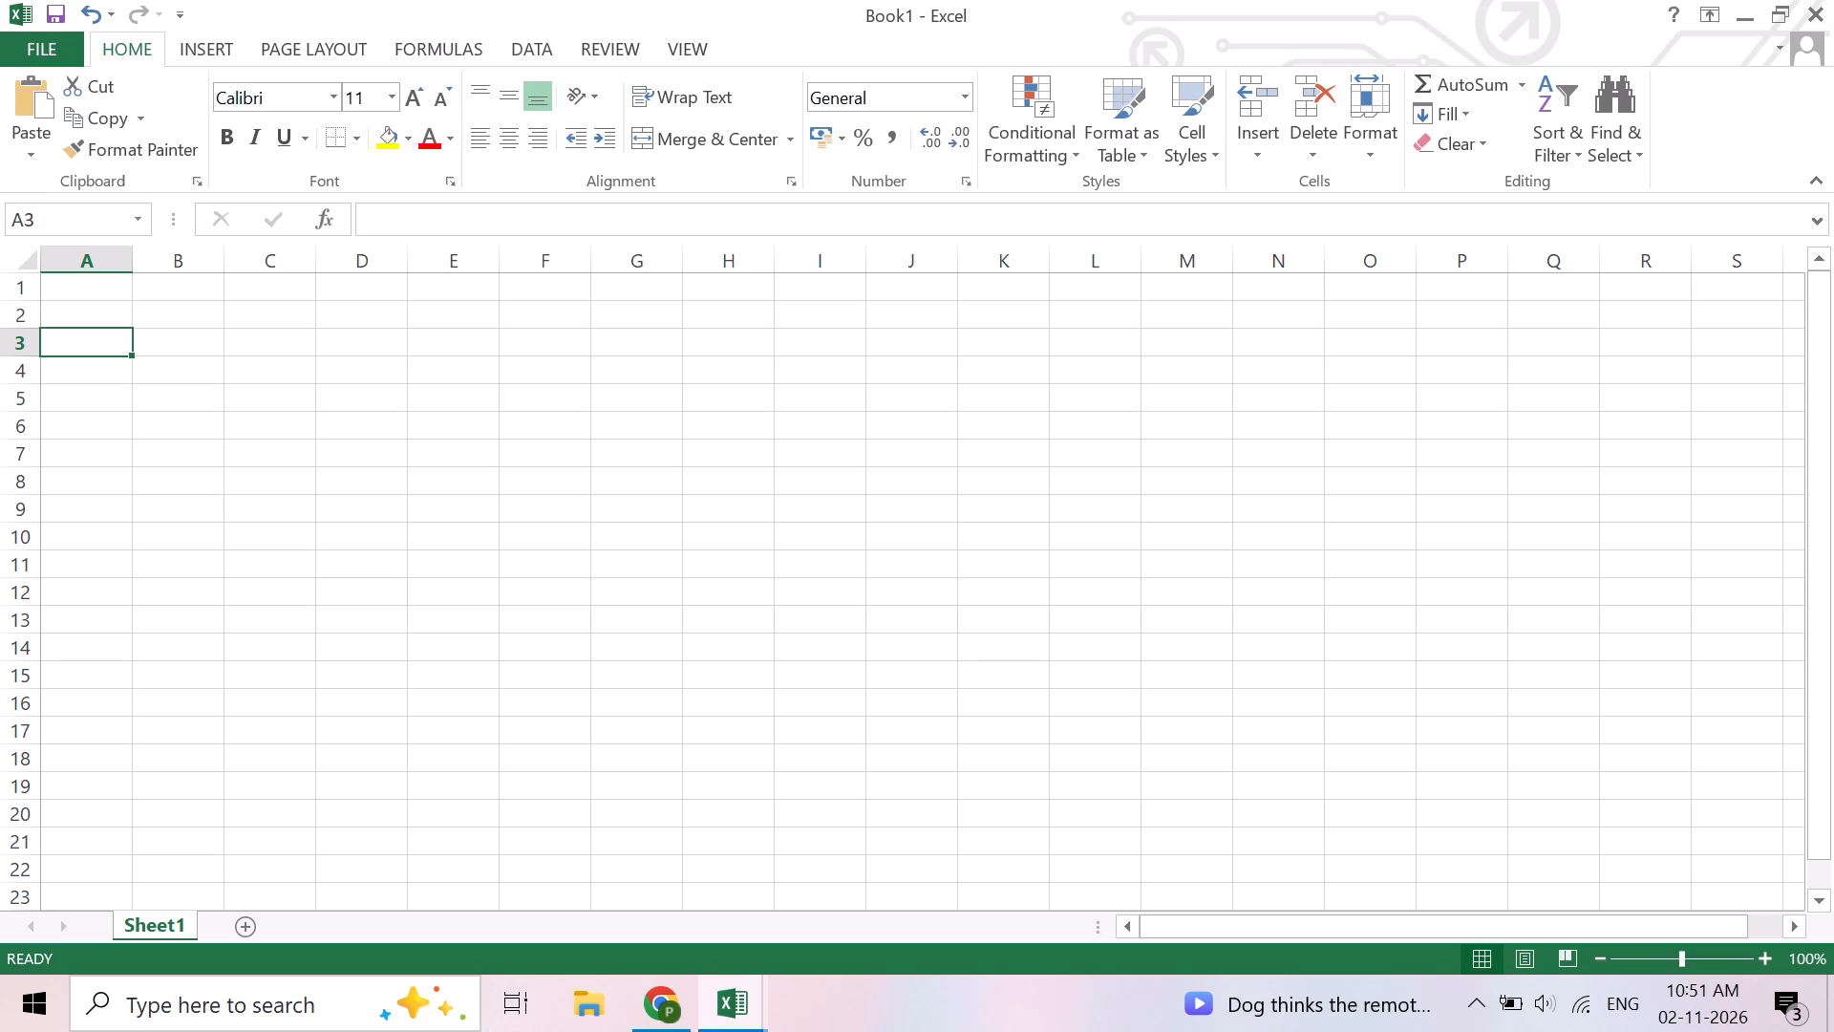
Start saving the new blank workbook, opening its save location options.
key(ctrl+s)
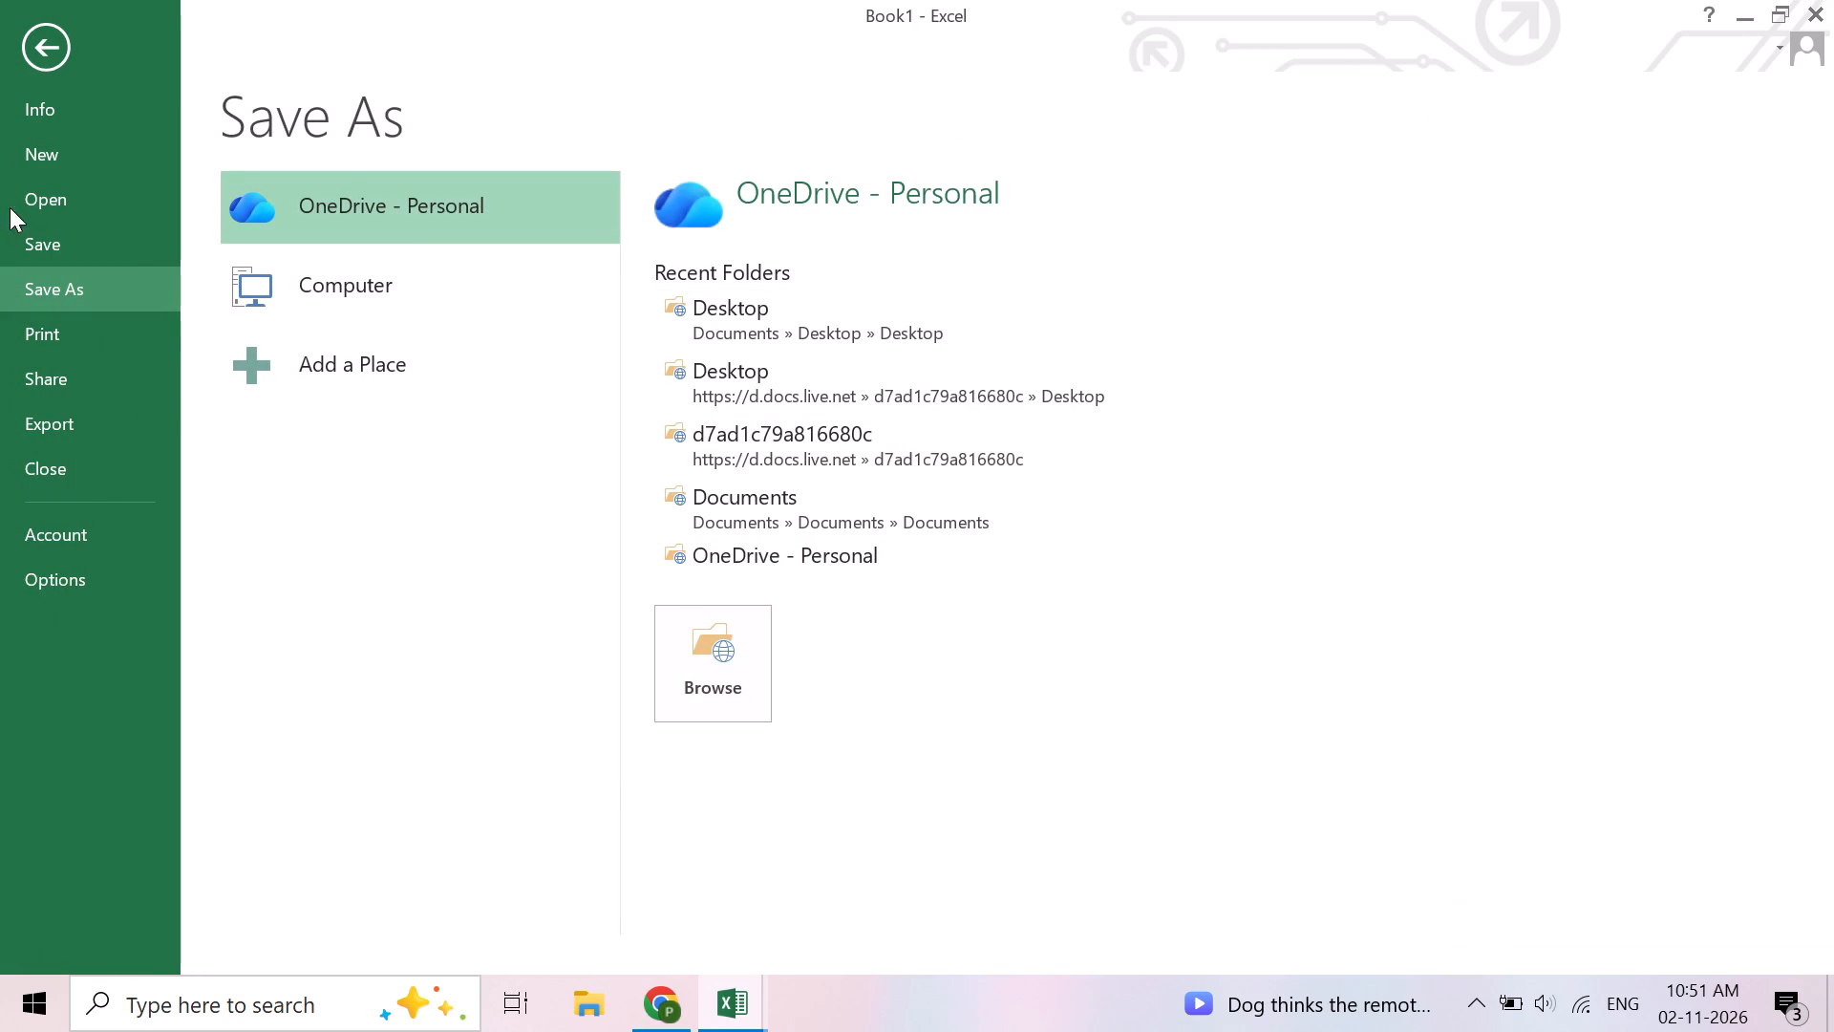
click(47, 259)
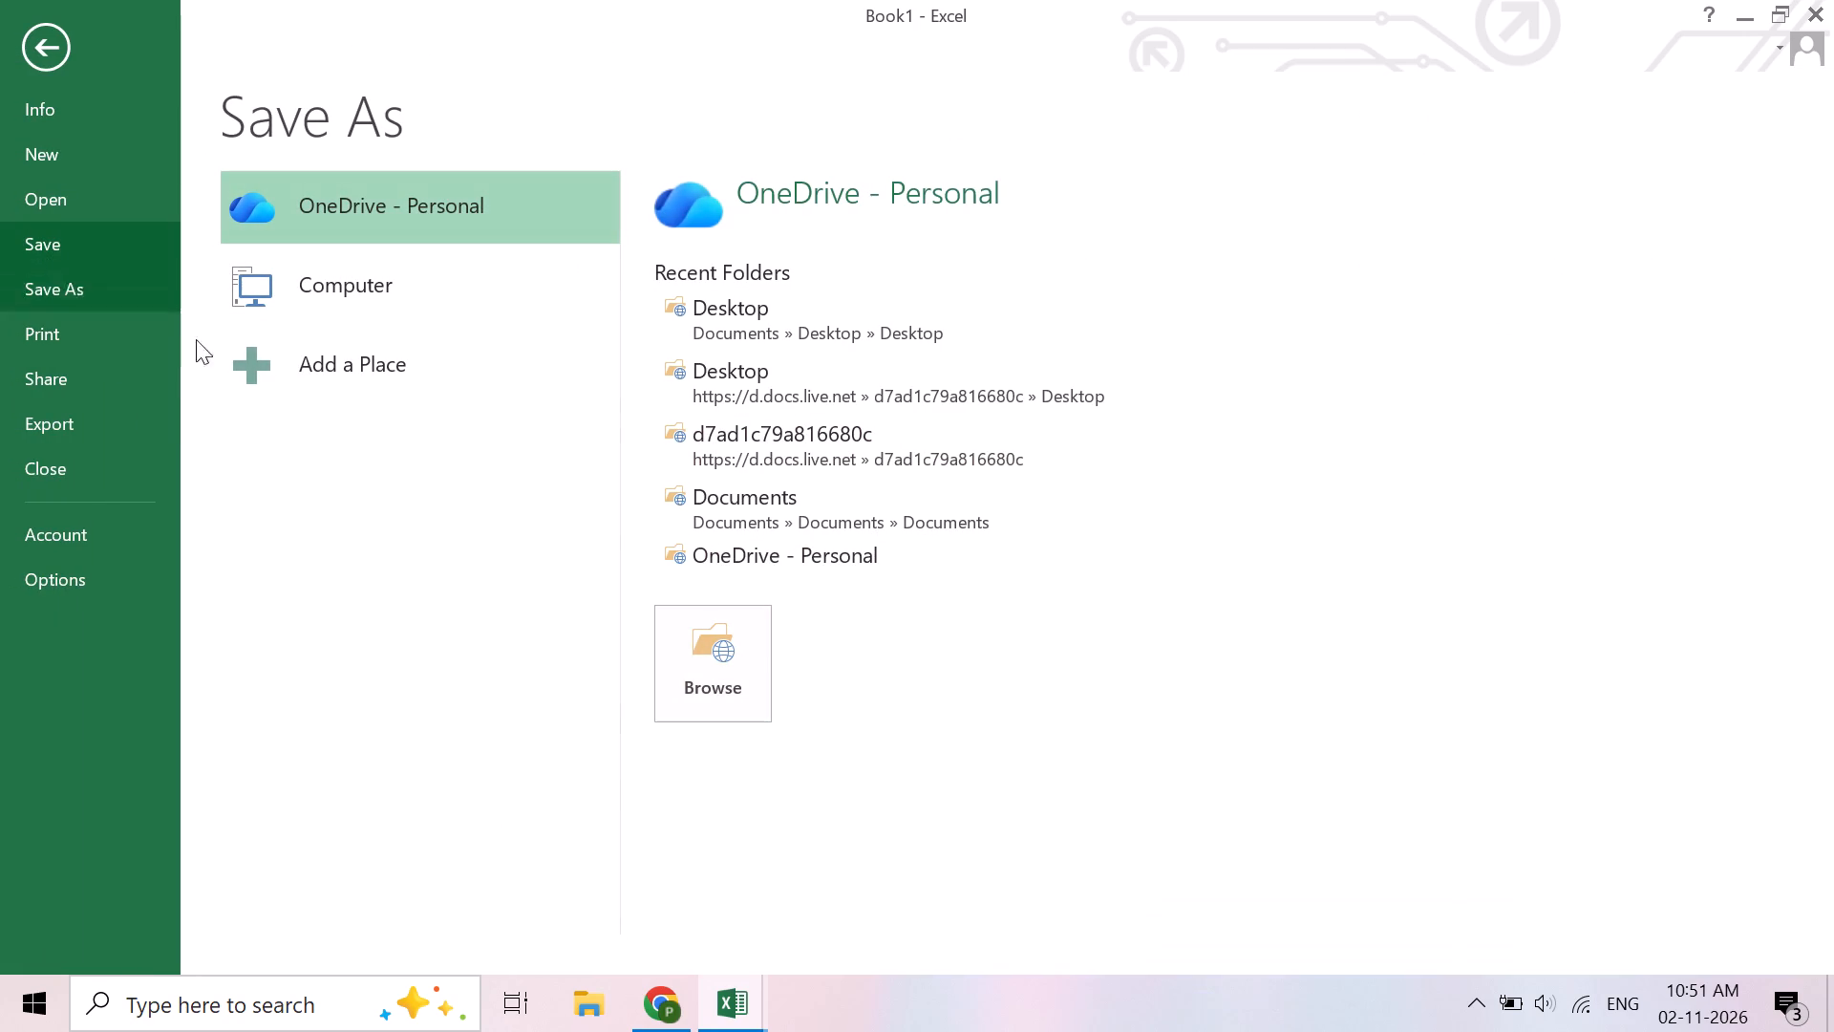
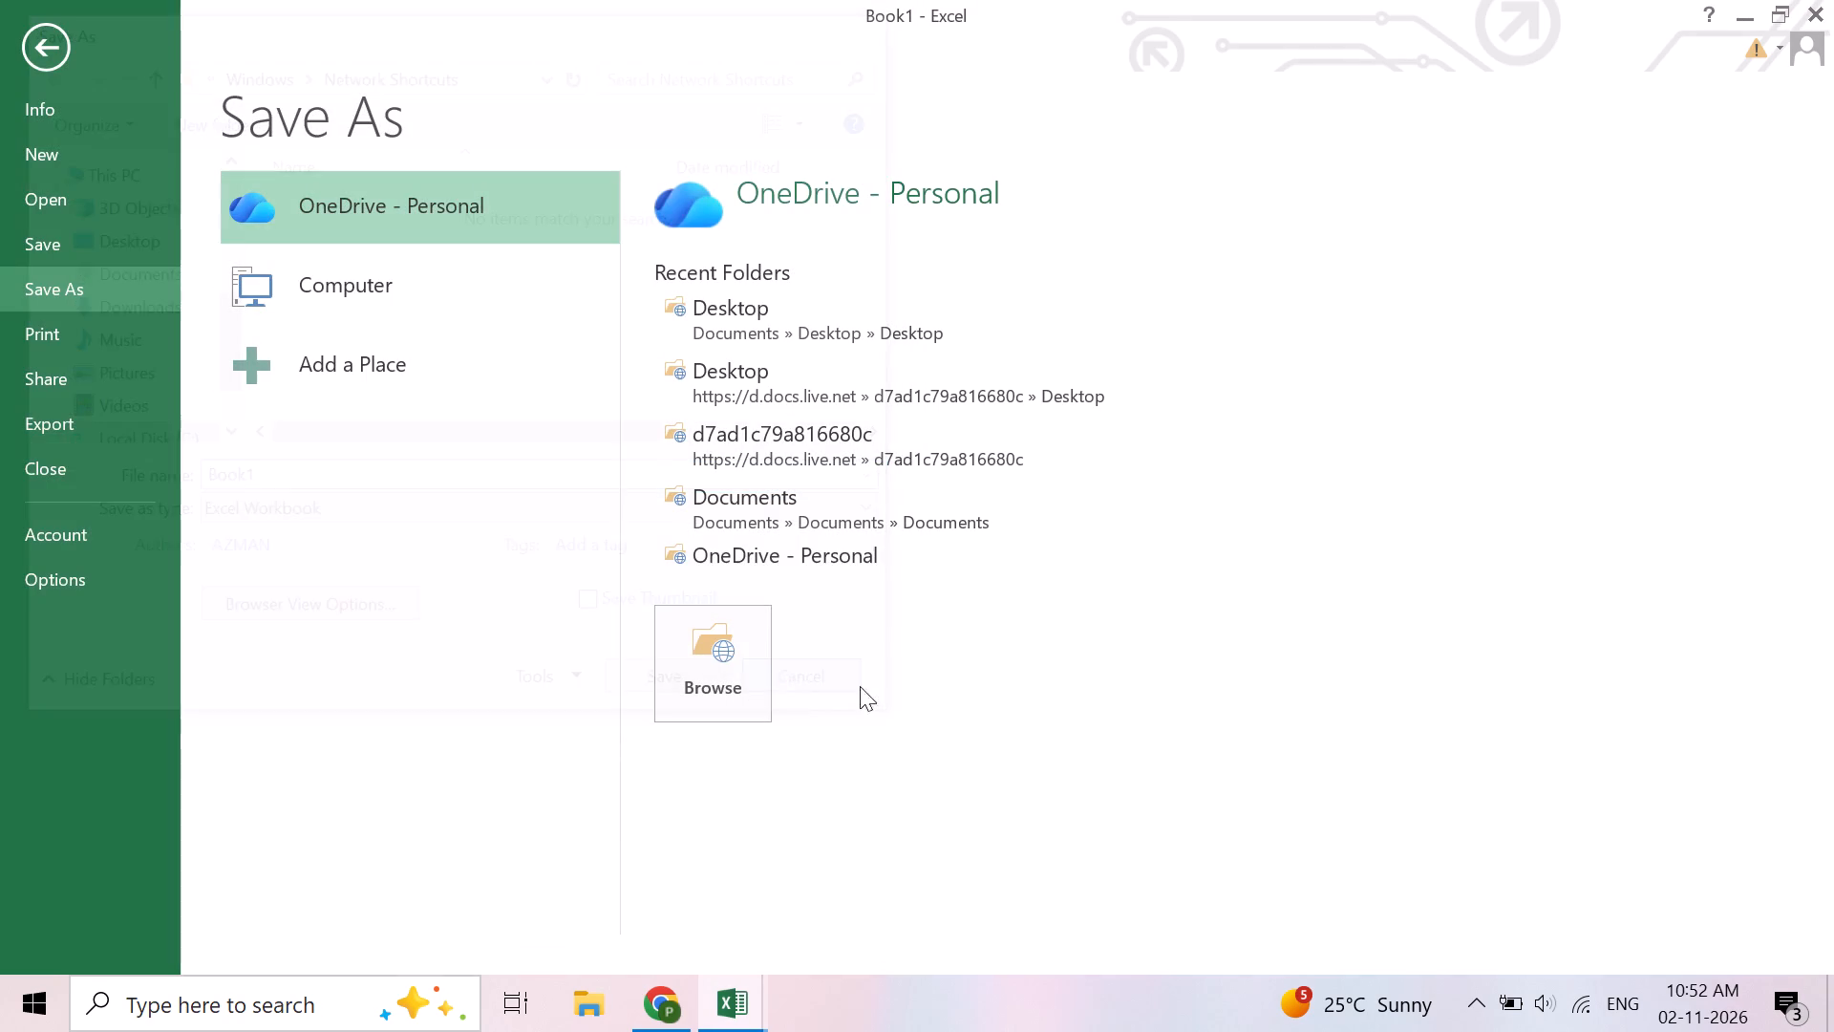
Close the unsaved Book1 workbook and create a new blank workbook in its place.
click(1796, 5)
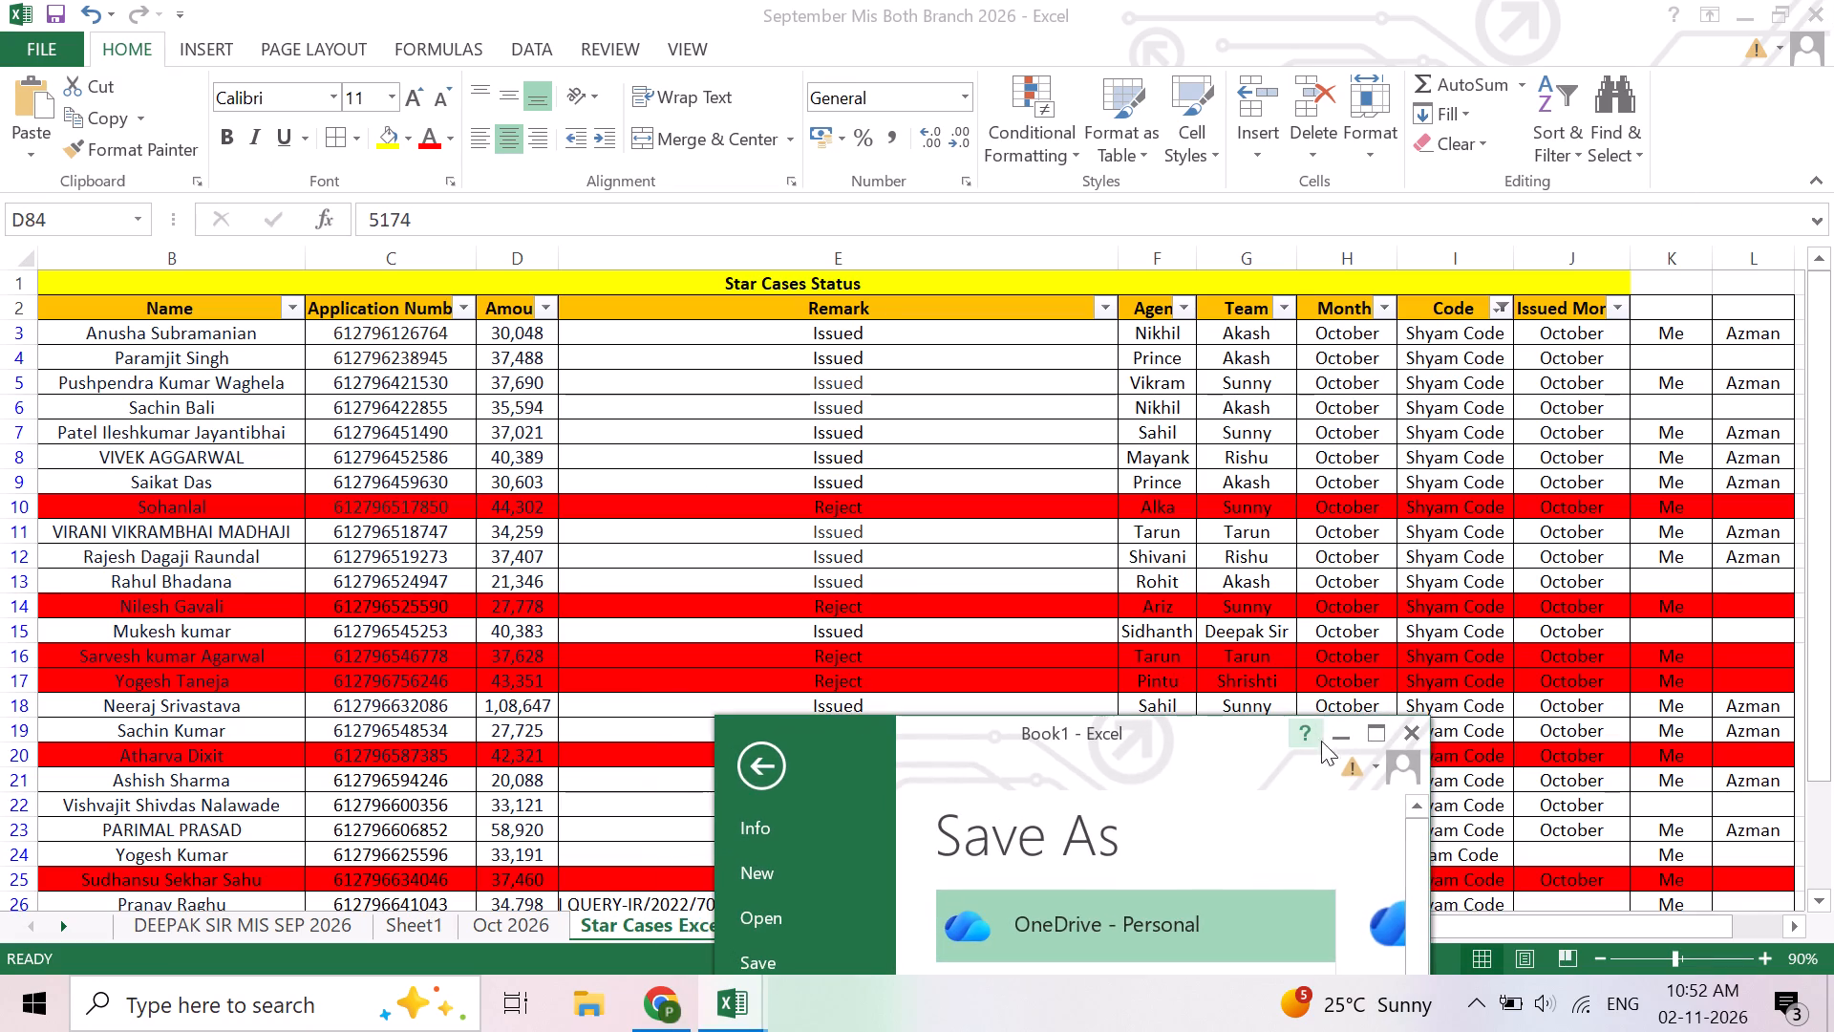
click(1413, 738)
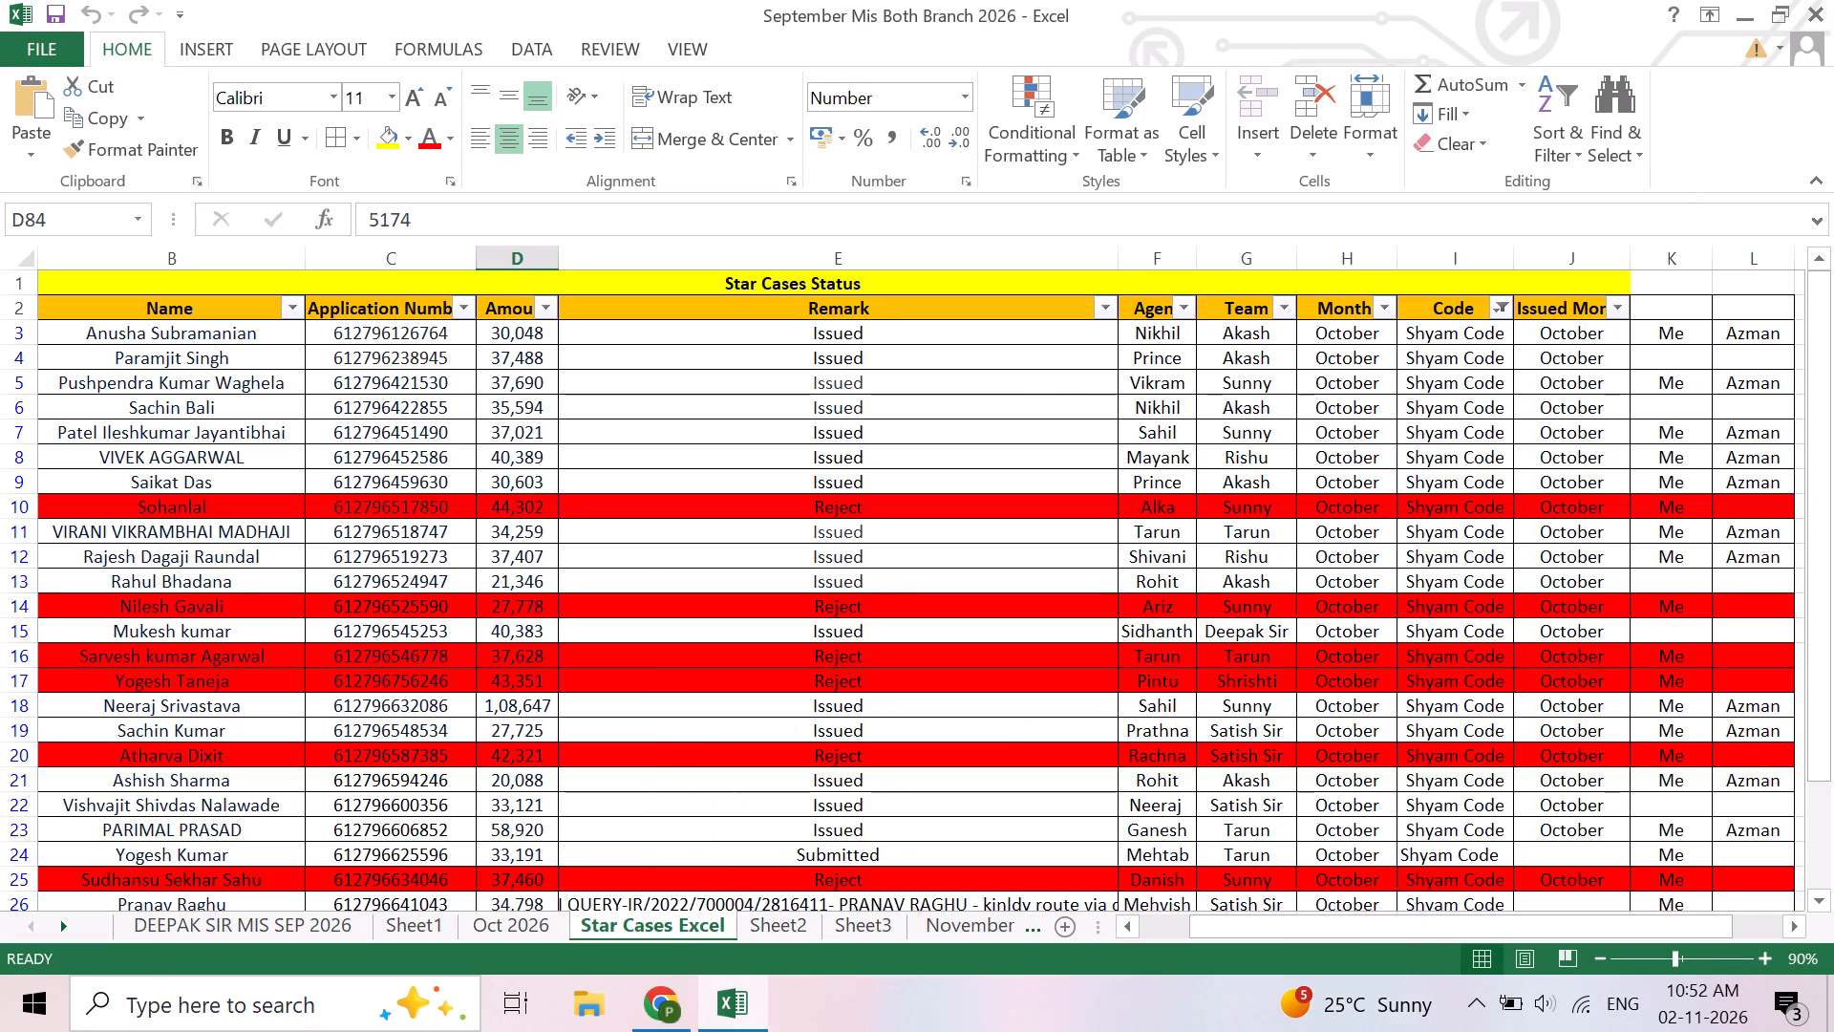
key(ctrl+n)
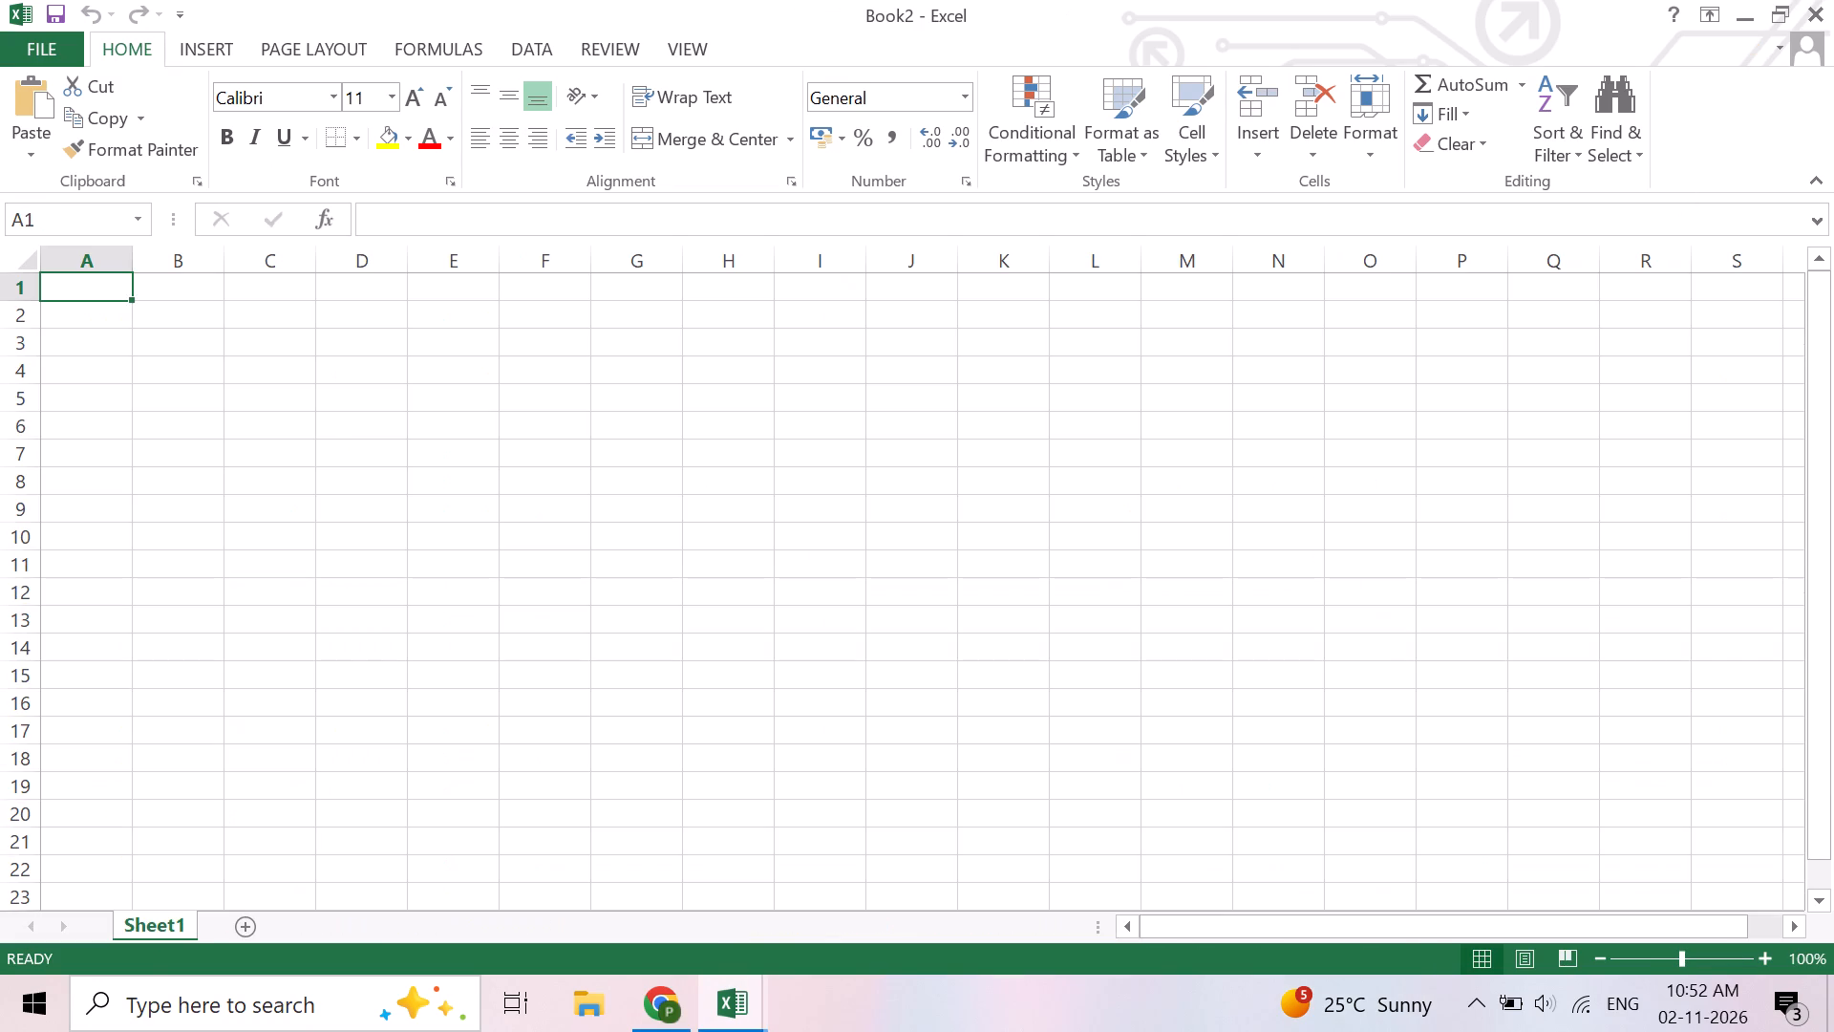
Save the new workbook to the computer's Desktop folder as "October Business Excel 2026".
key(ctrl+s)
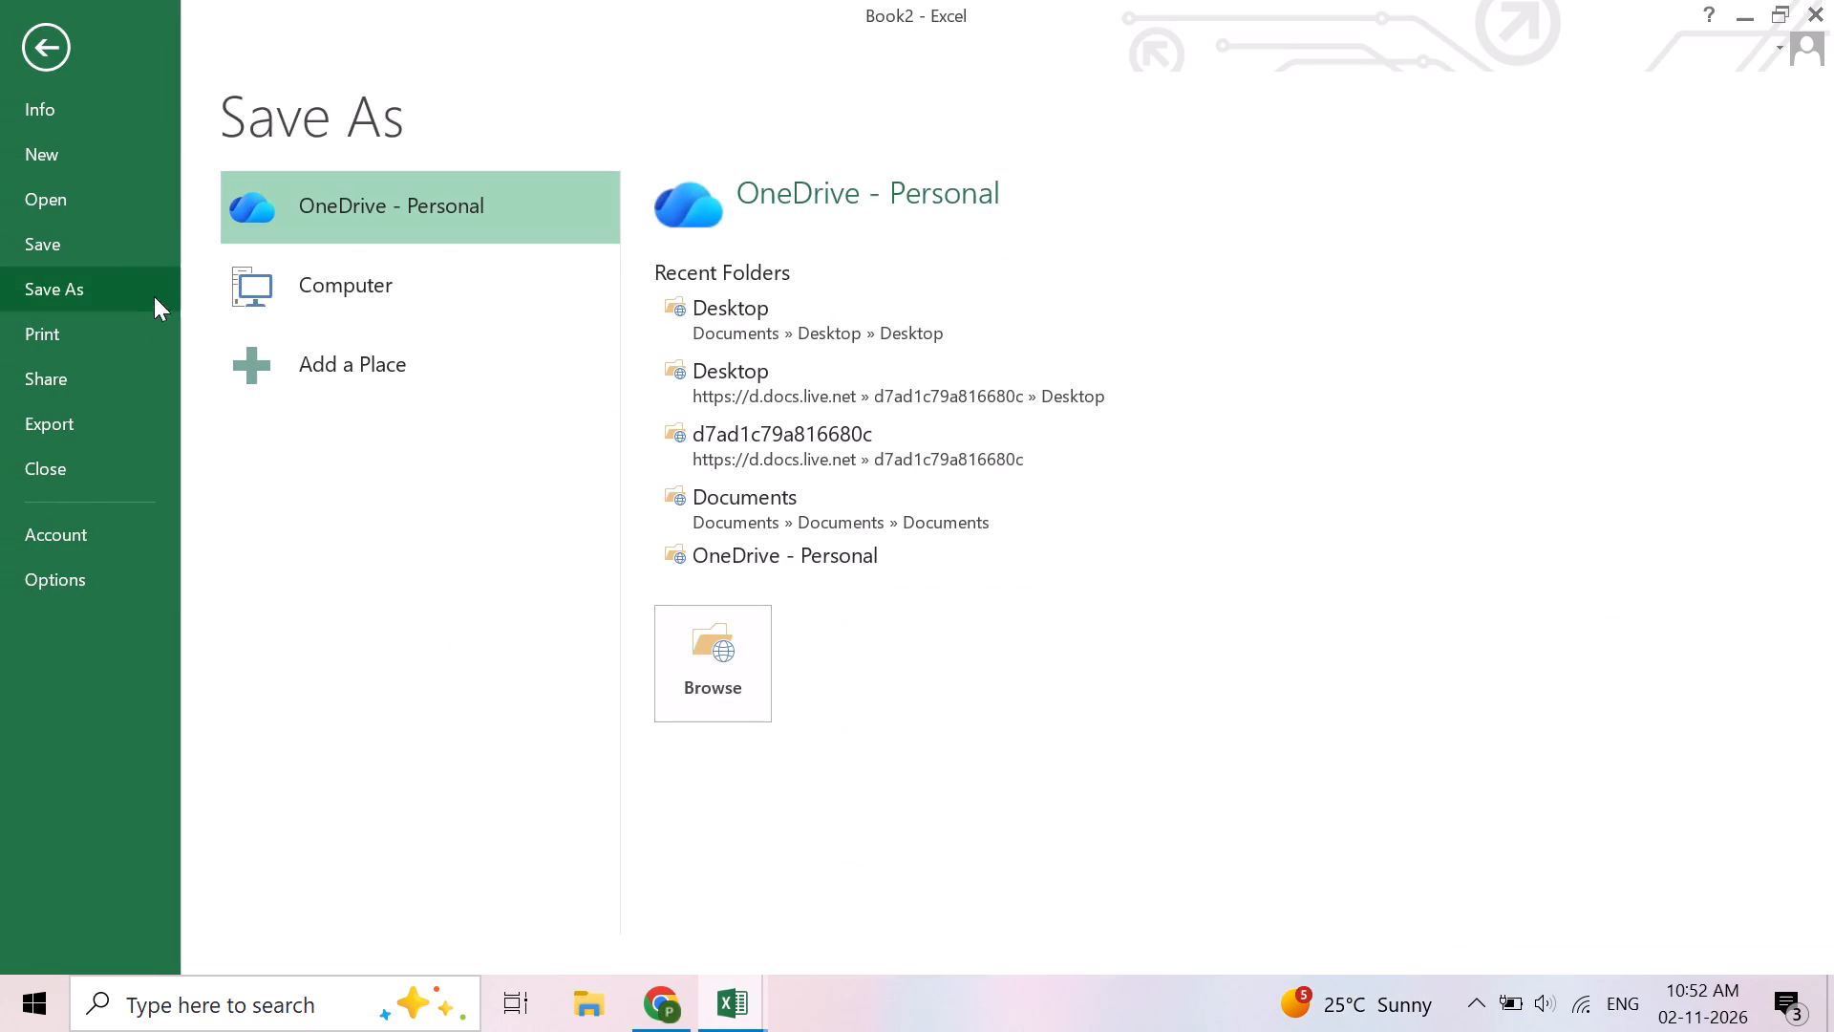
click(352, 285)
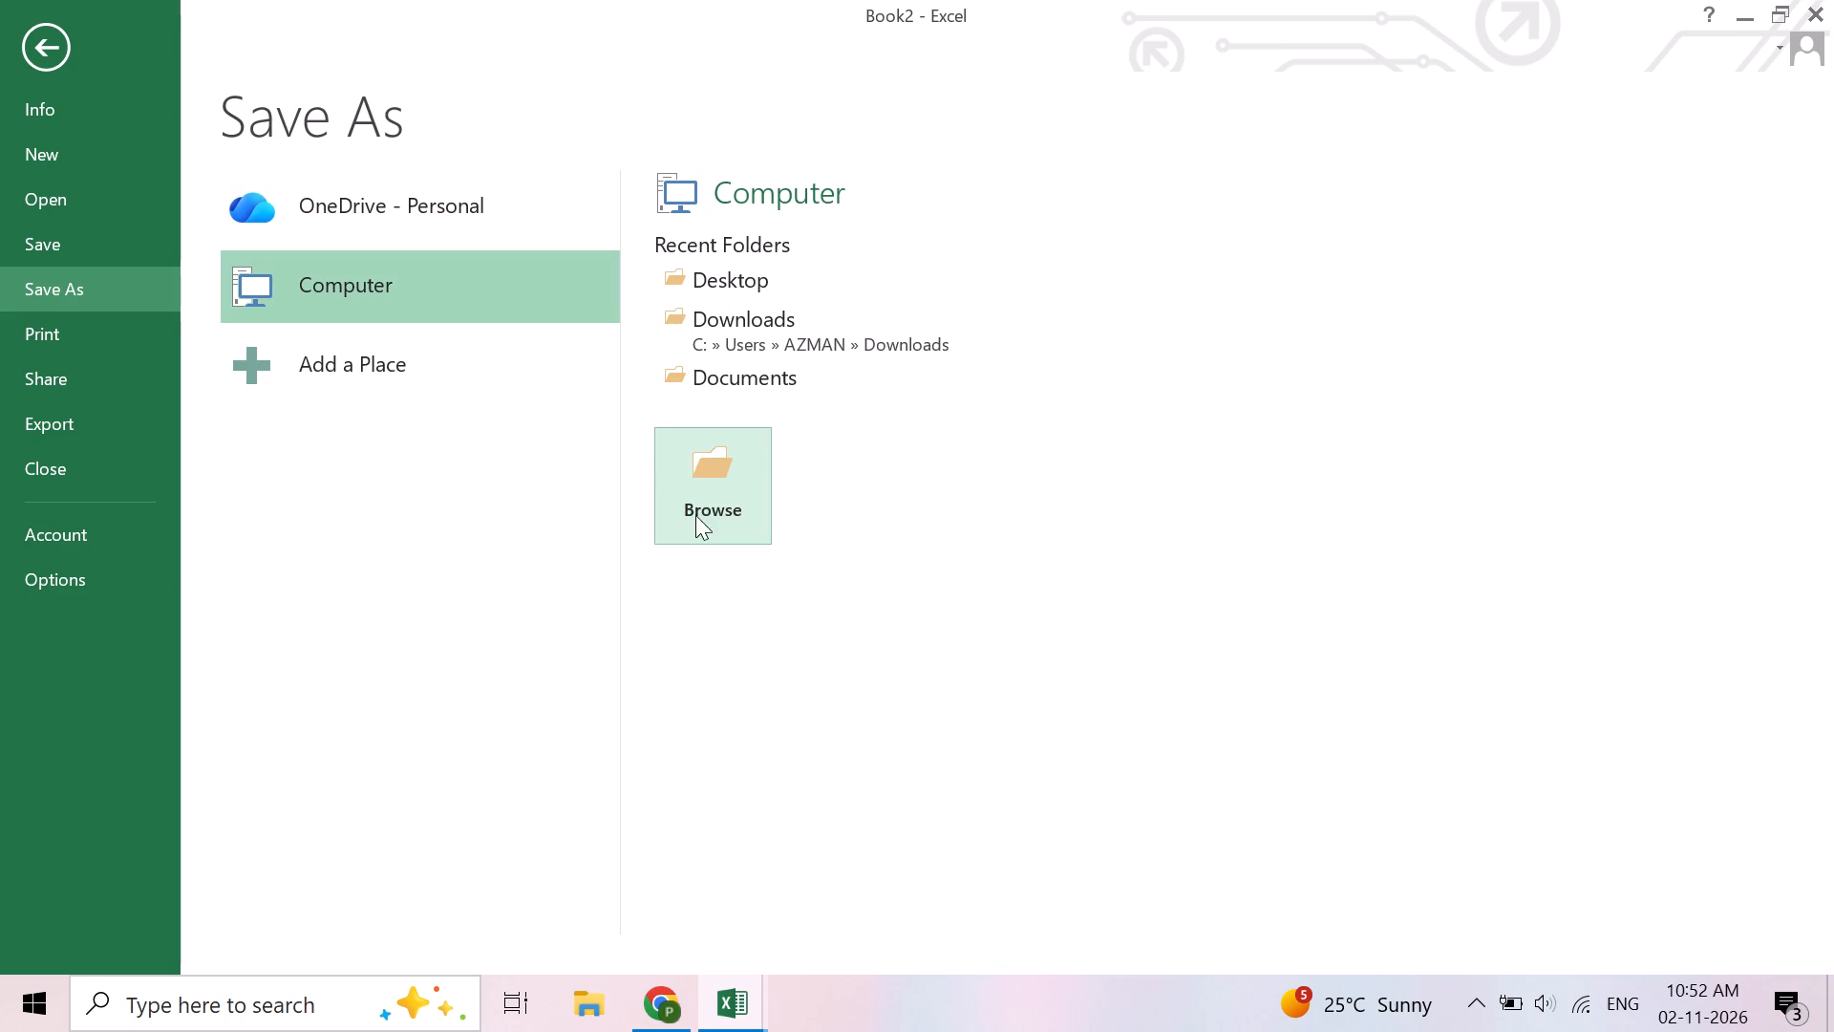
click(732, 290)
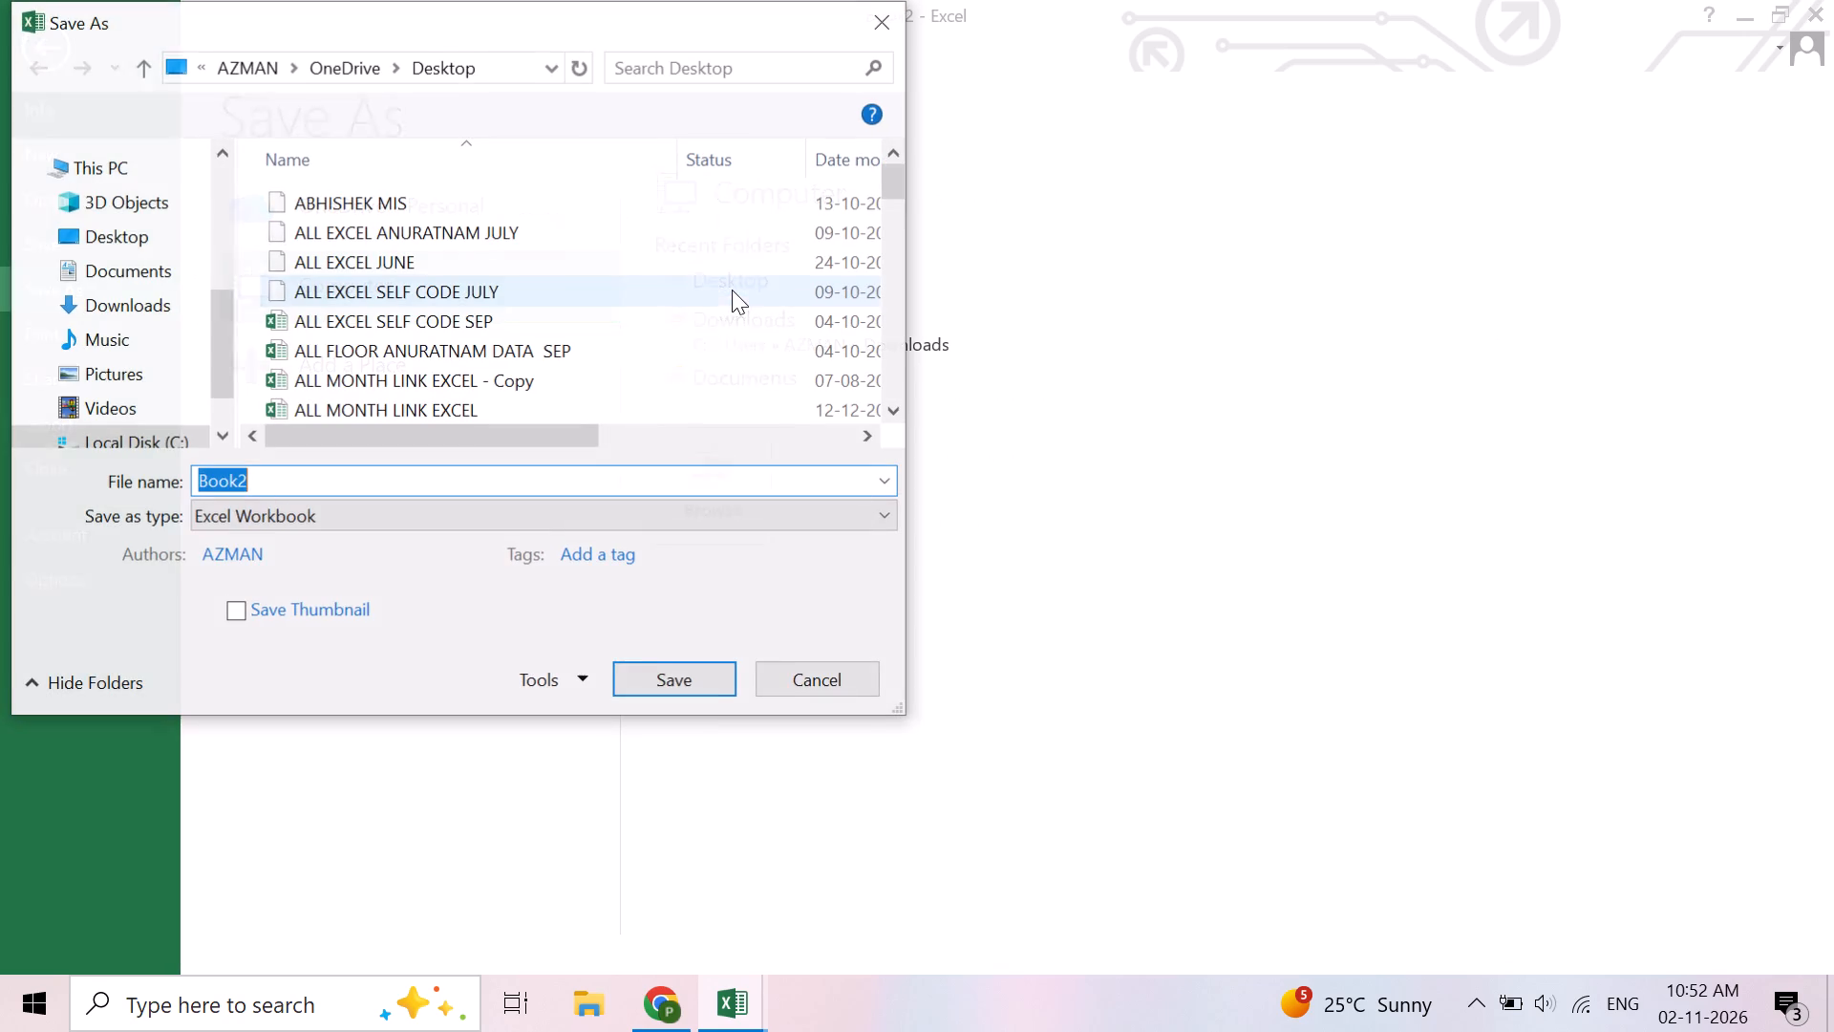
key(BackSpace)
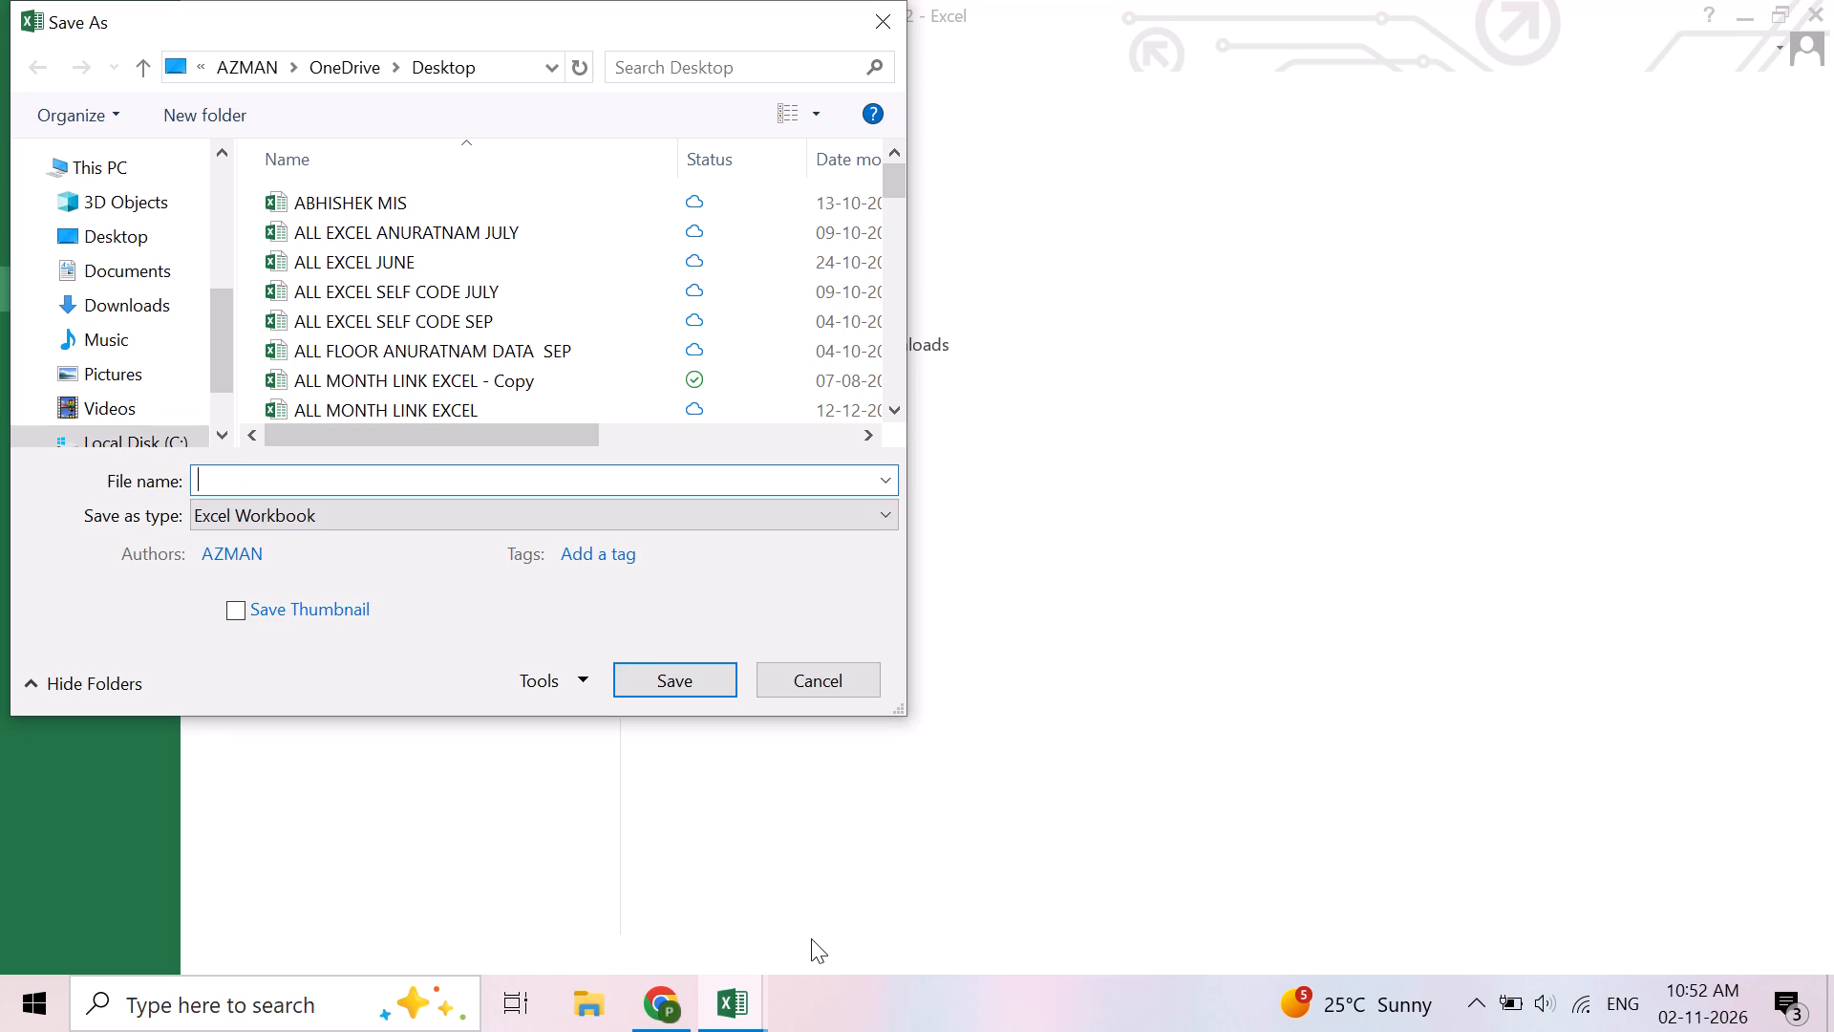
text(Oct)
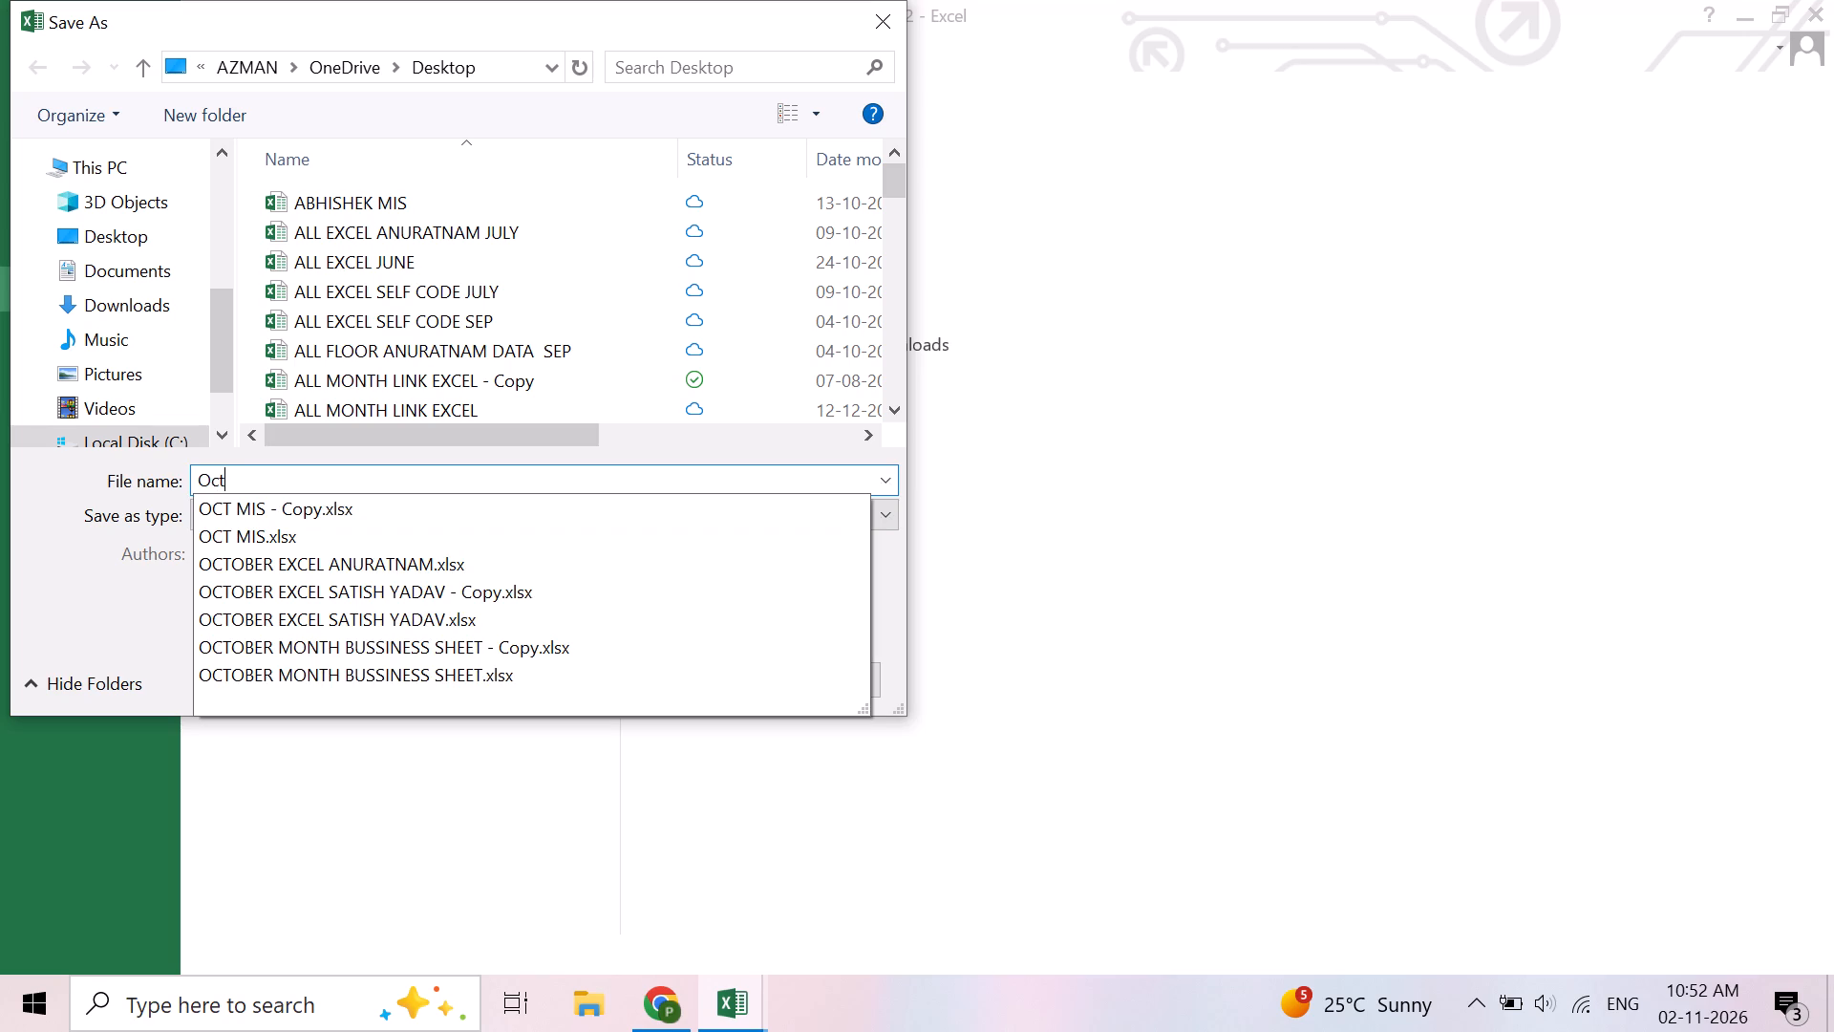
text(ober)
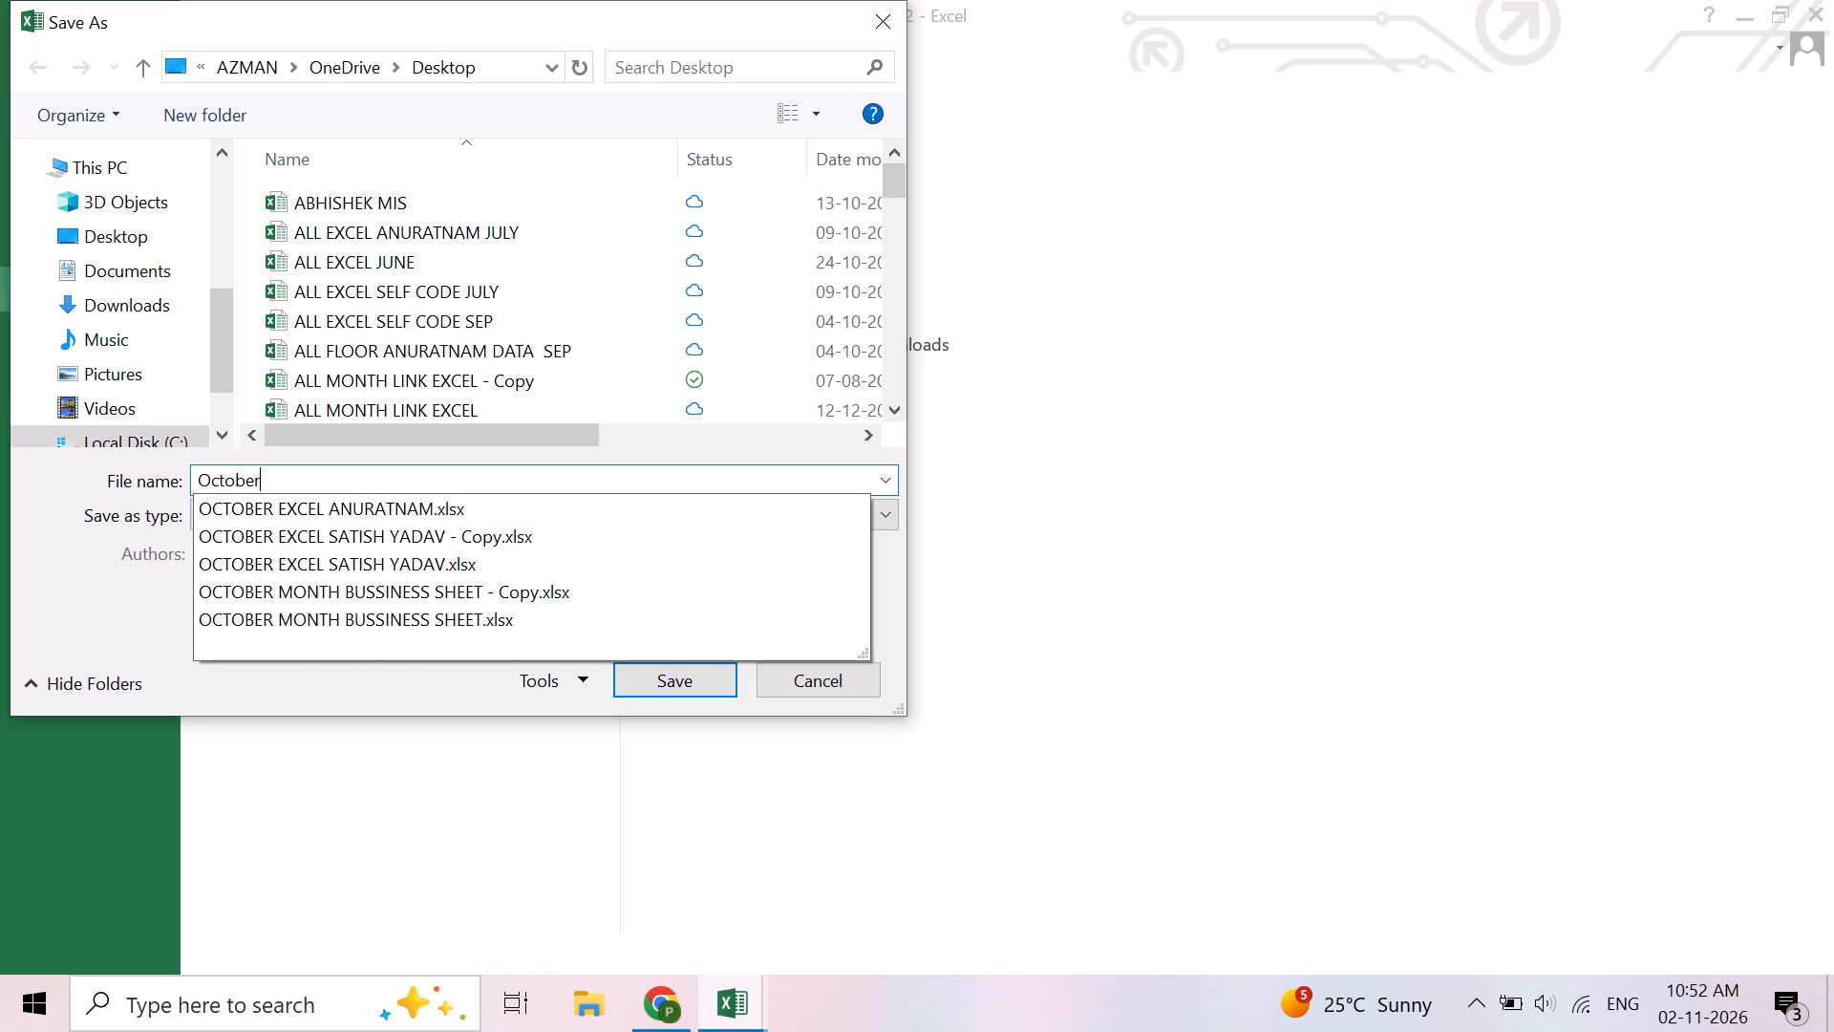
key(space)
text(Buss)
key(BackSpace)
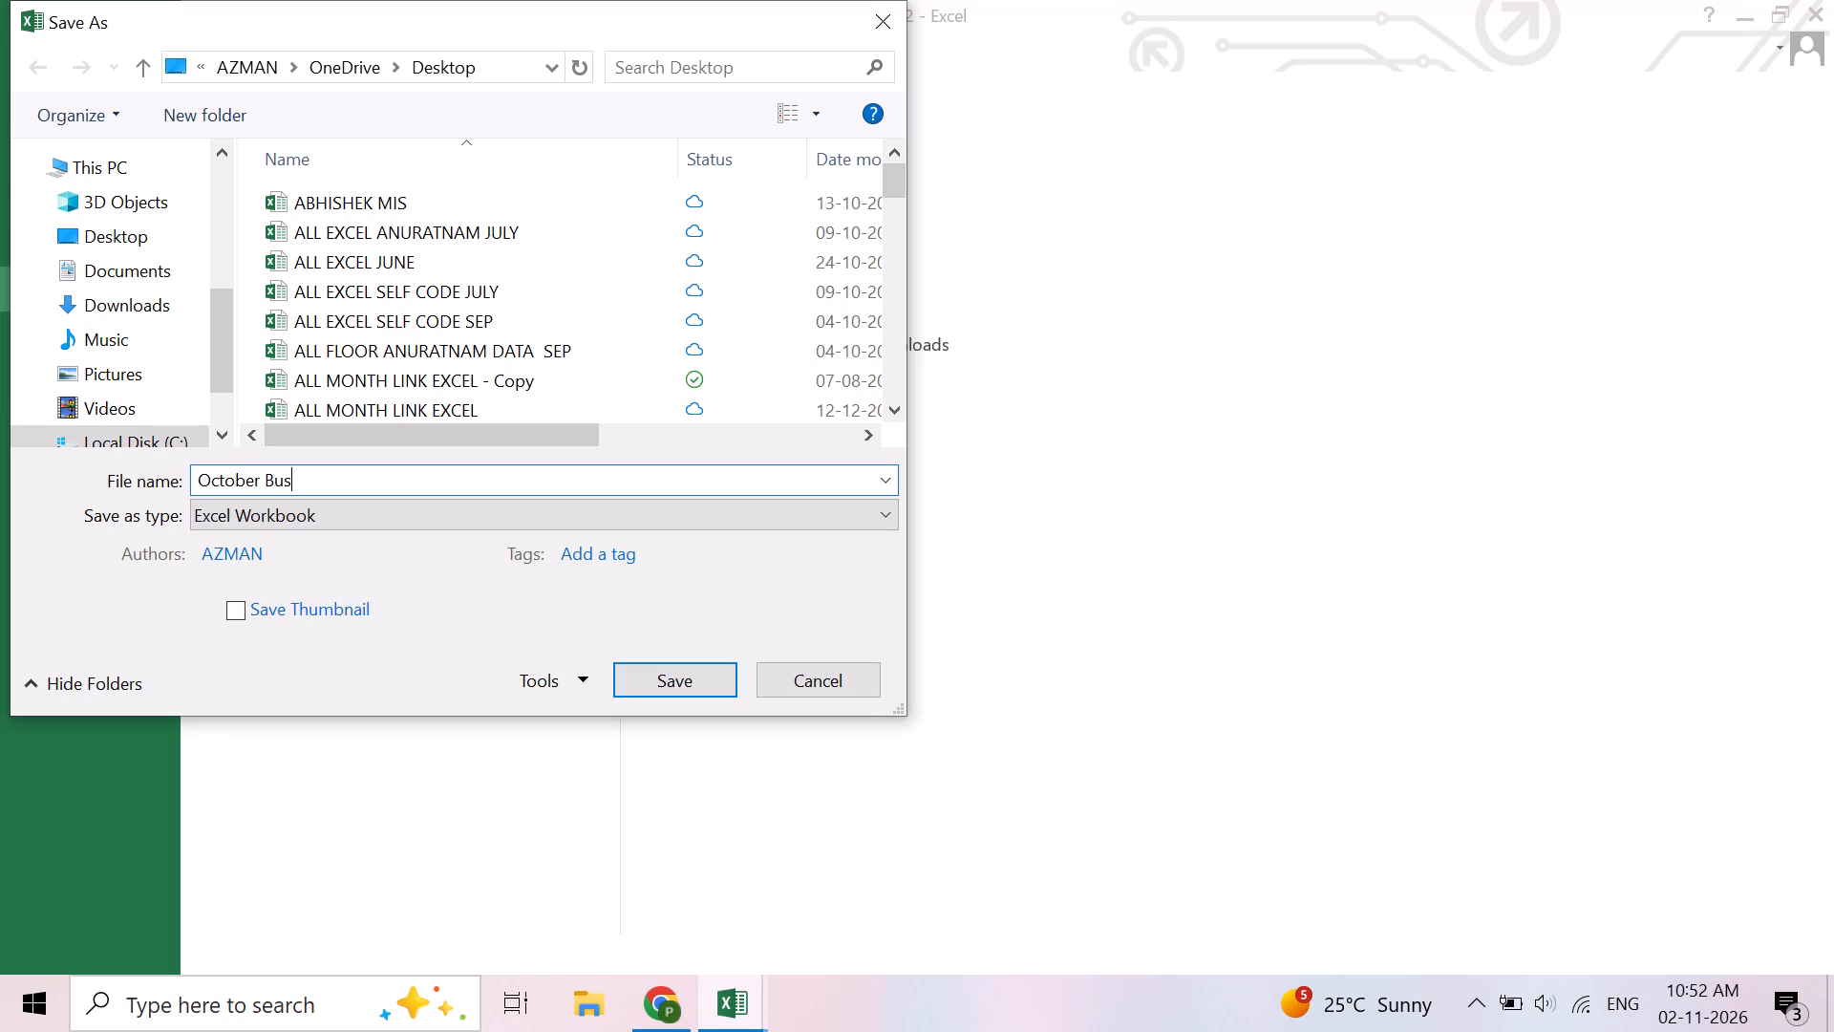
text(iness Ec)
key(BackSpace)
text(xcel)
key(space)
text(026)
click(693, 662)
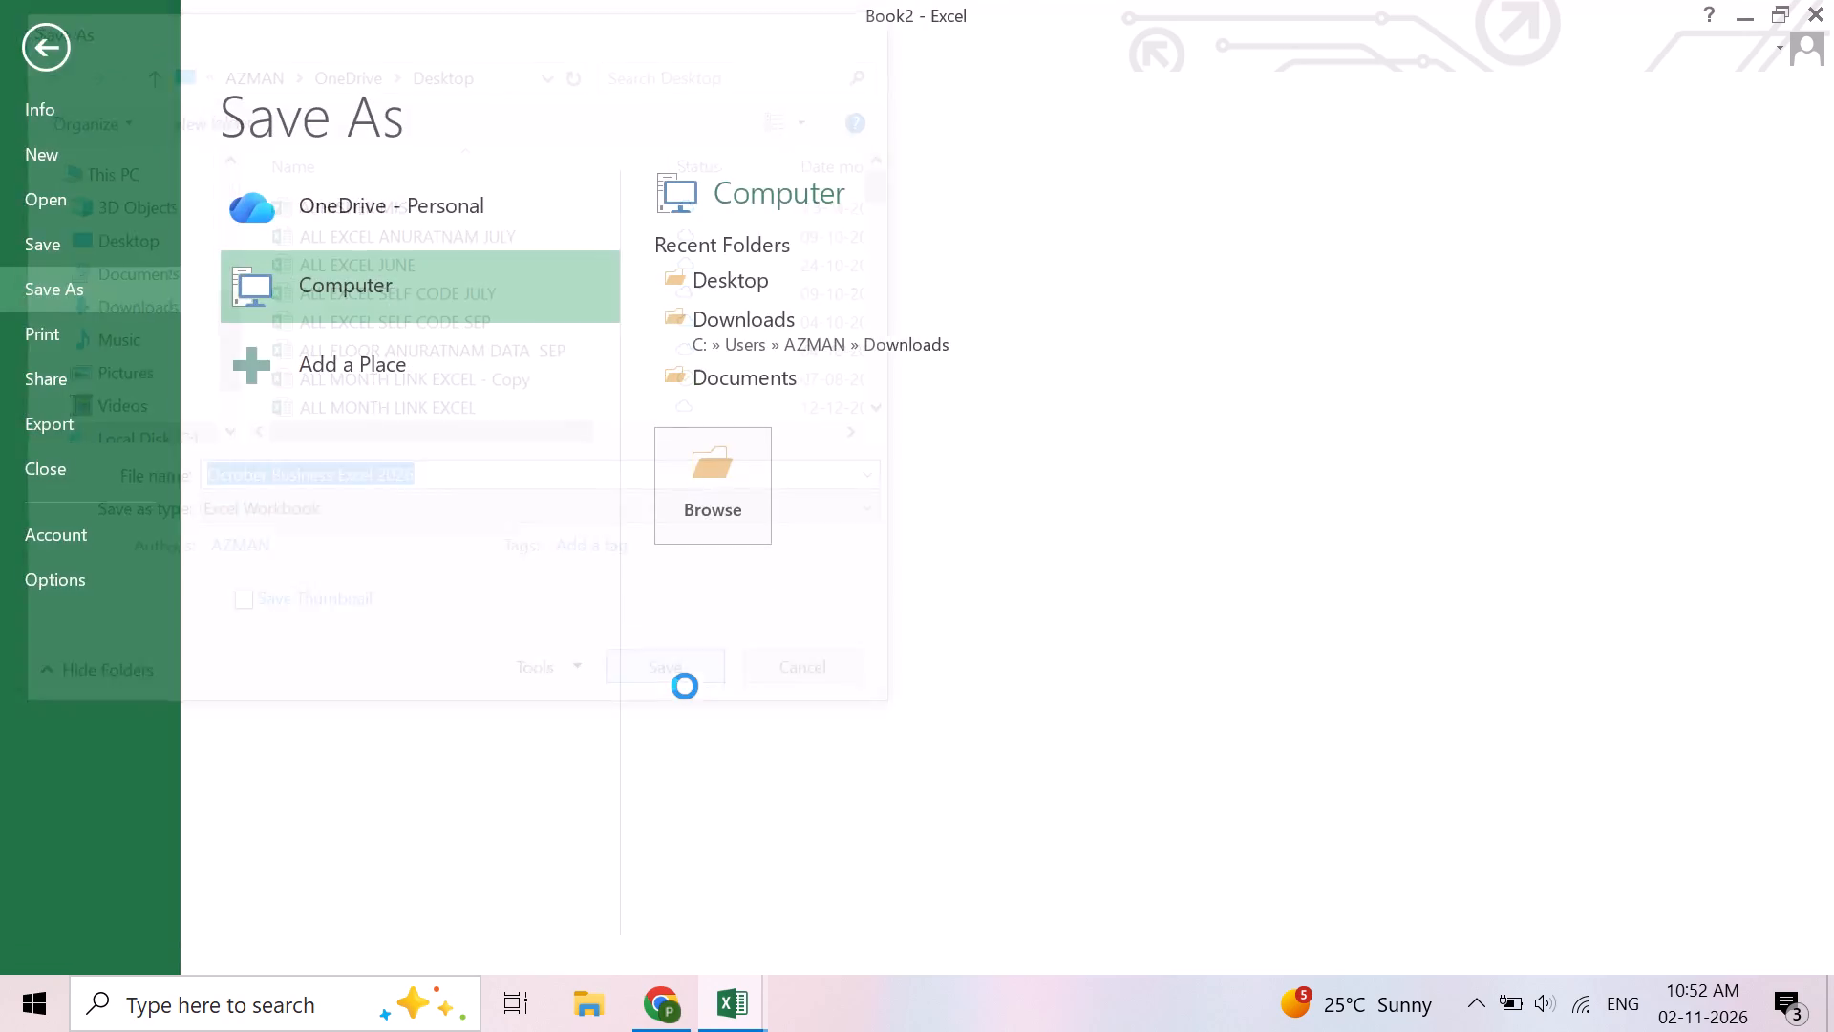
click(685, 686)
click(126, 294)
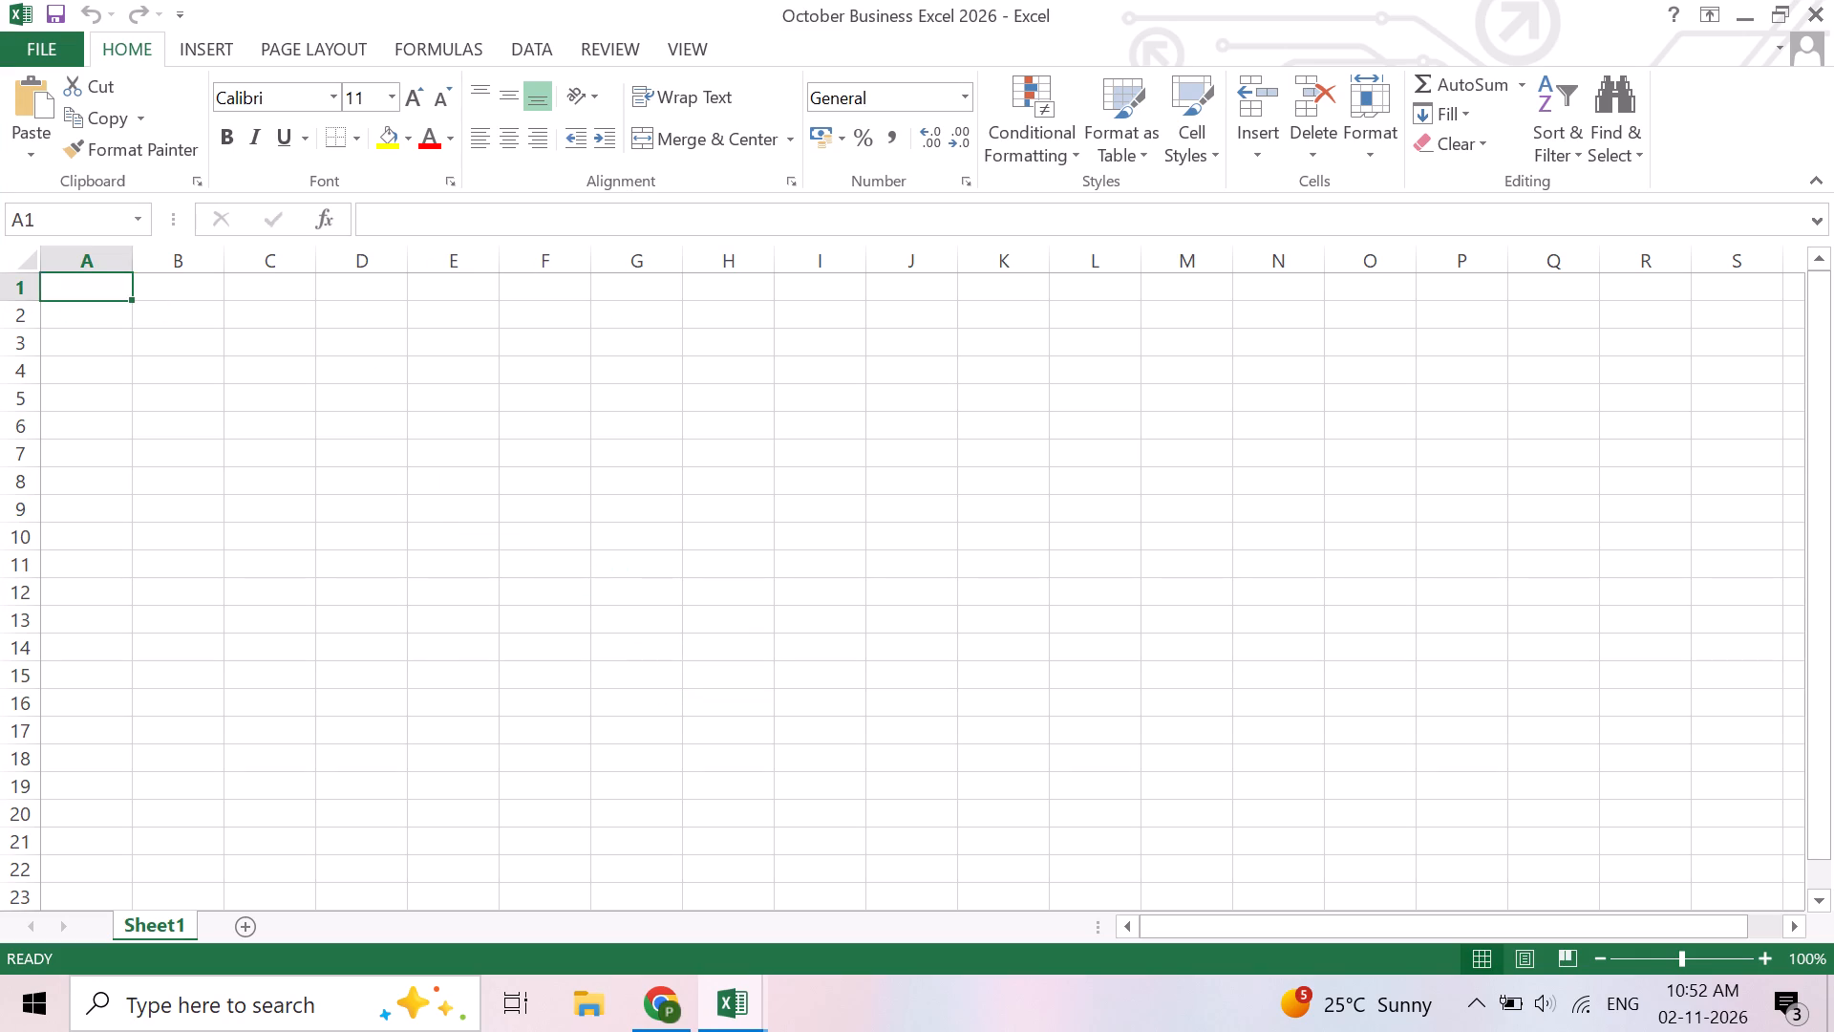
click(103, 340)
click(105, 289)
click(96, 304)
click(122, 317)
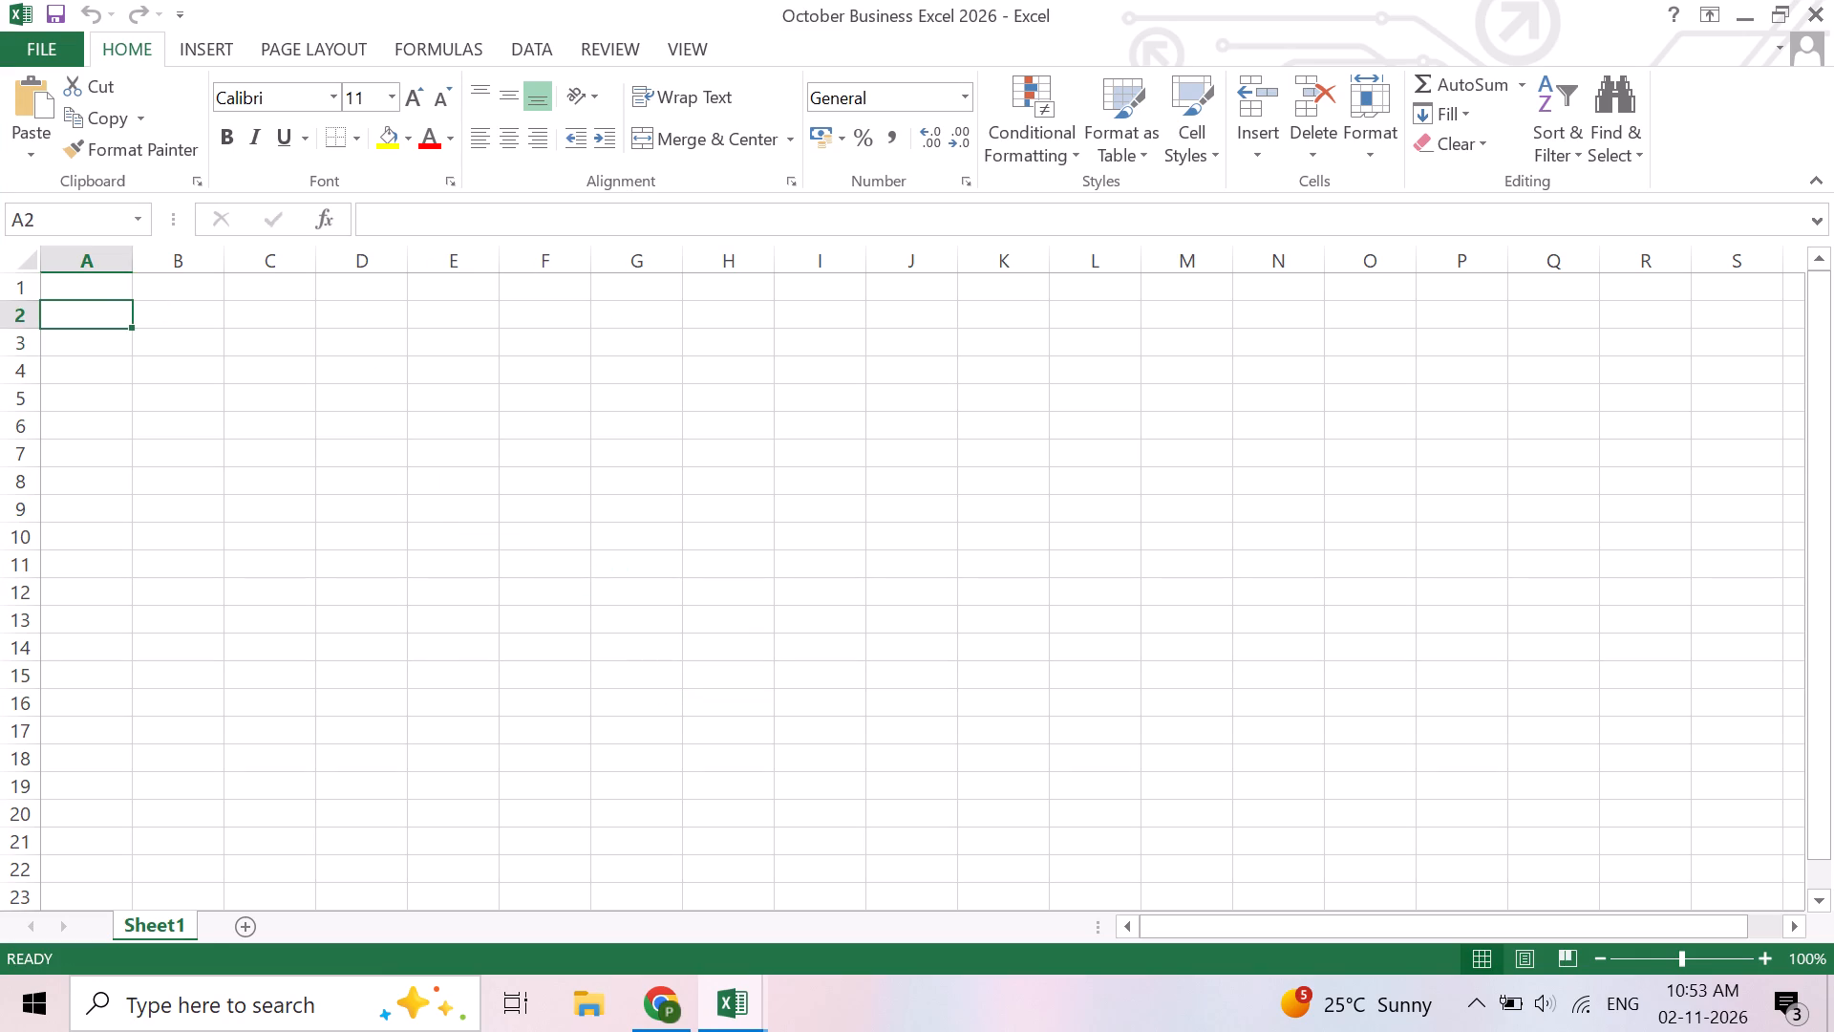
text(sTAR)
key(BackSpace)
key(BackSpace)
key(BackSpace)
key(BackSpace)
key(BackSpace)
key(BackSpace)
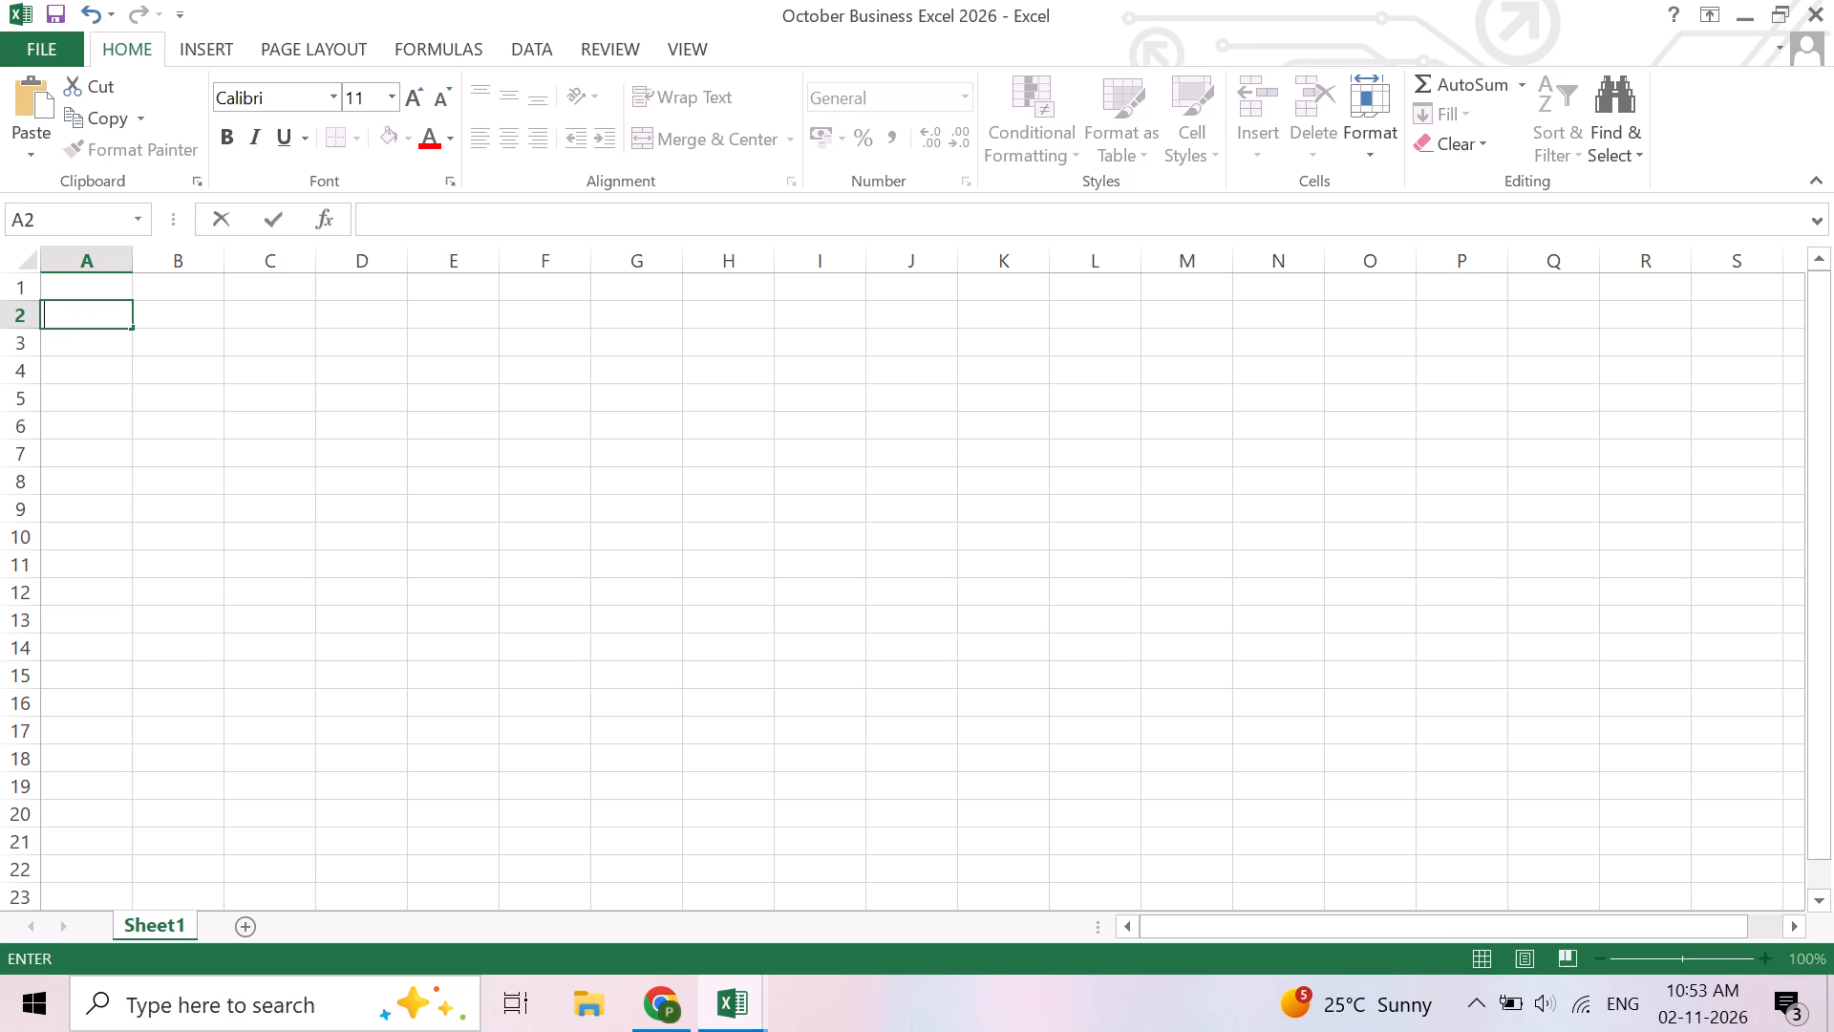
Enter the title "Star Business Excel" in cell A1 of Sheet1.
key(Up)
text(sTAR)
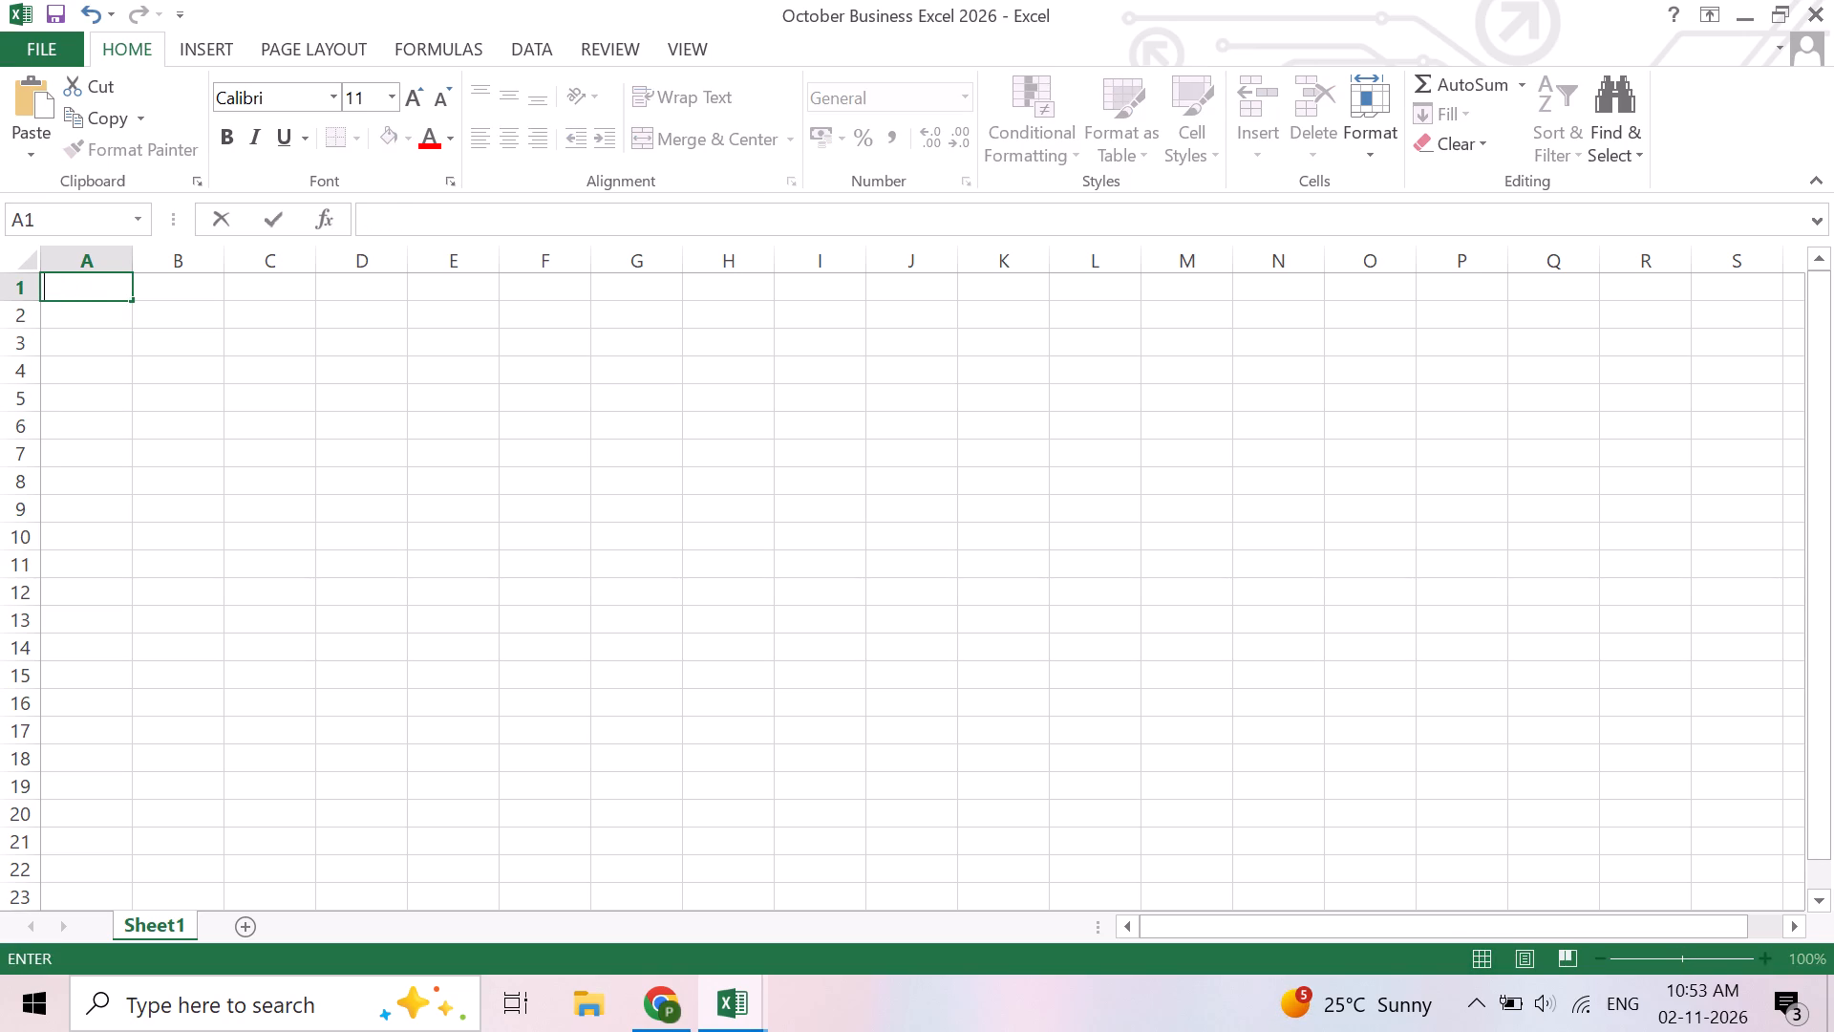
text(Star)
key(space)
text(Buss)
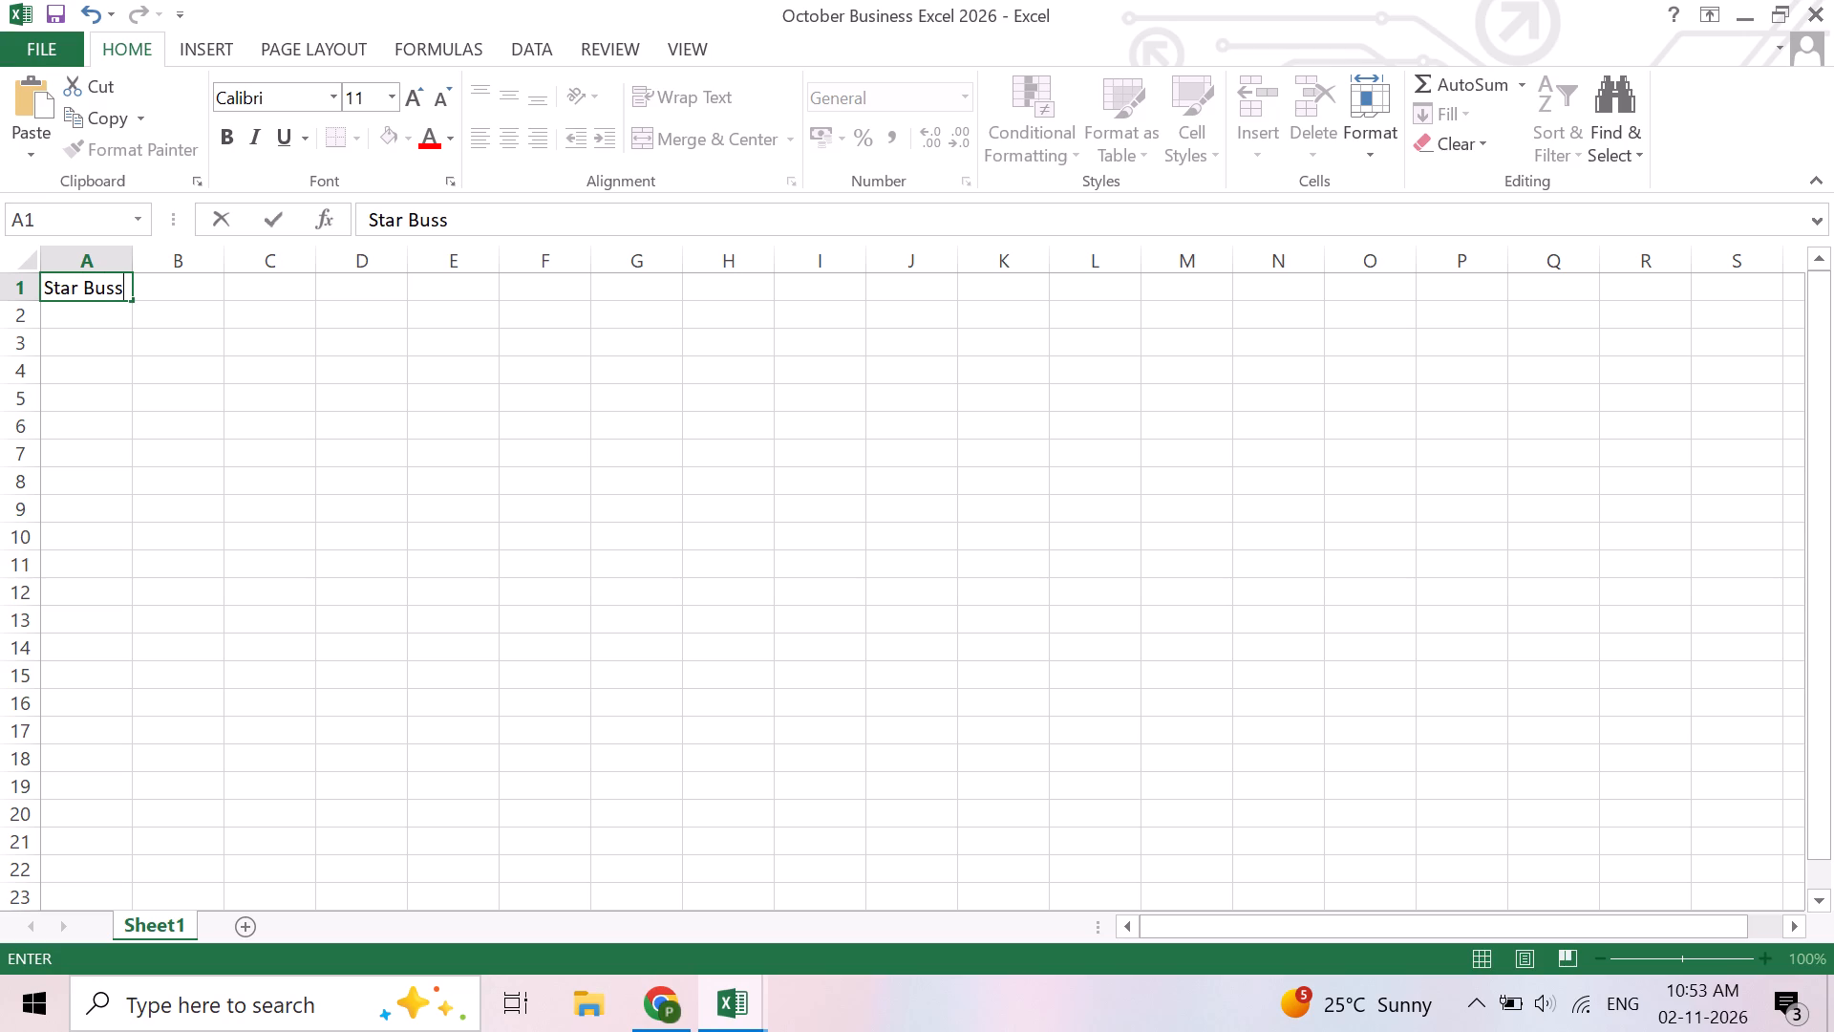
key(BackSpace)
text(iness E)
text(xcel)
key(Right)
key(Right)
key(Right)
key(Left)
key(Left)
key(Left)
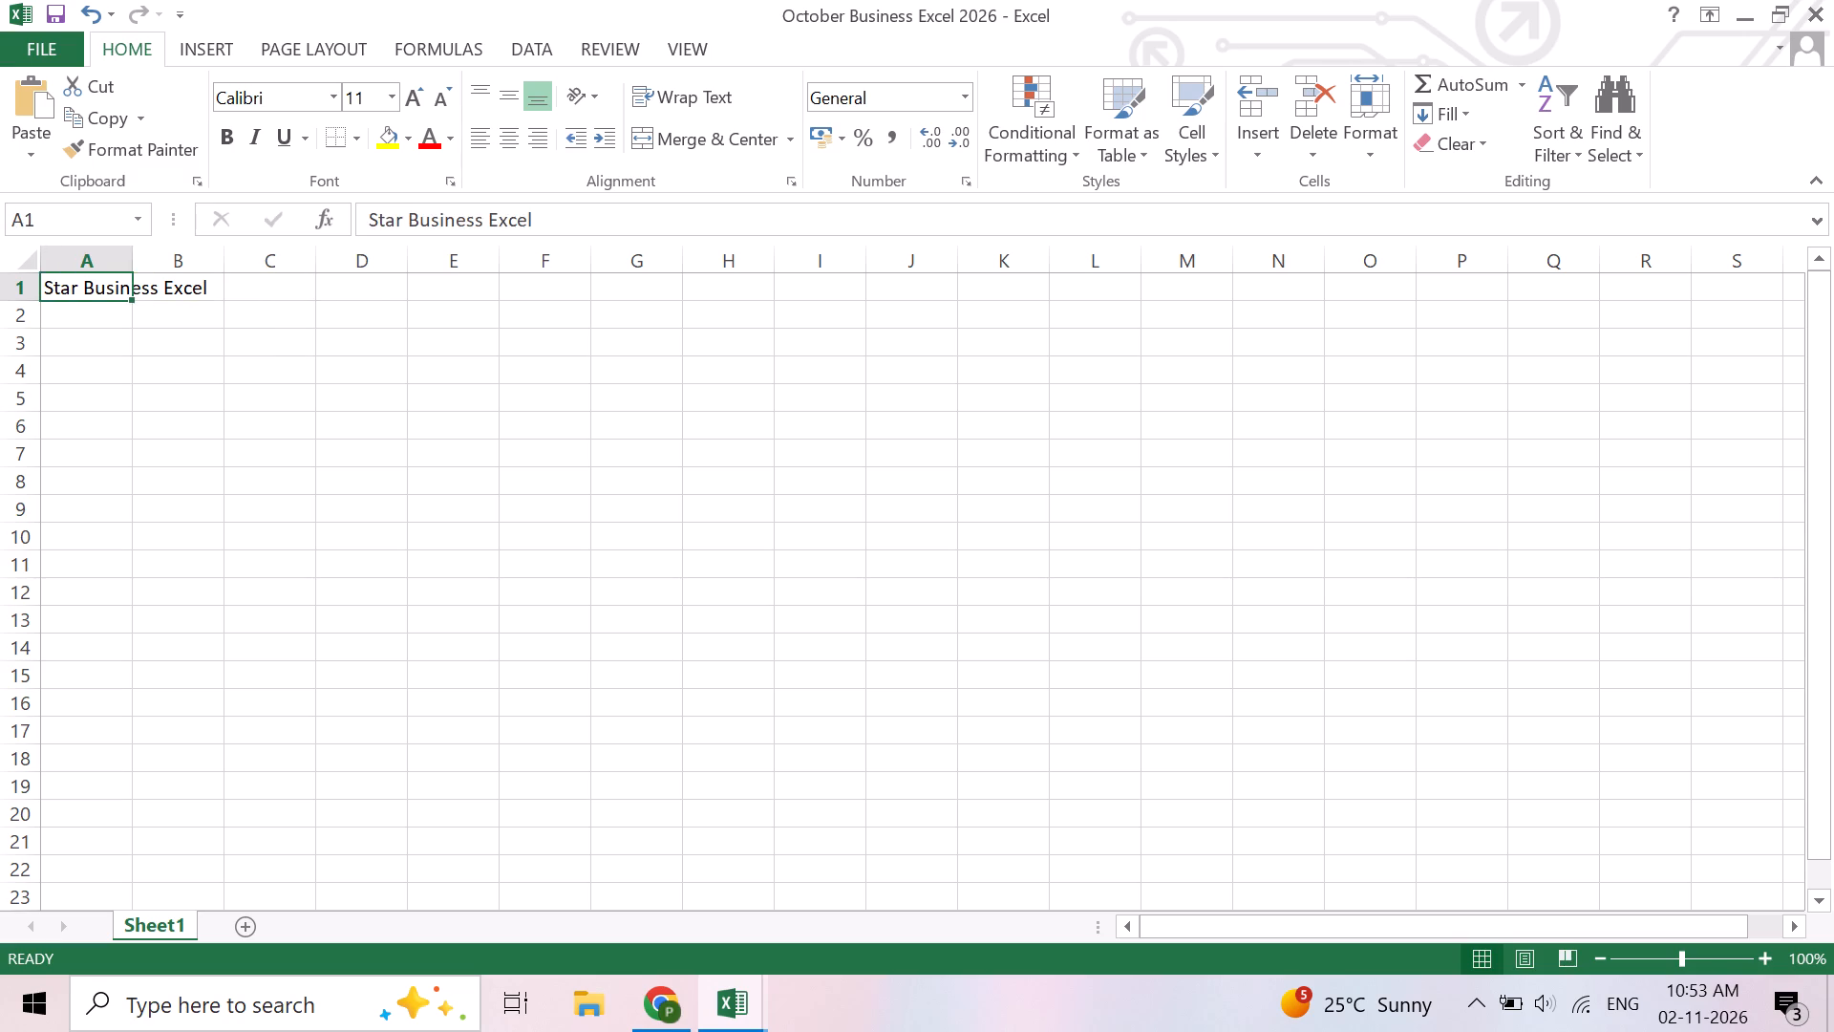
Enter the label "Total login" in cell A2, below the title.
key(Down)
text(Total Loa)
key(BackSpace)
key(a)
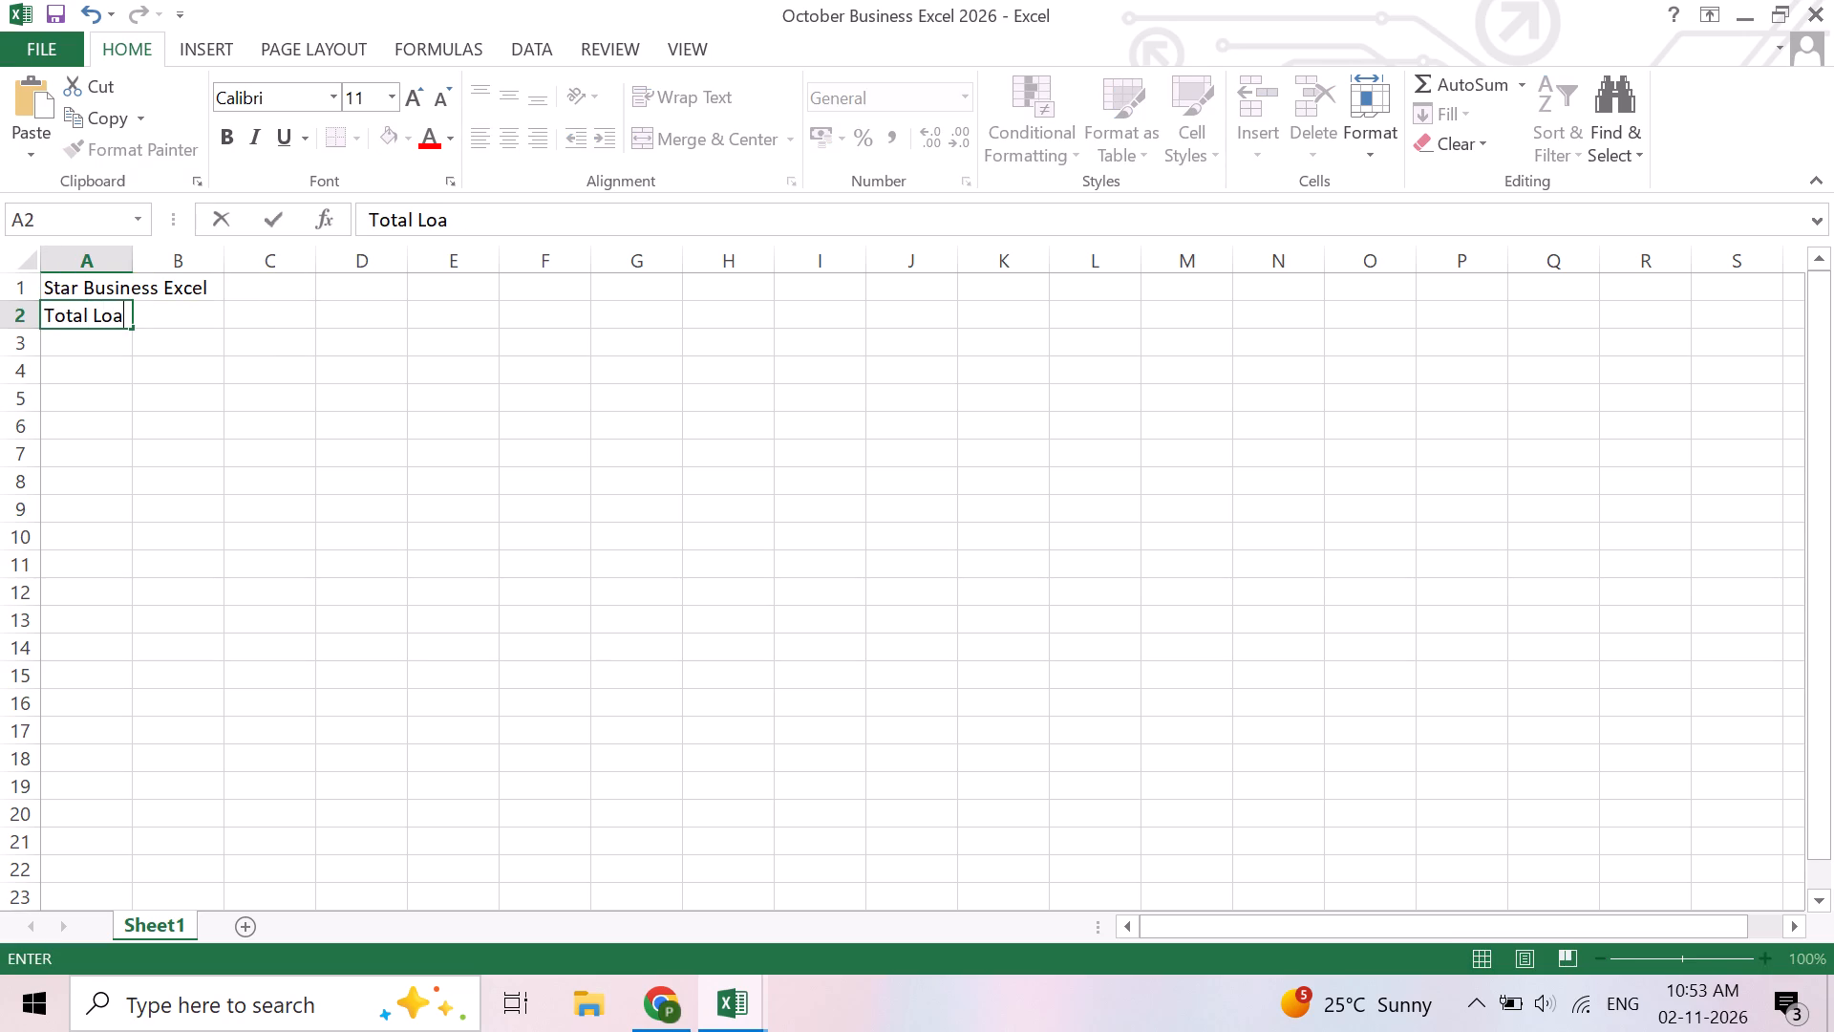
text(gong)
key(BackSpace)
key(BackSpace)
key(BackSpace)
key(BackSpace)
key(BackSpace)
key(BackSpace)
key(BackSpace)
text(login)
key(space)
key(Return)
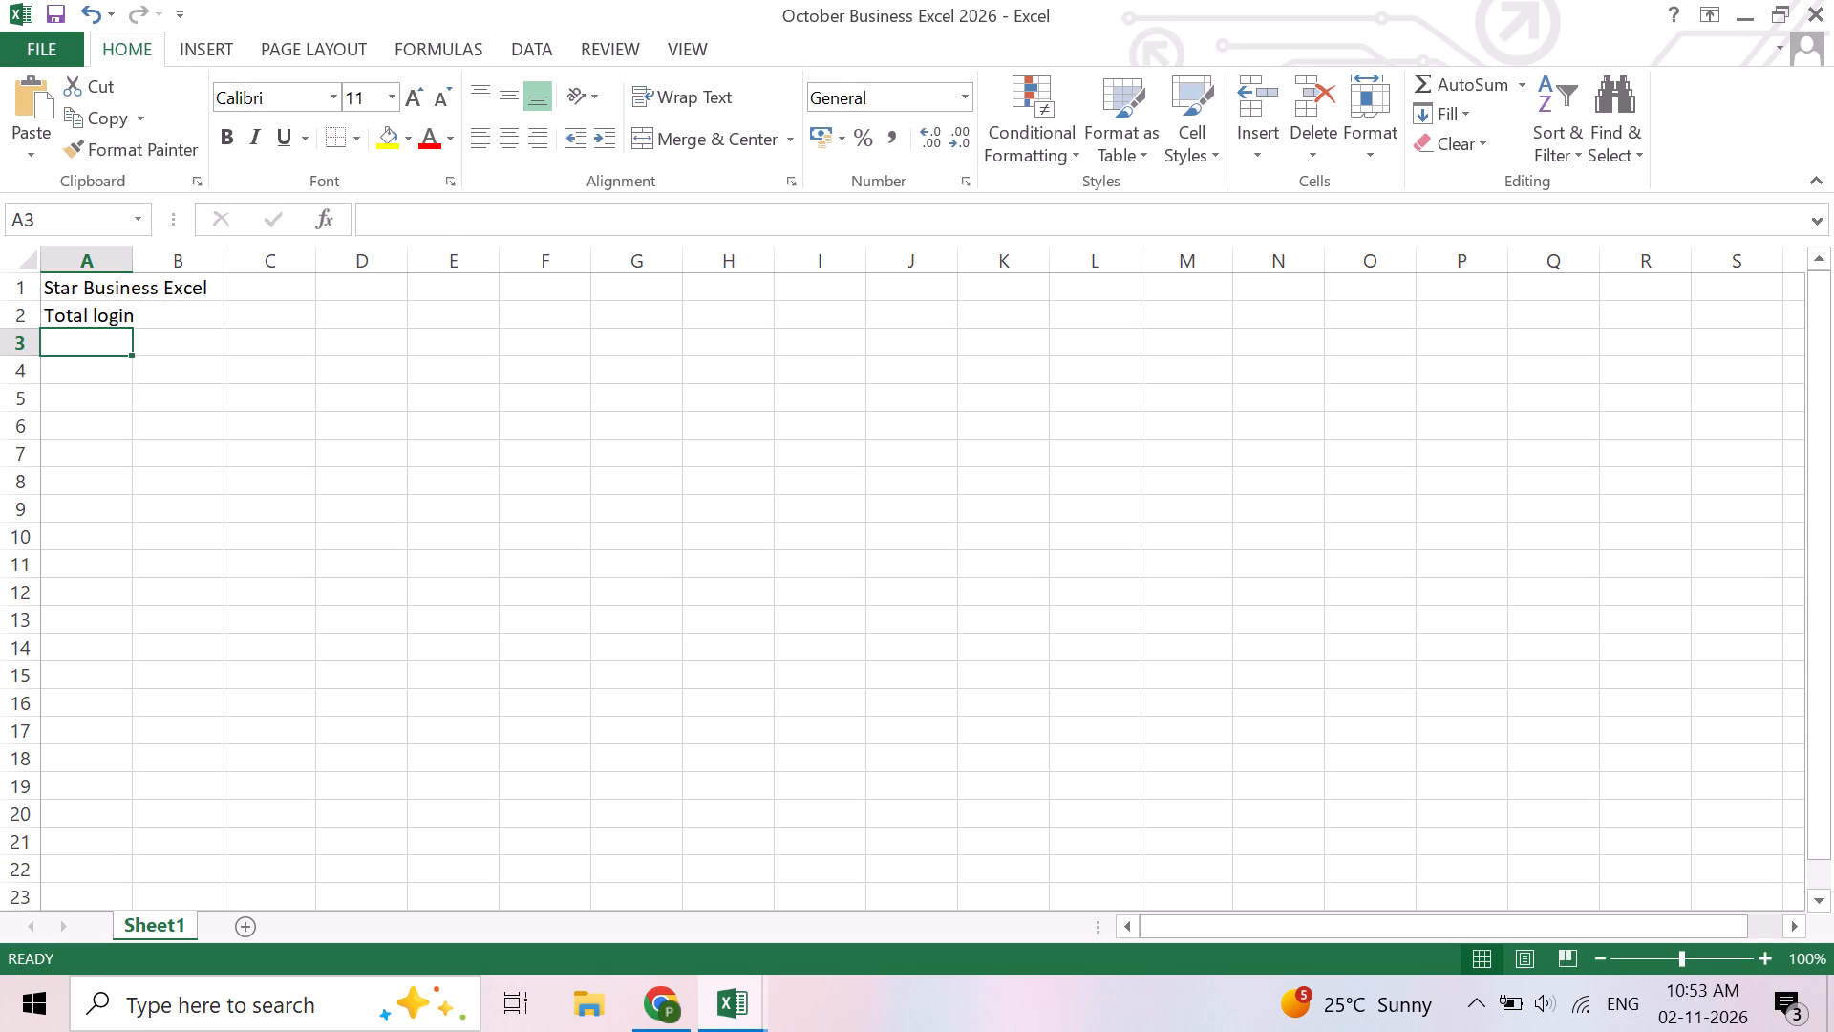
Extend the title in cell A1 to read "Star Business Excel Shyam Code".
key(Up)
double_click(217, 287)
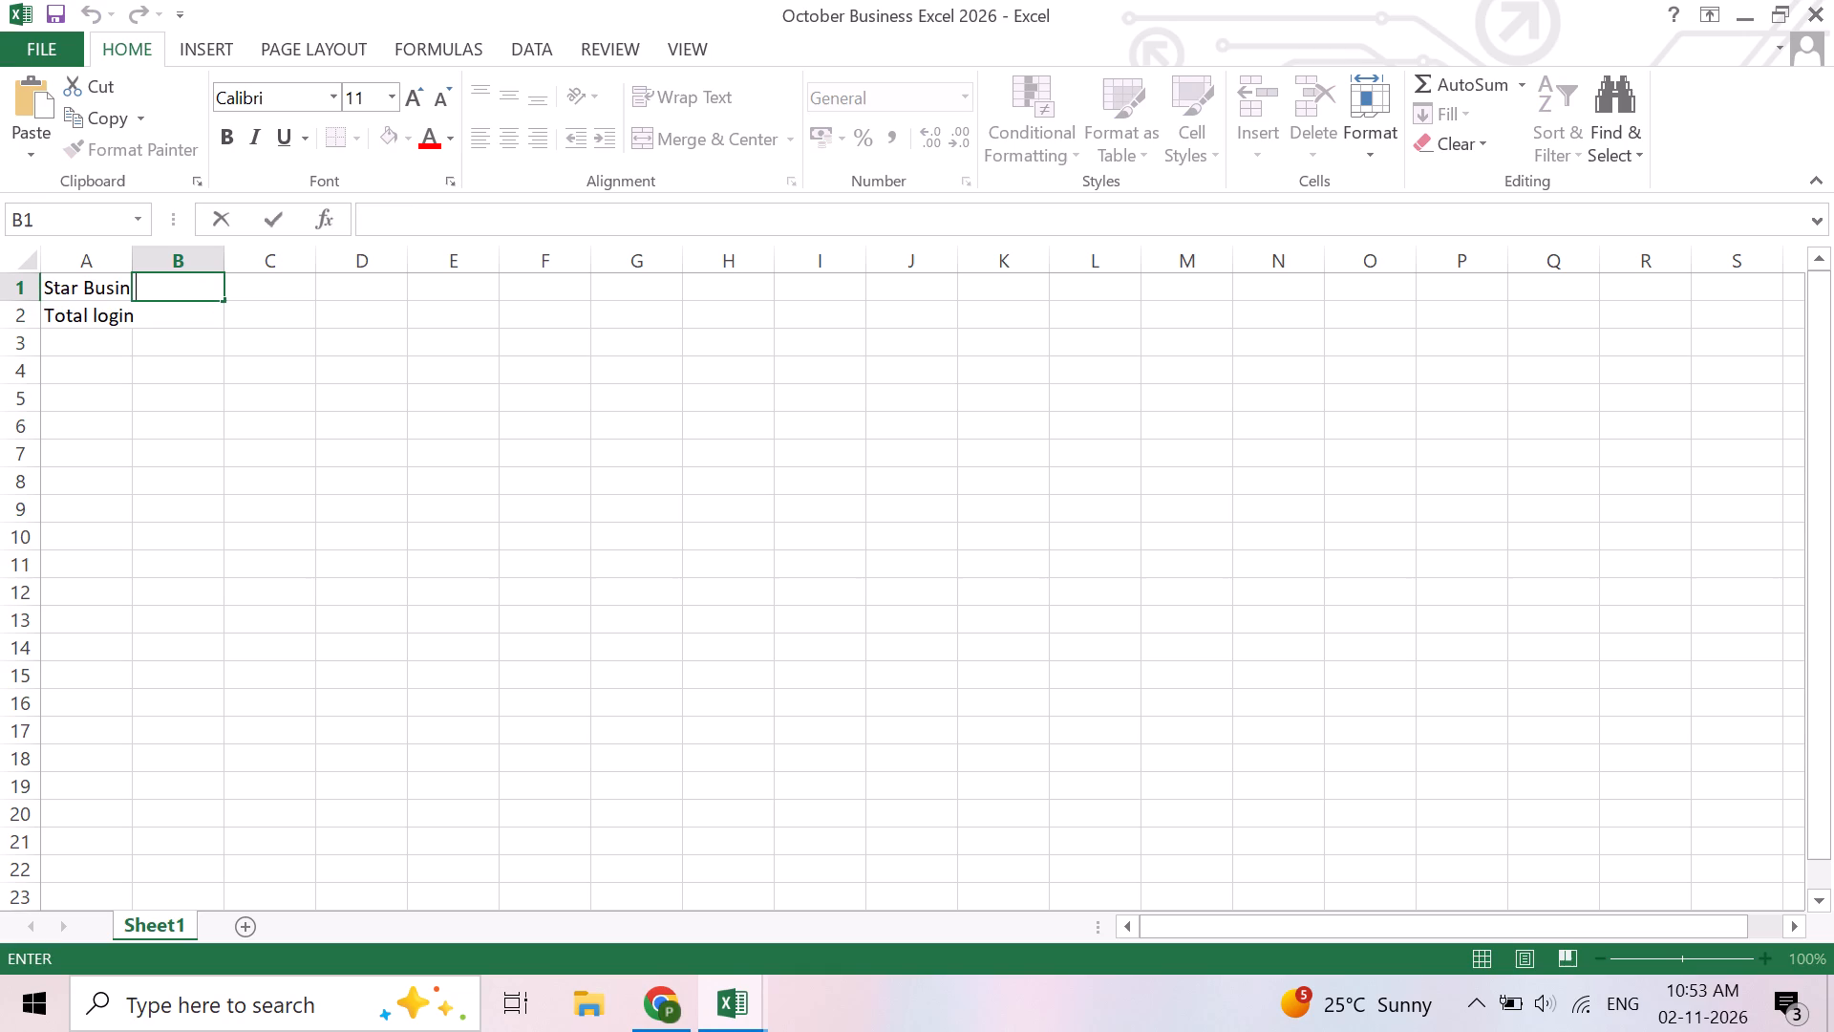
click(79, 277)
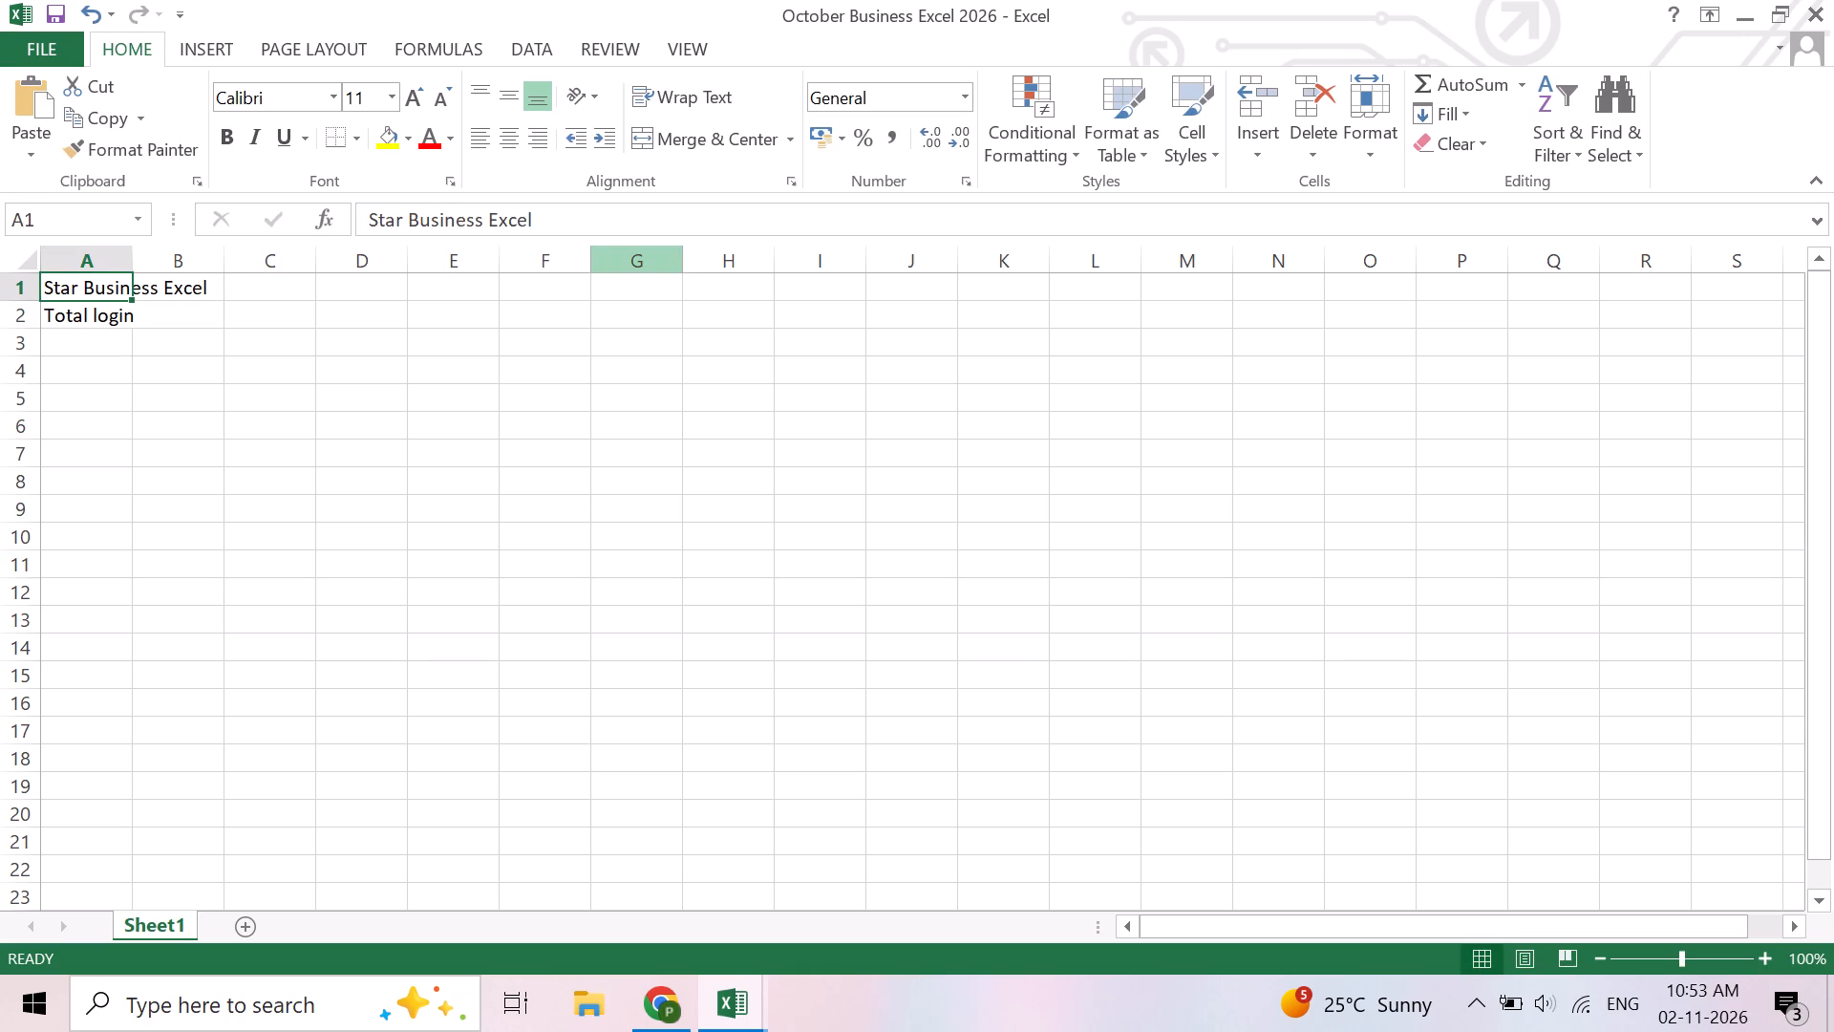
click(567, 222)
key(space)
text(Shyam Code)
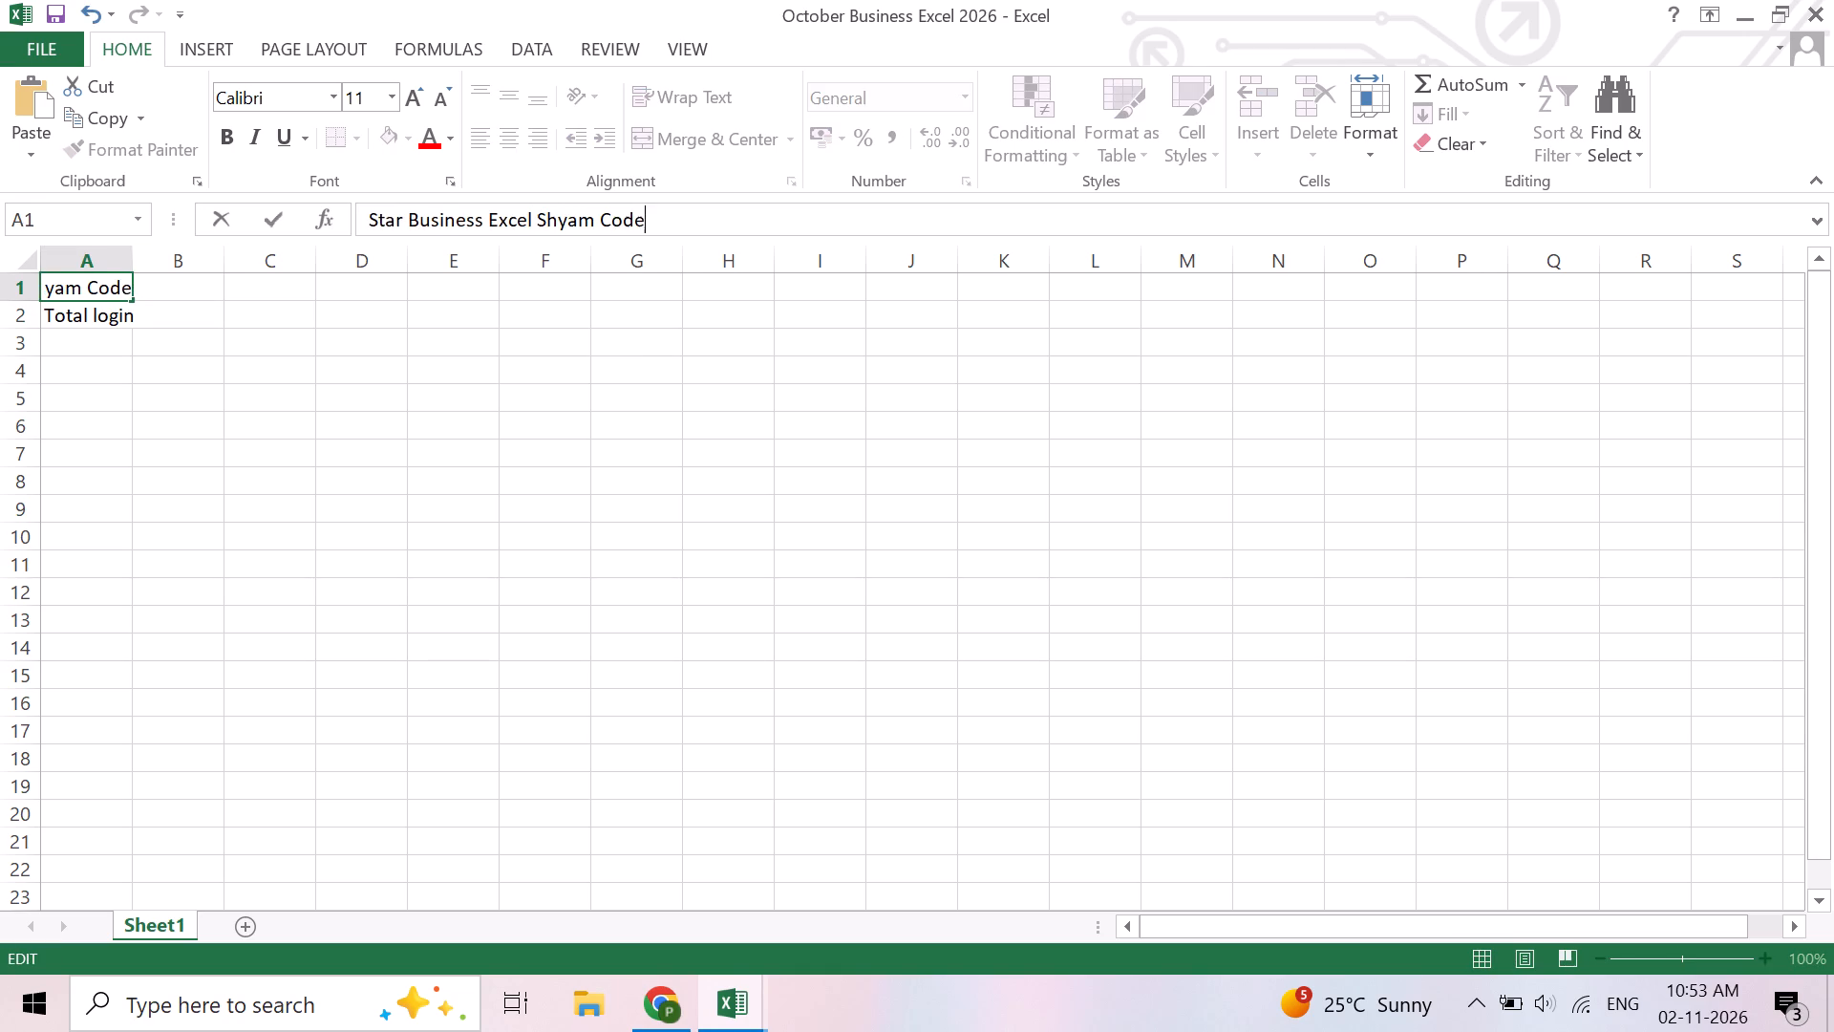
key(Return)
key(Right)
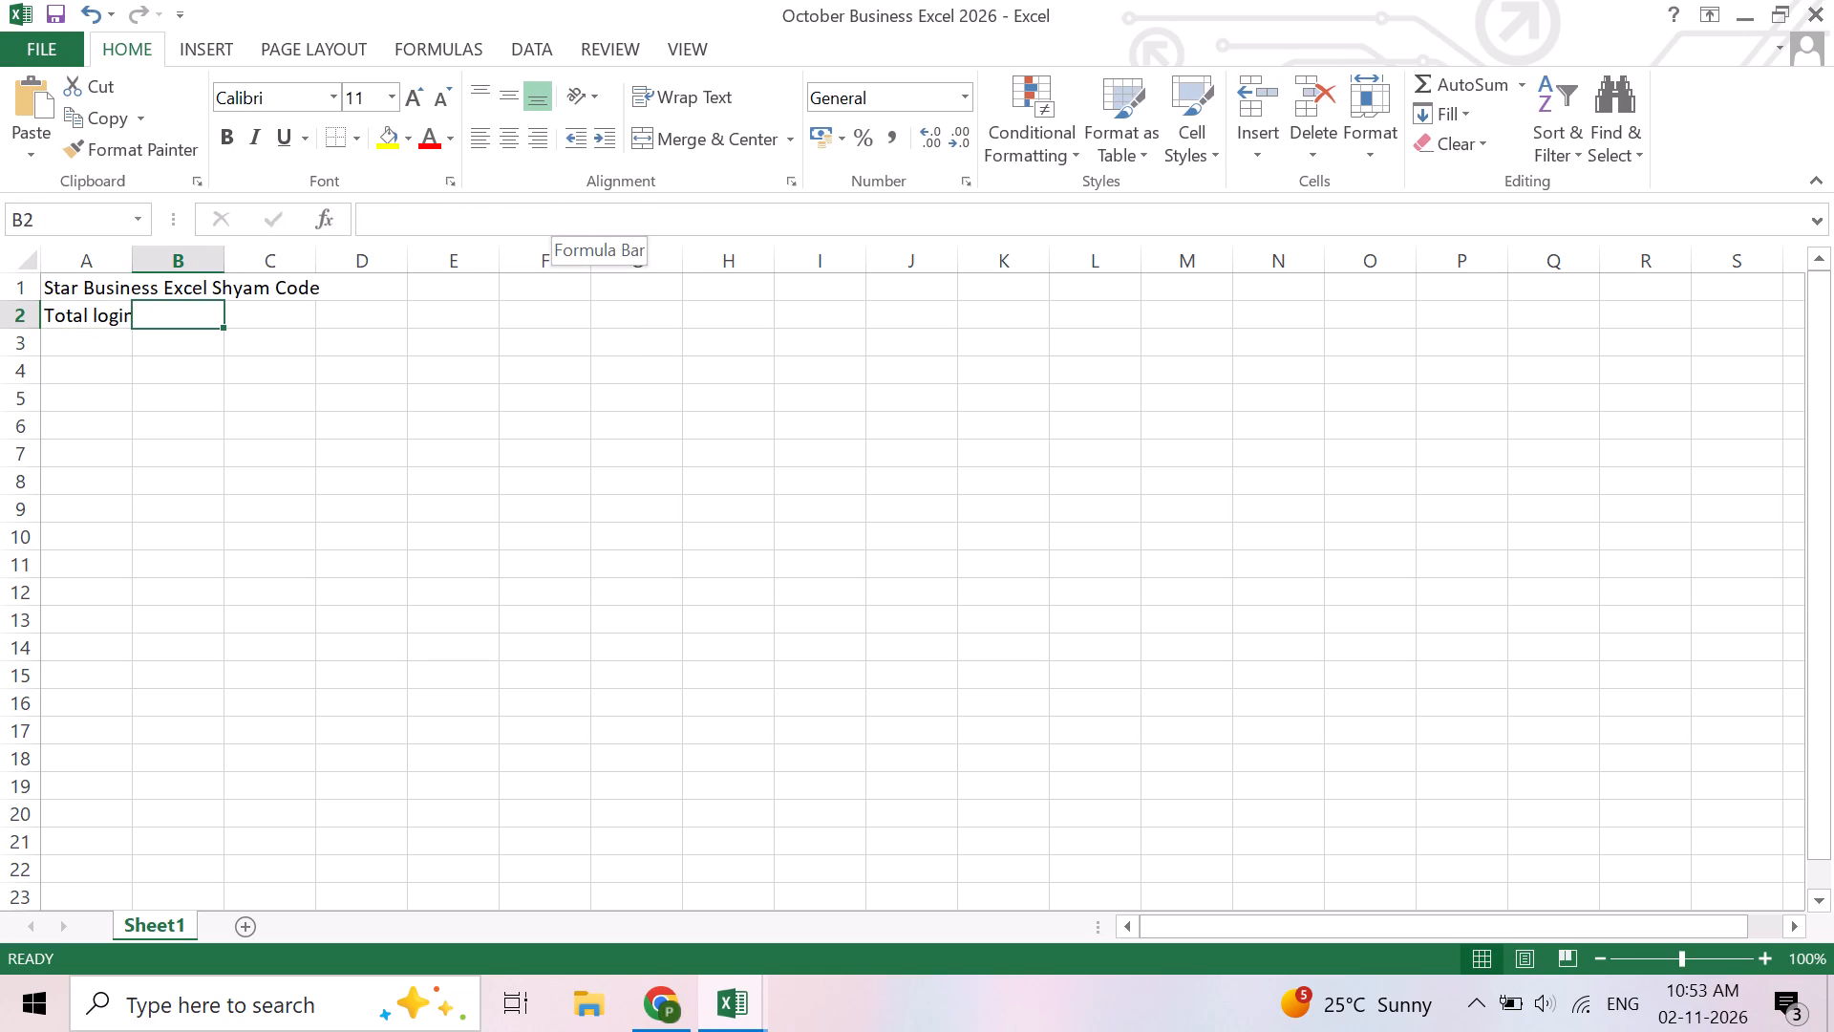
Extend the label in cell A2 to read "Total login Business".
key(Left)
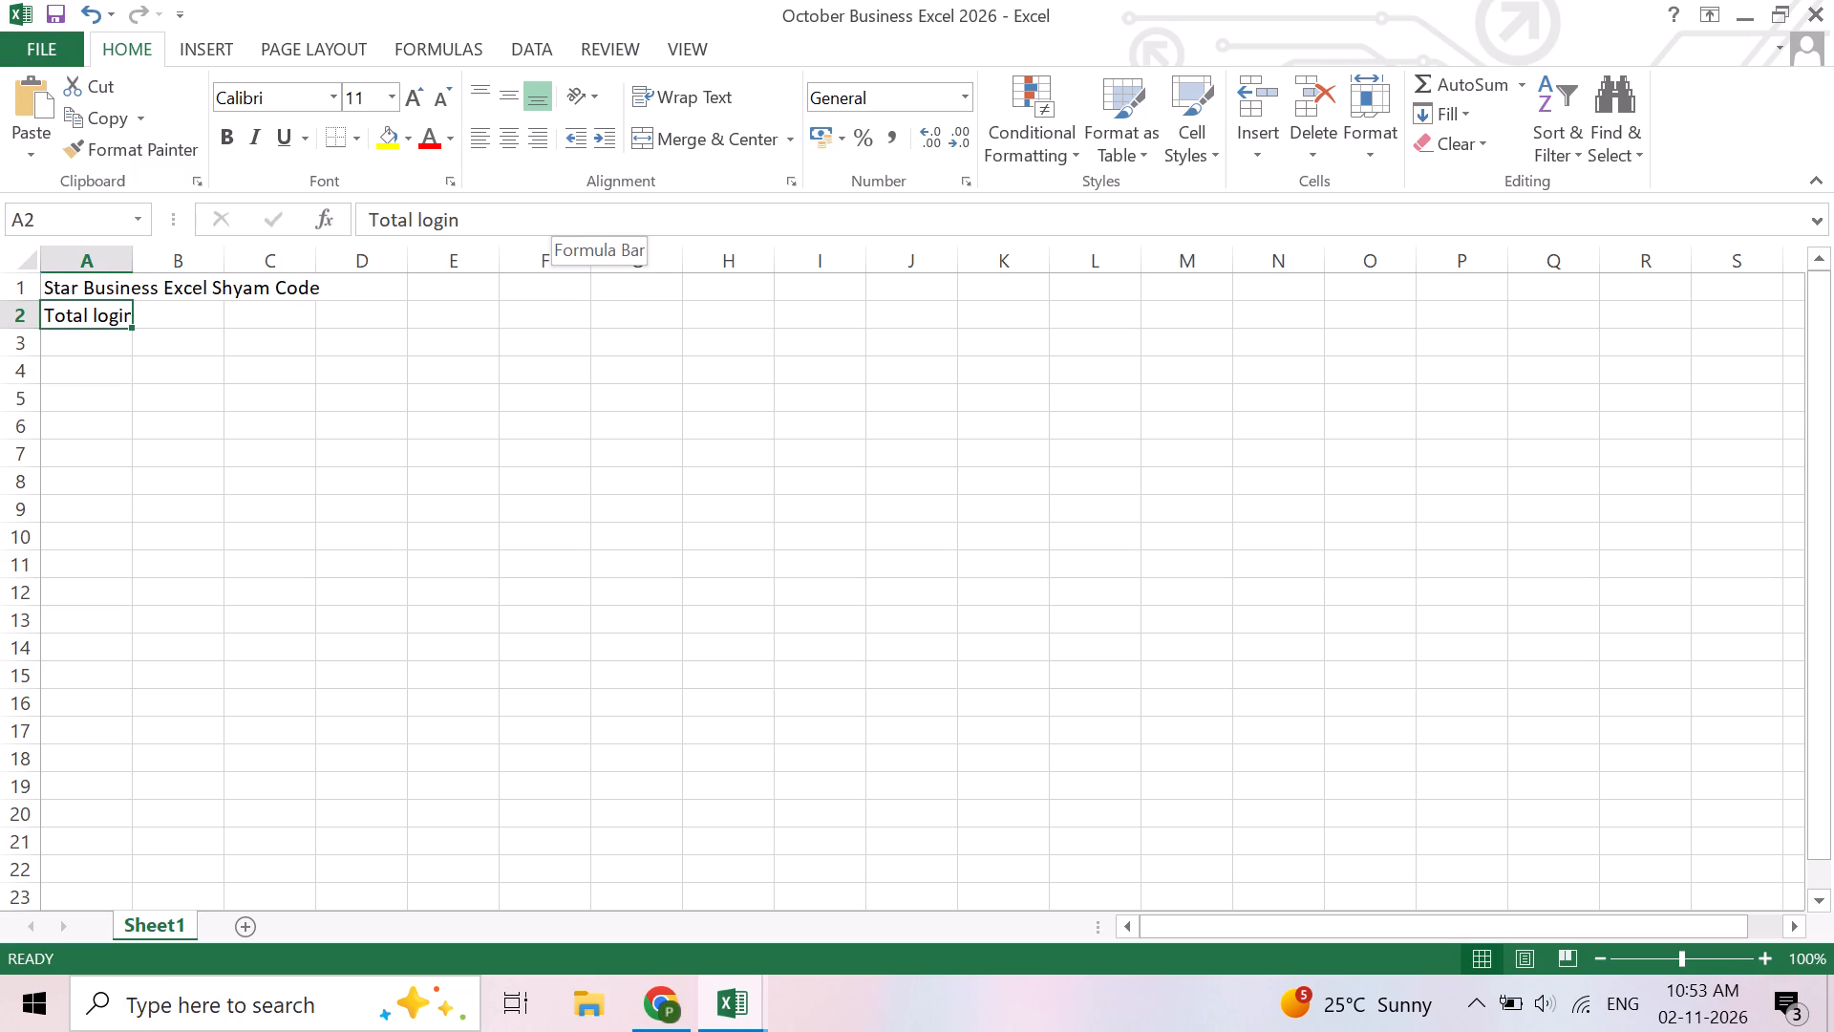
click(95, 606)
click(81, 317)
click(499, 236)
click(511, 219)
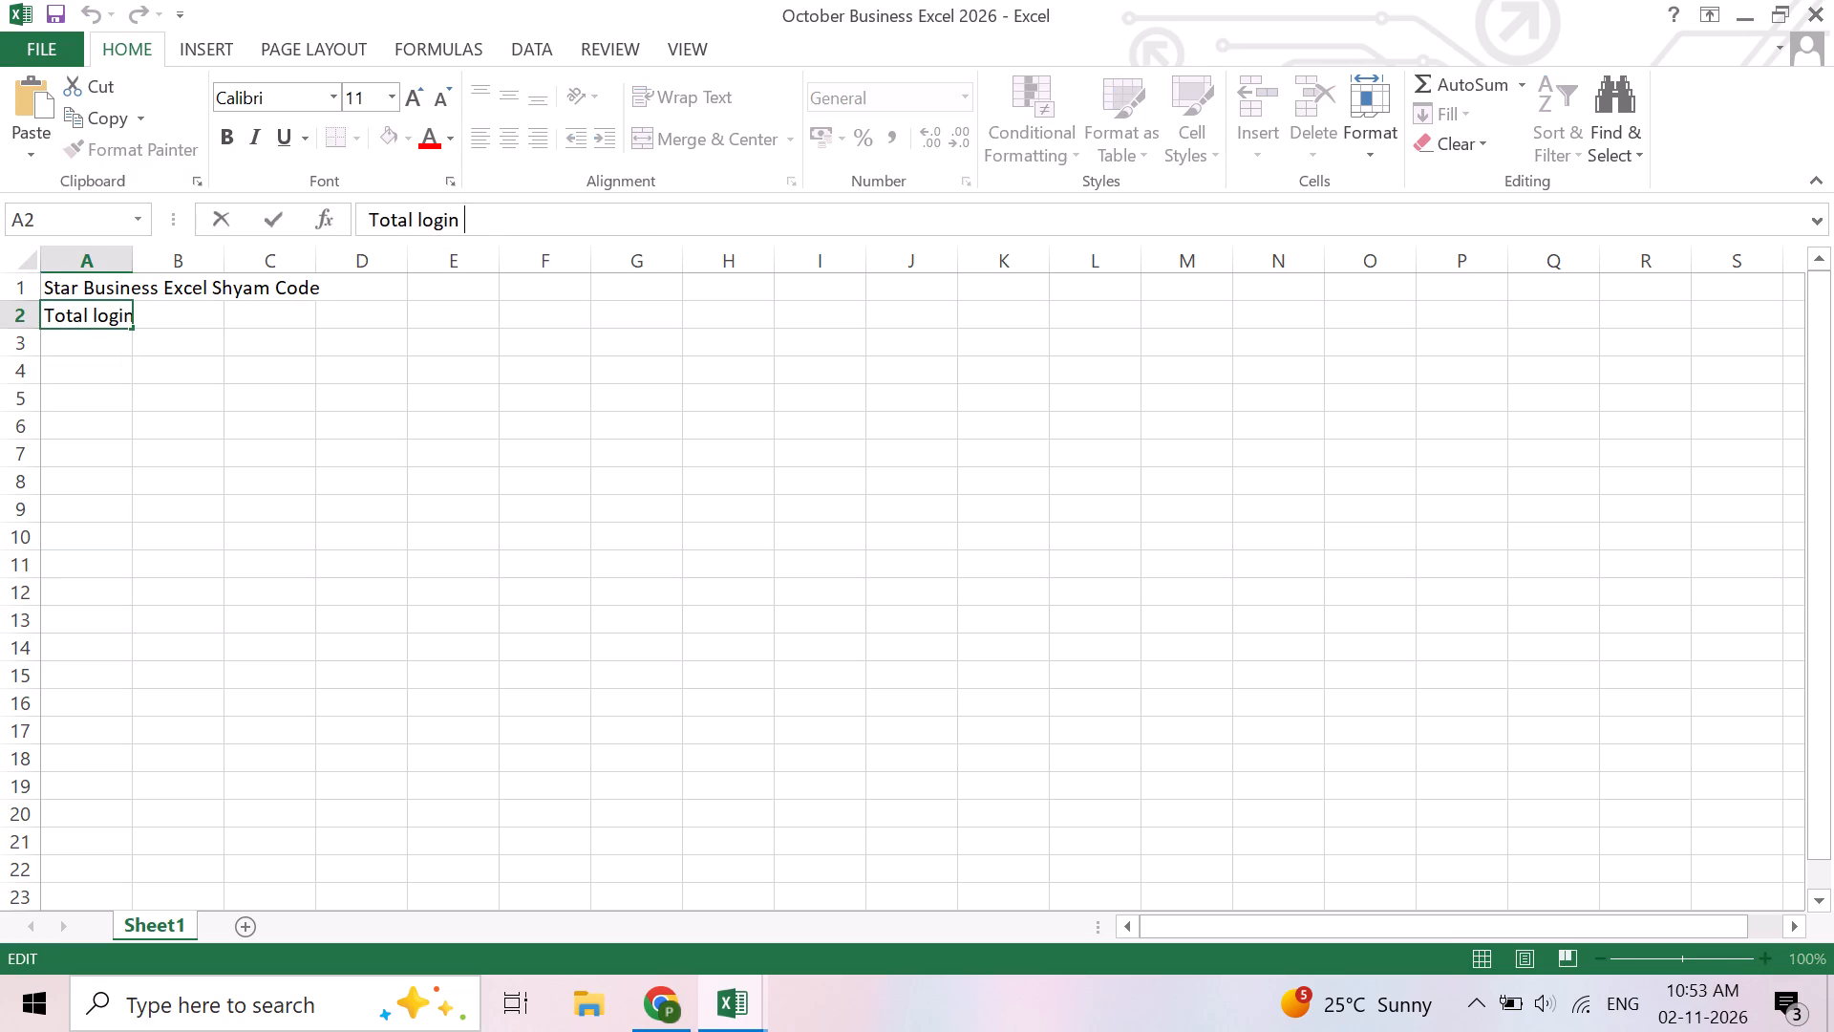
text(Bu)
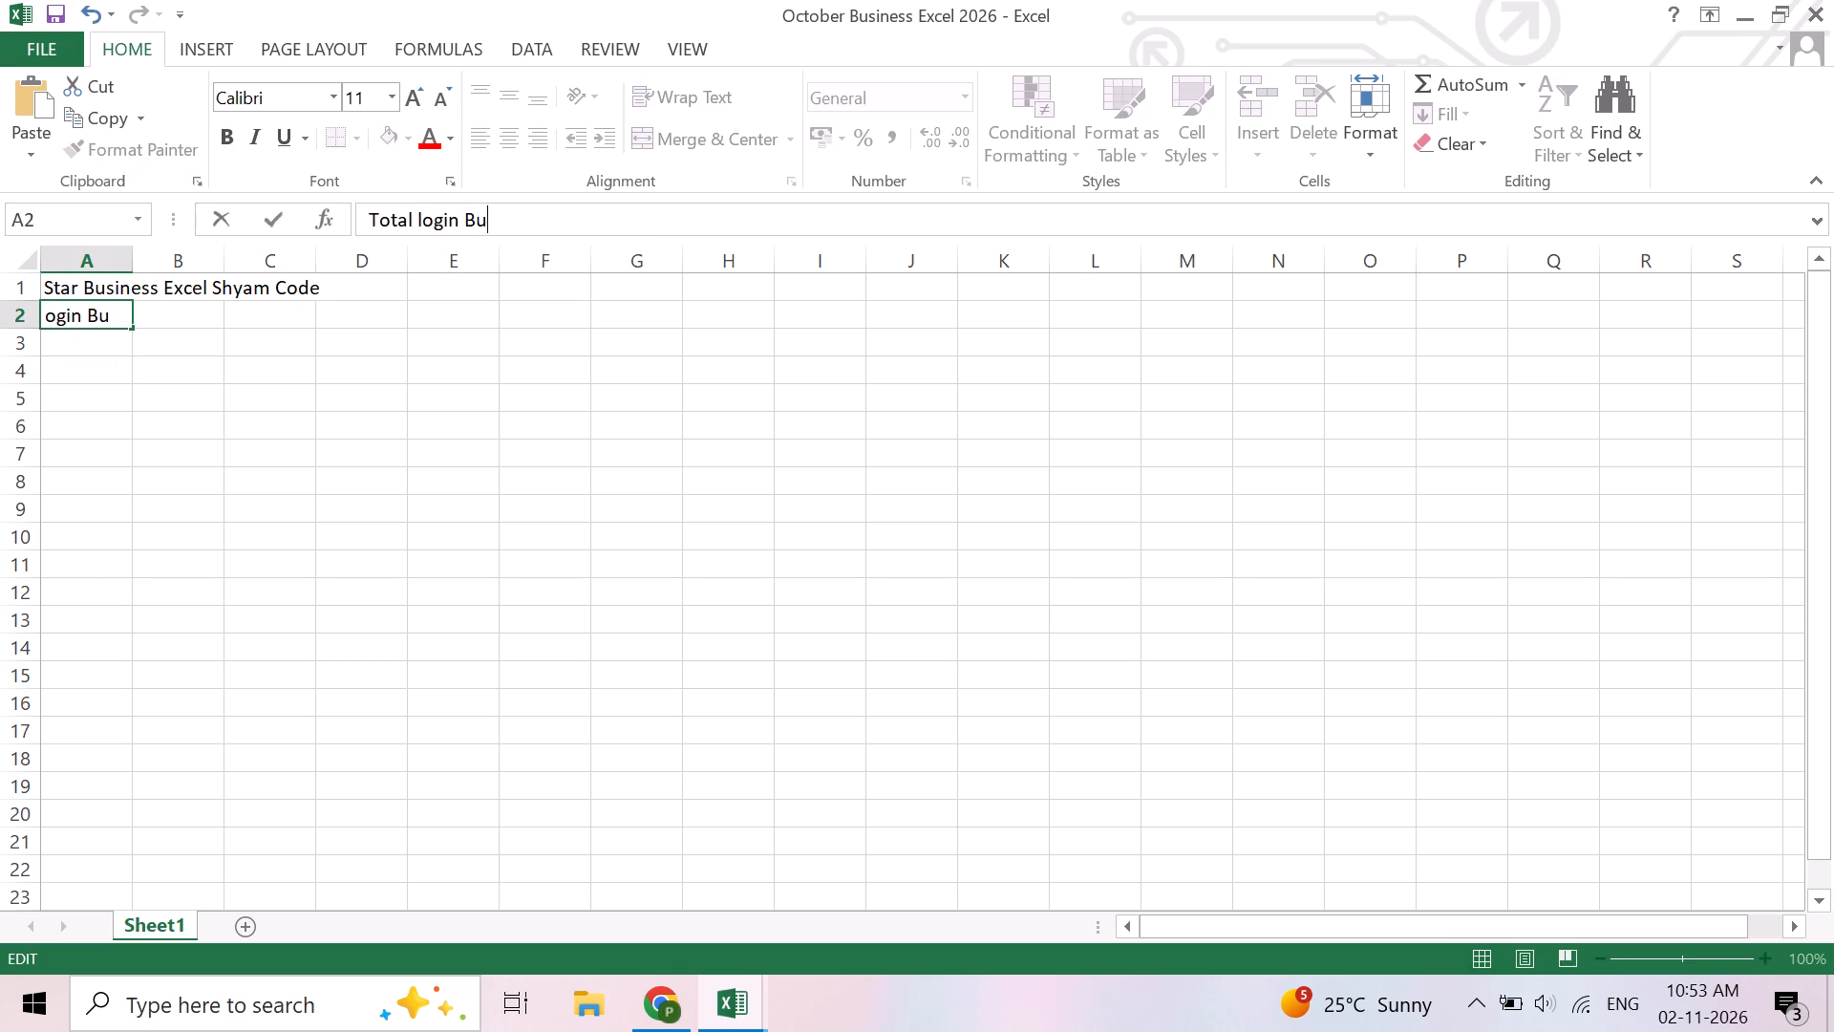
text(su)
key(BackSpace)
key(u)
key(BackSpace)
text(iness)
key(Return)
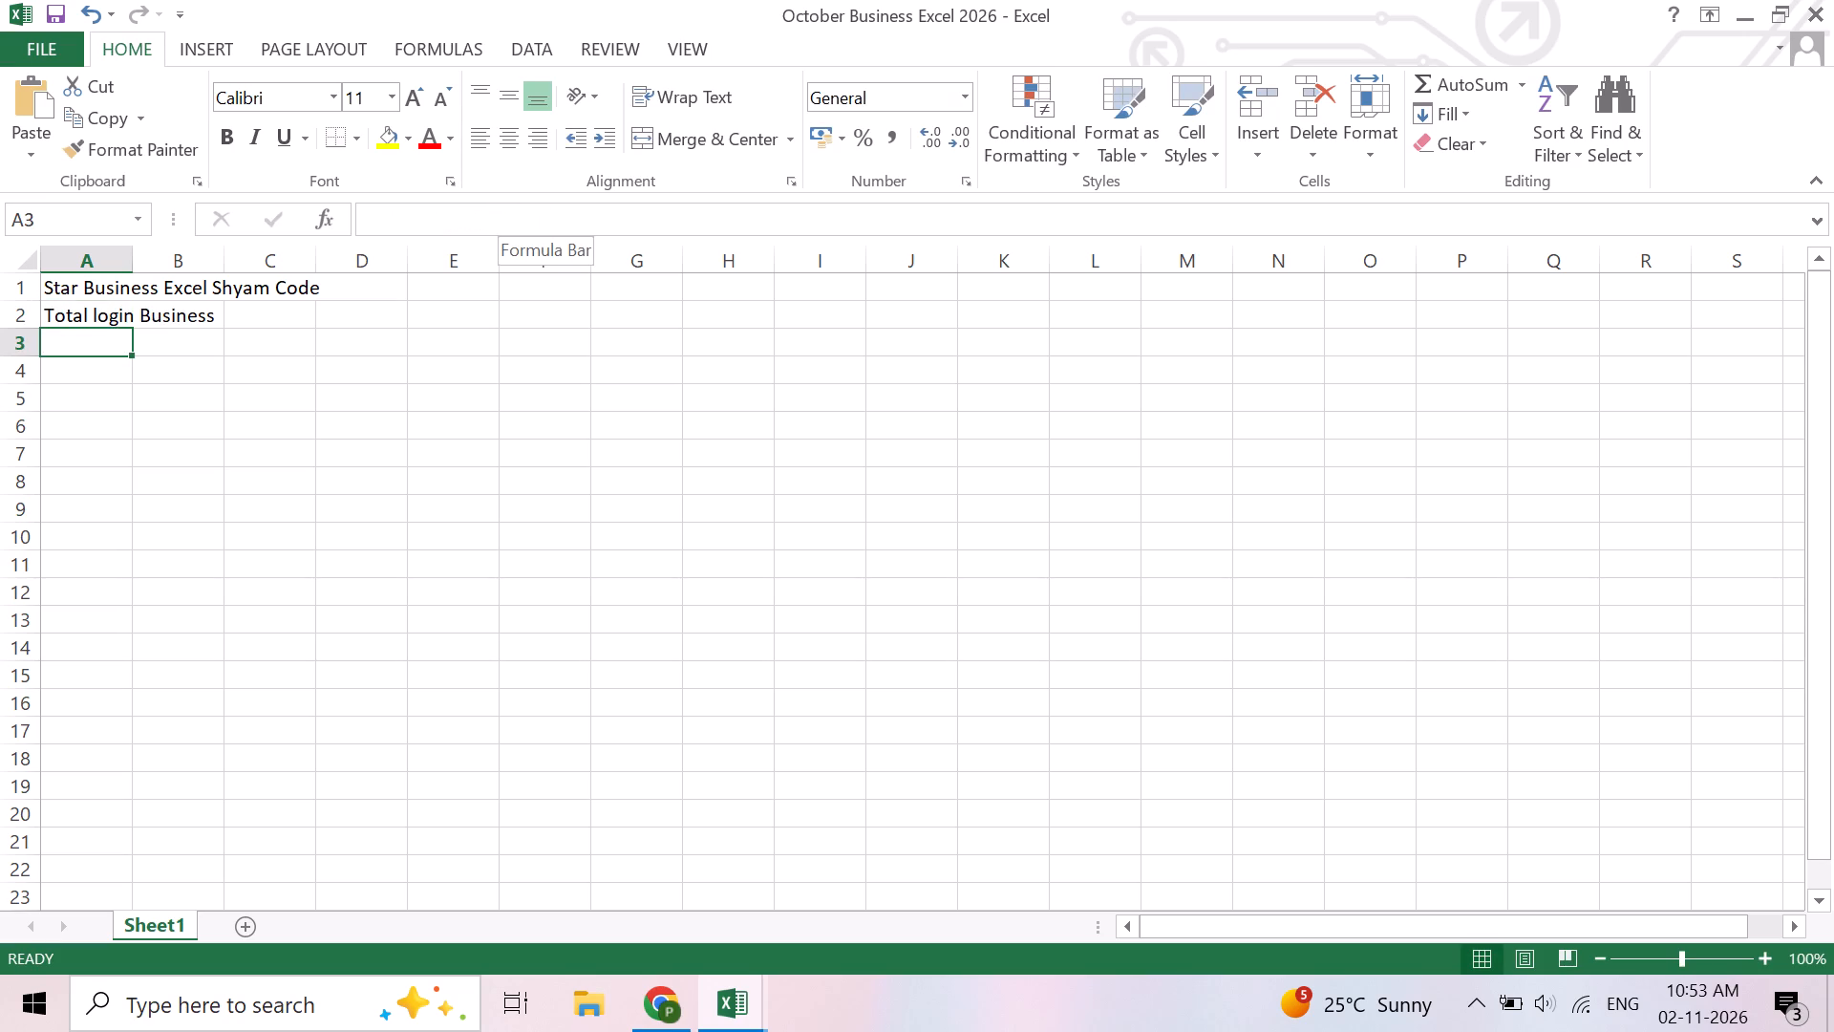
Enter the label "Total Issued Business" in cell A3, below the login label.
text(Total Issued)
key(space)
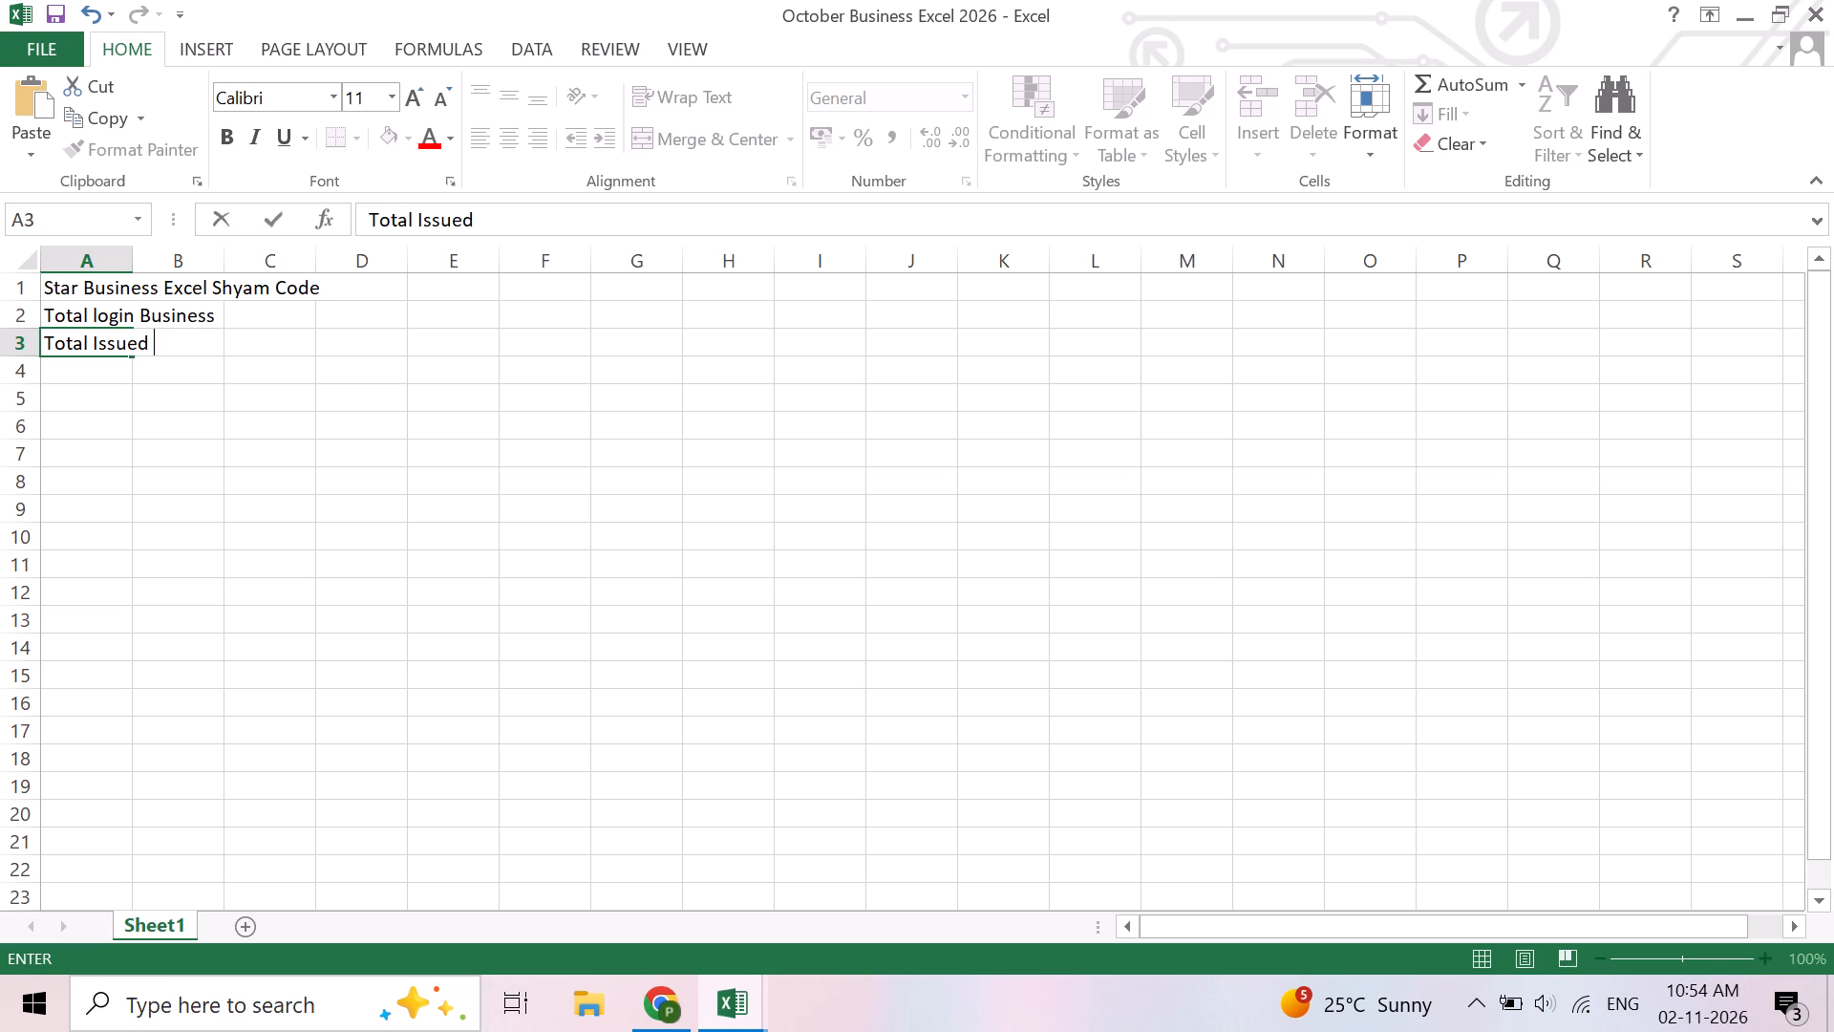
text(Business)
key(Return)
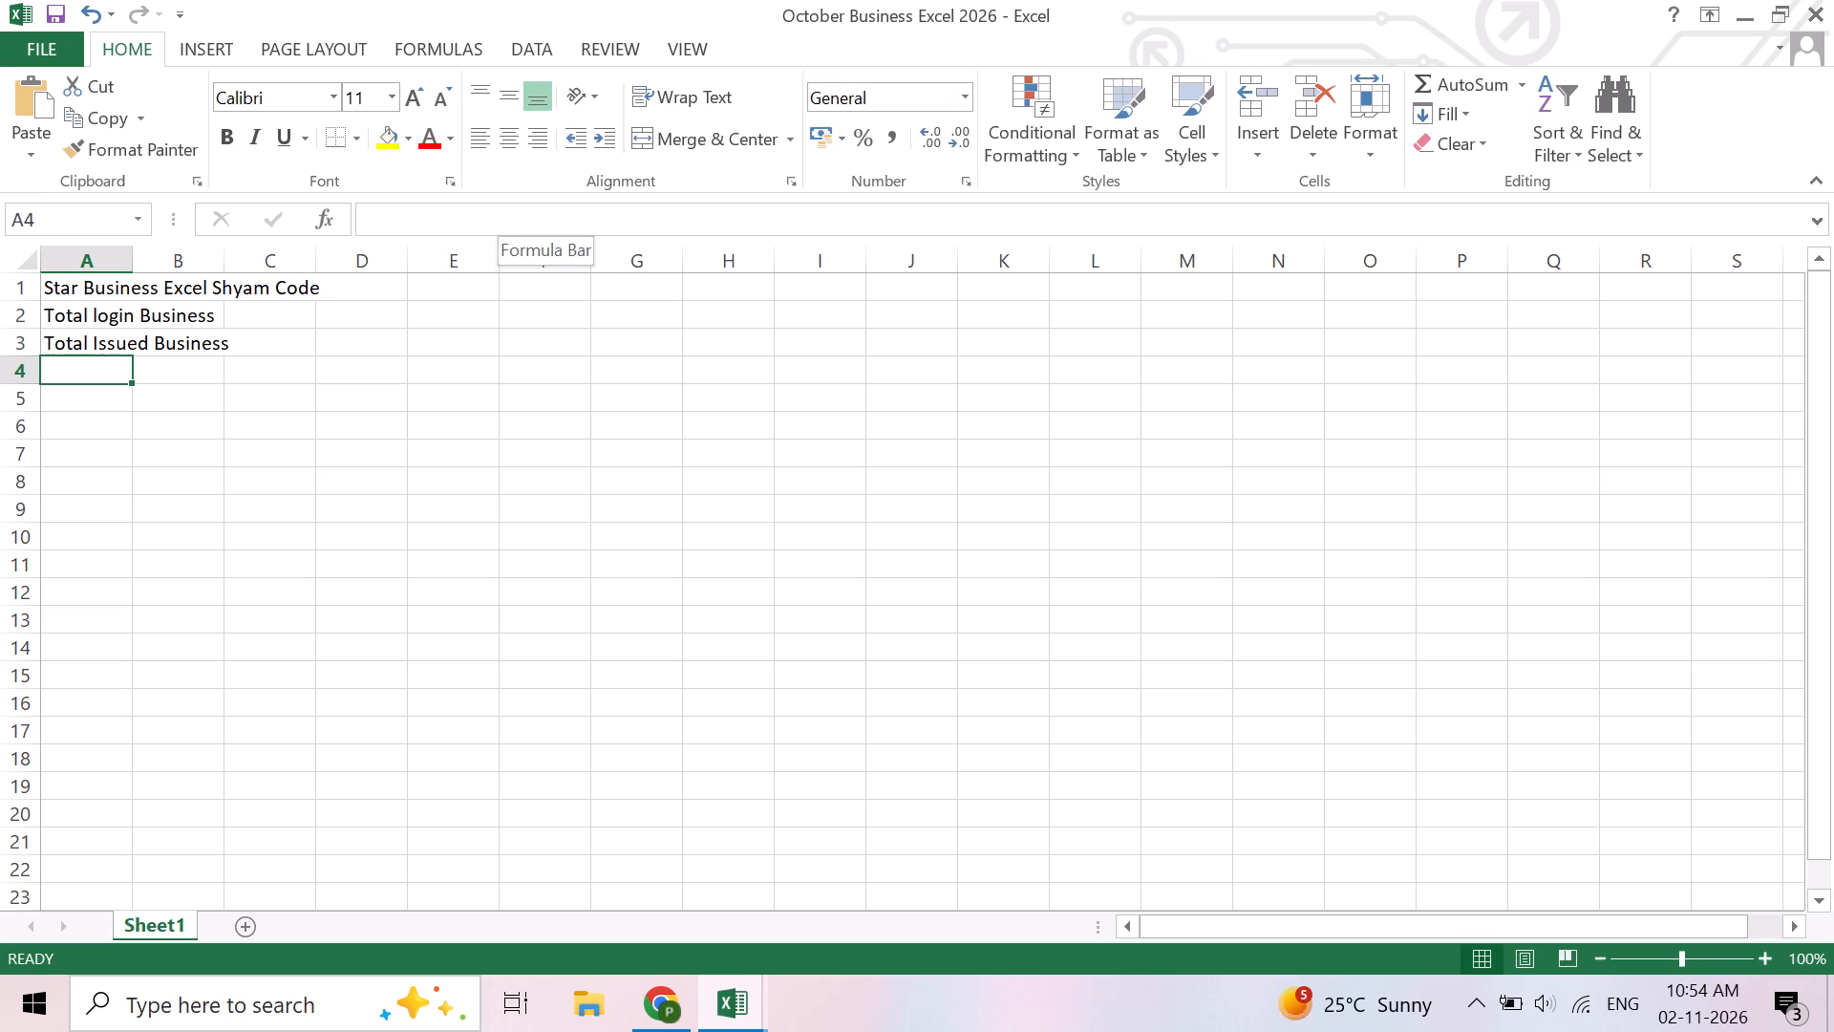
Enter the label "Total Reject Business" in cell A4, below the issued label.
text(Total REject)
key(space)
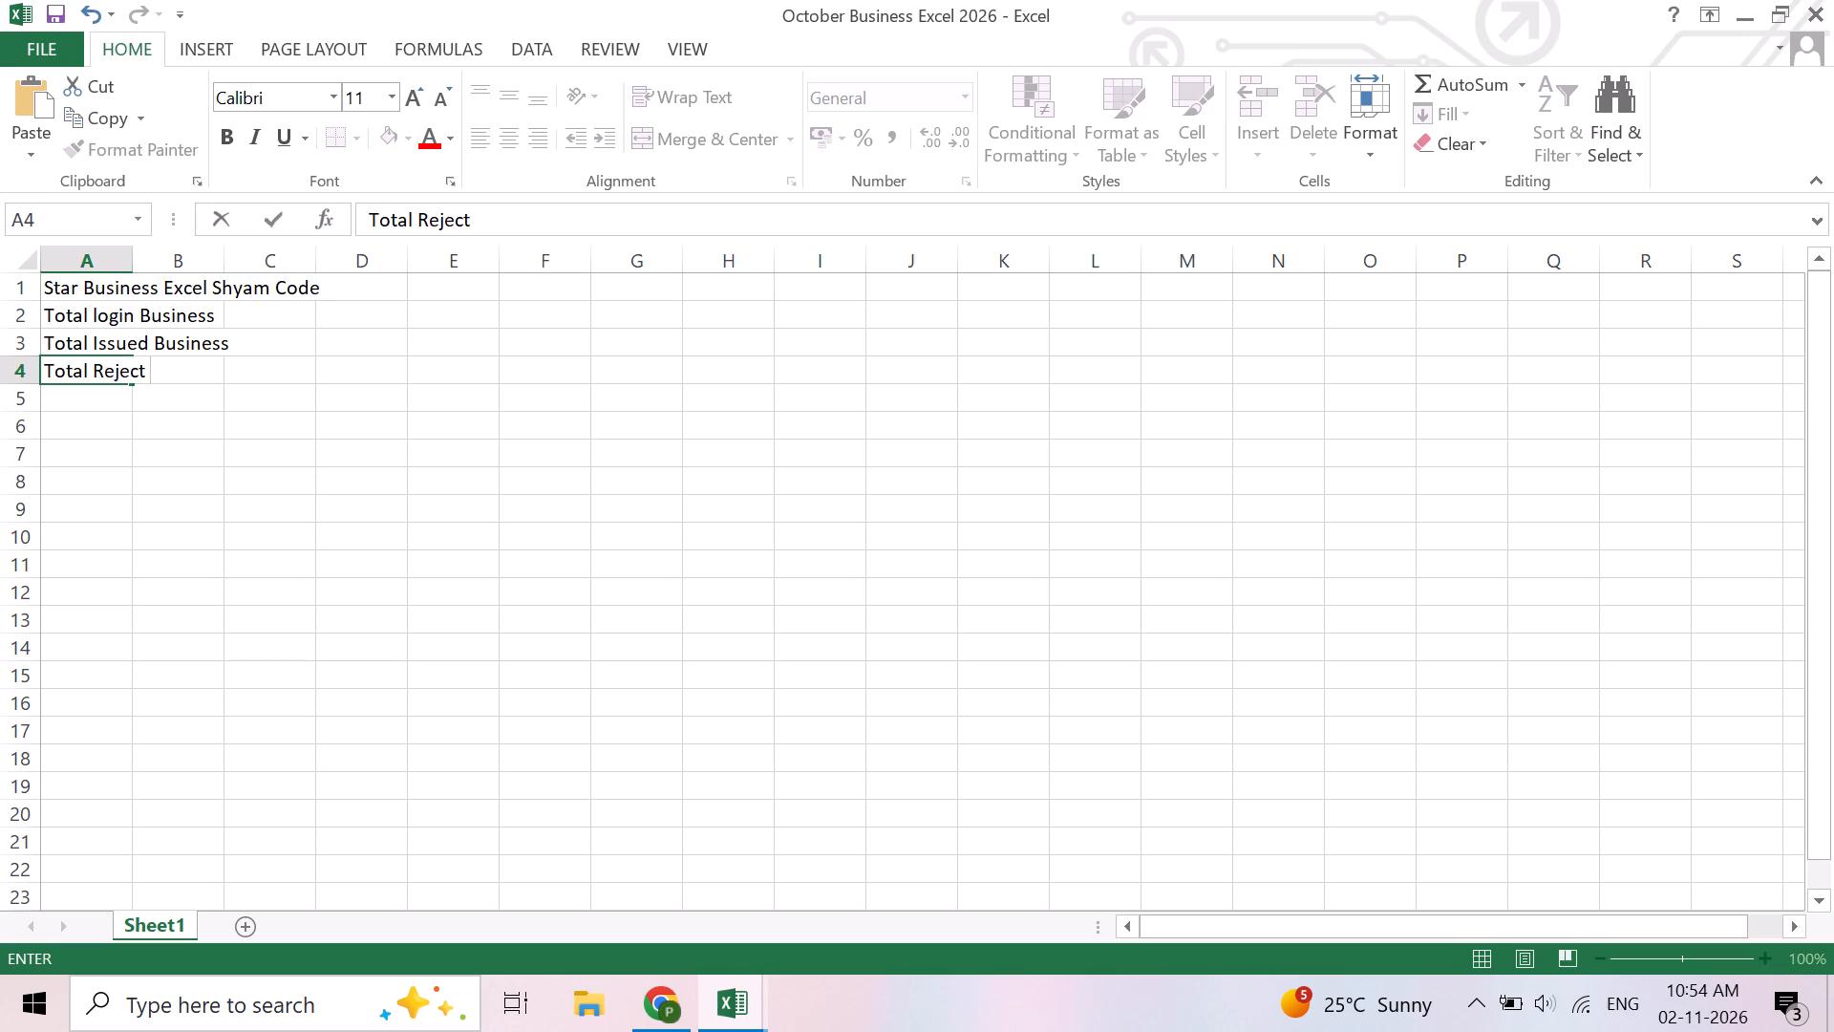
text(Business)
key(space)
key(Return)
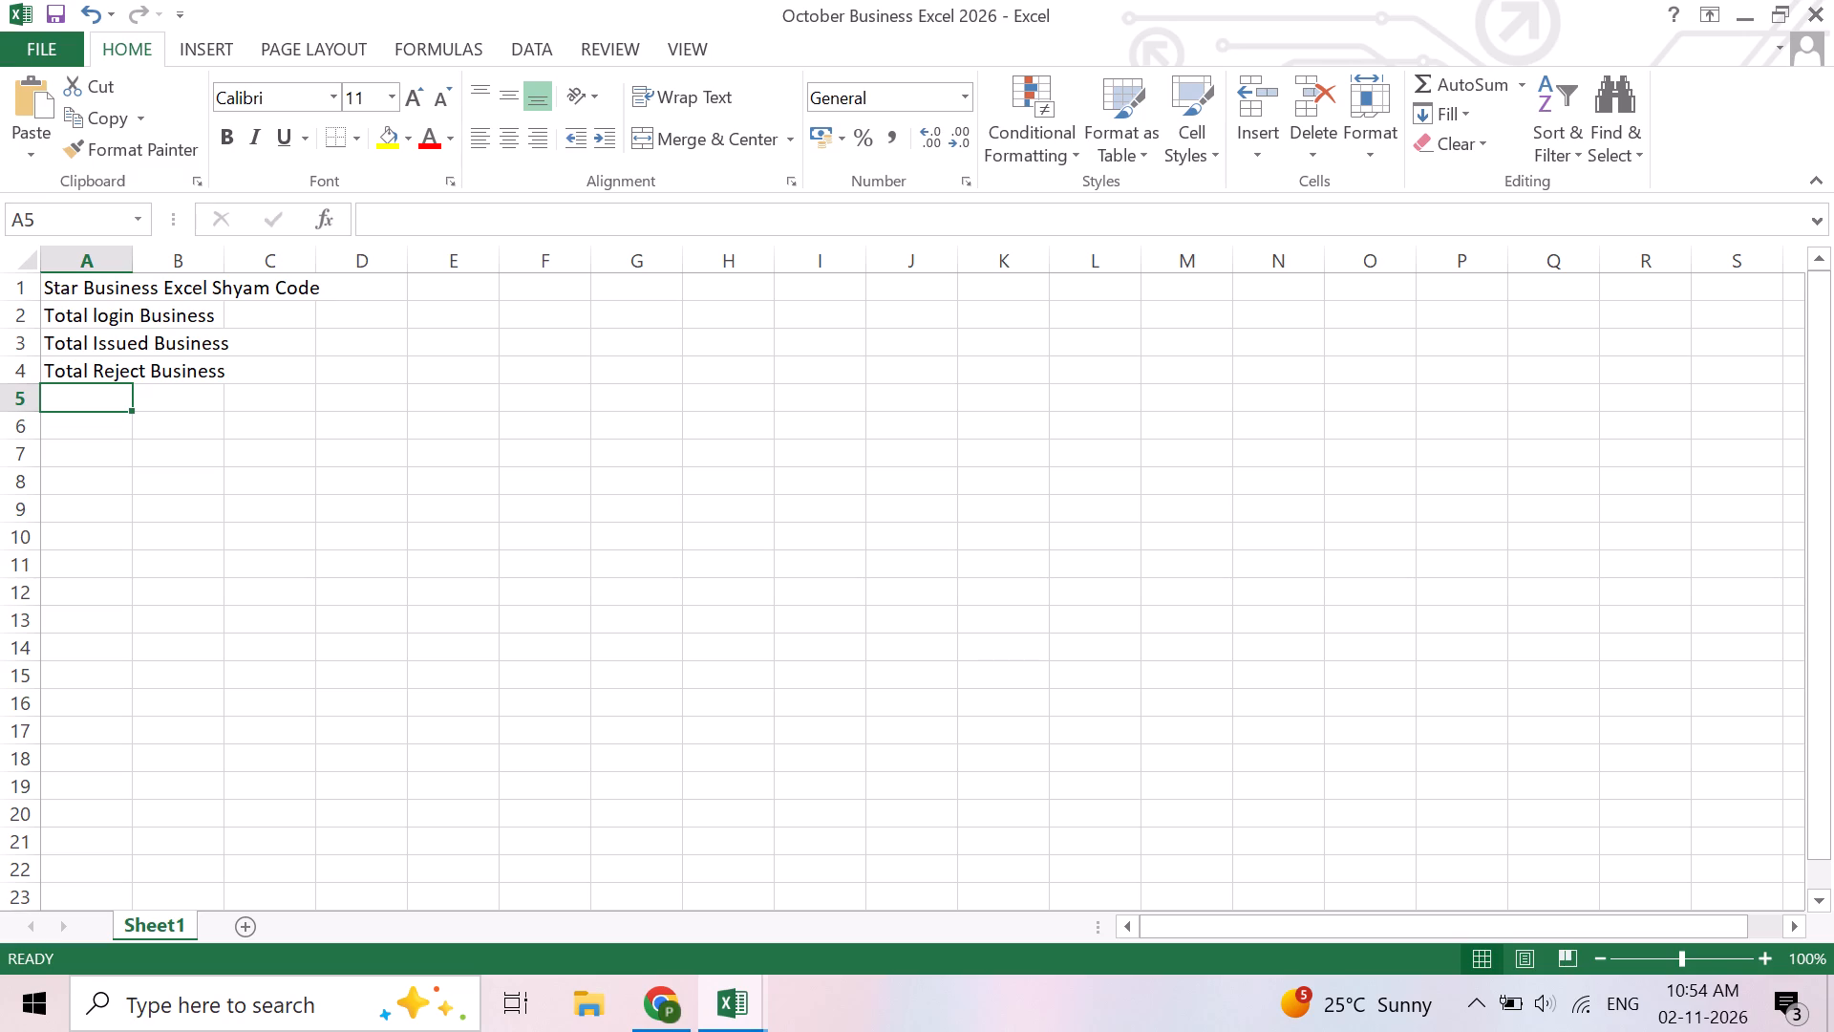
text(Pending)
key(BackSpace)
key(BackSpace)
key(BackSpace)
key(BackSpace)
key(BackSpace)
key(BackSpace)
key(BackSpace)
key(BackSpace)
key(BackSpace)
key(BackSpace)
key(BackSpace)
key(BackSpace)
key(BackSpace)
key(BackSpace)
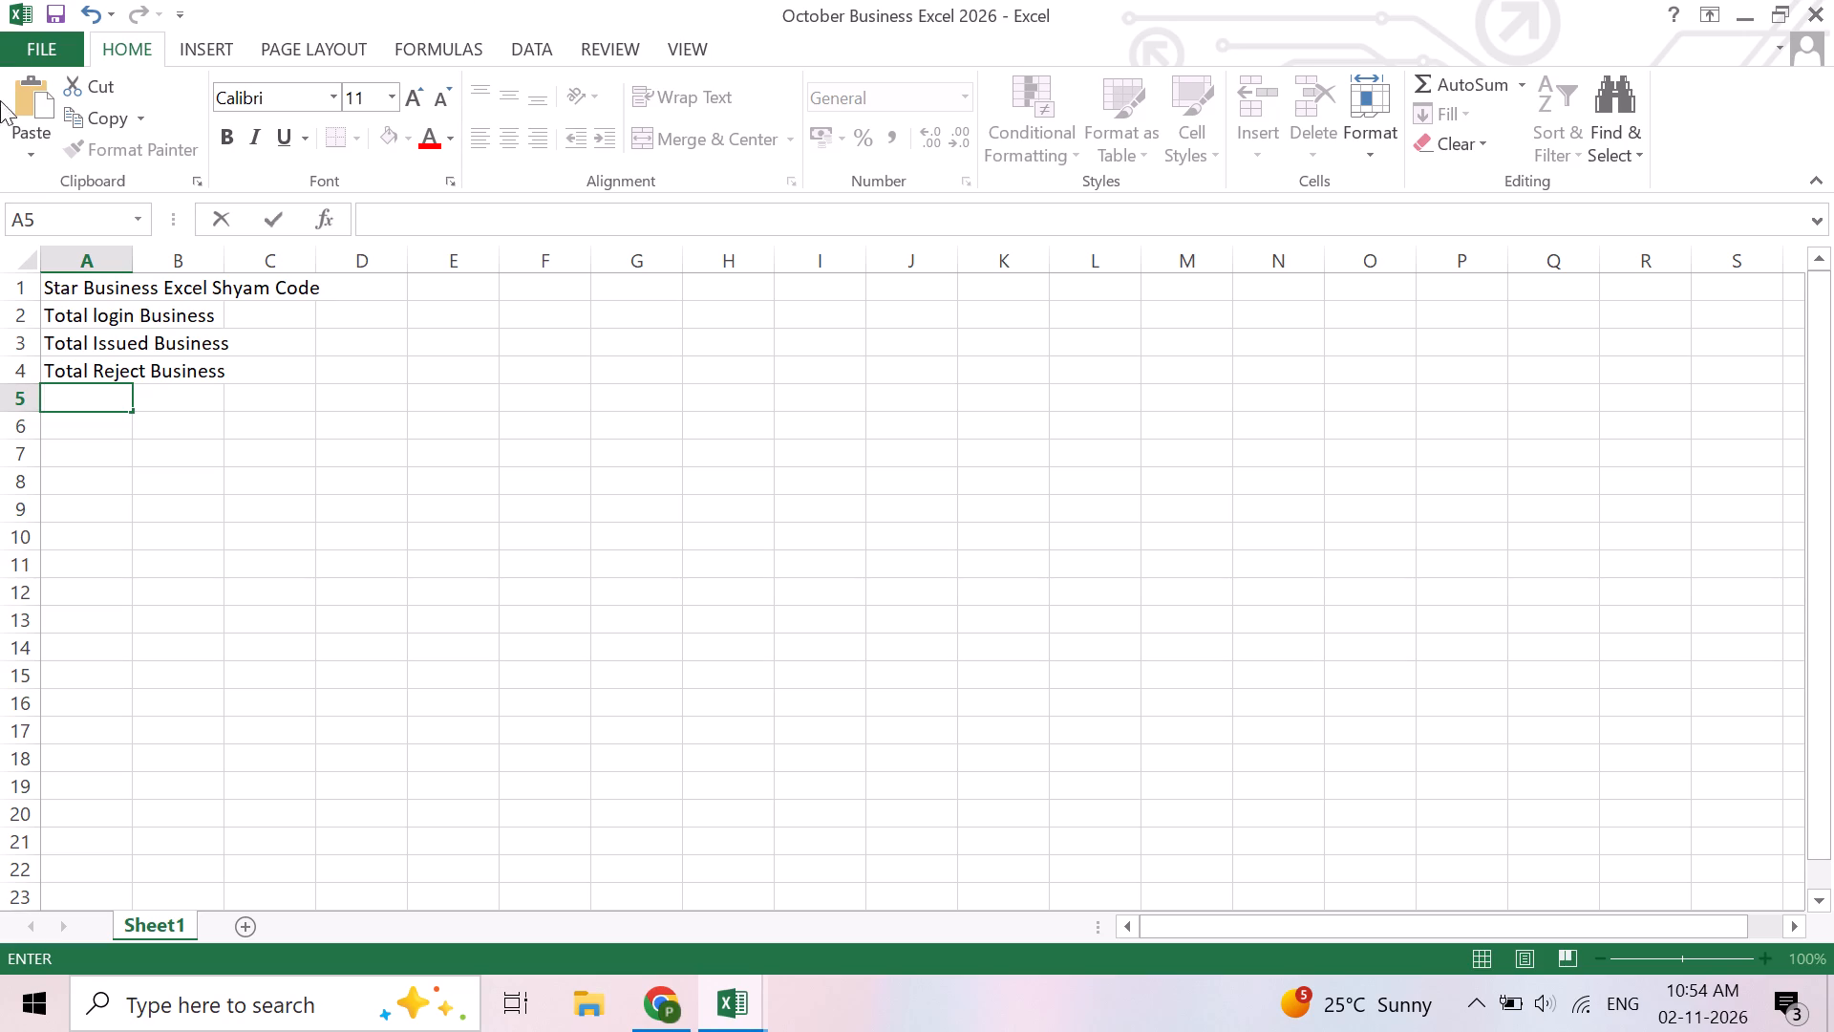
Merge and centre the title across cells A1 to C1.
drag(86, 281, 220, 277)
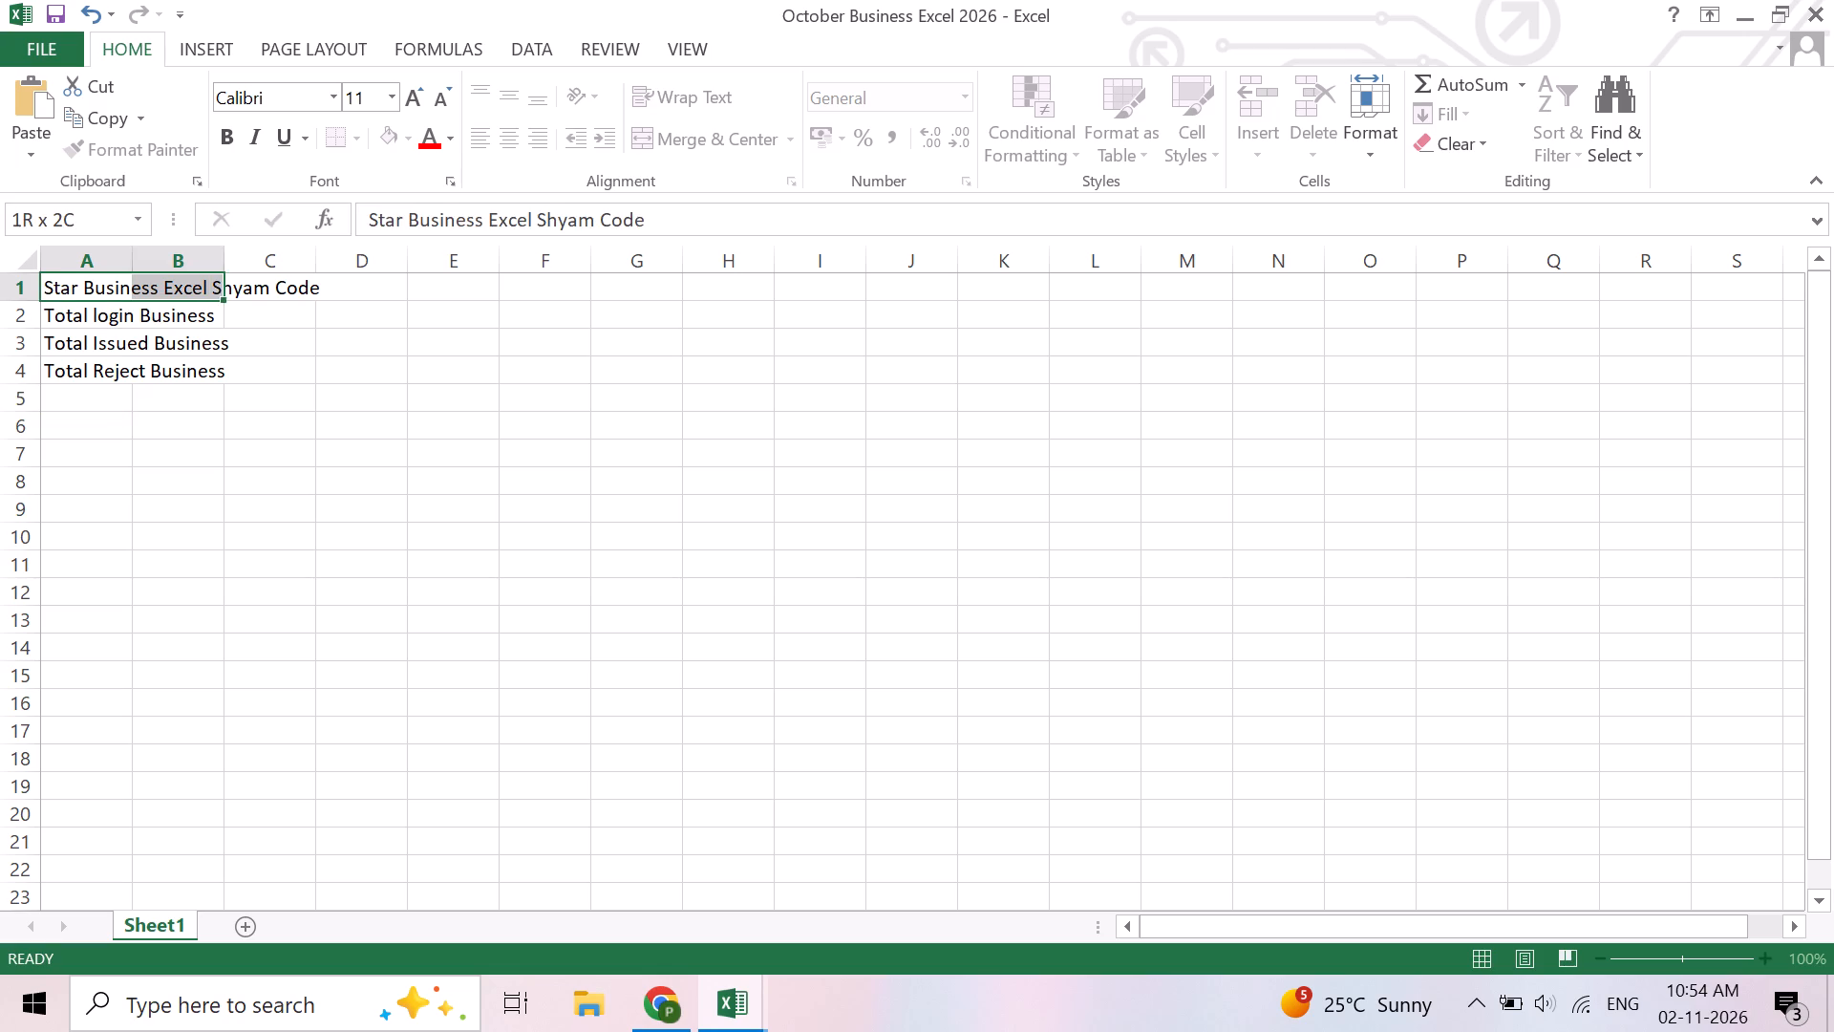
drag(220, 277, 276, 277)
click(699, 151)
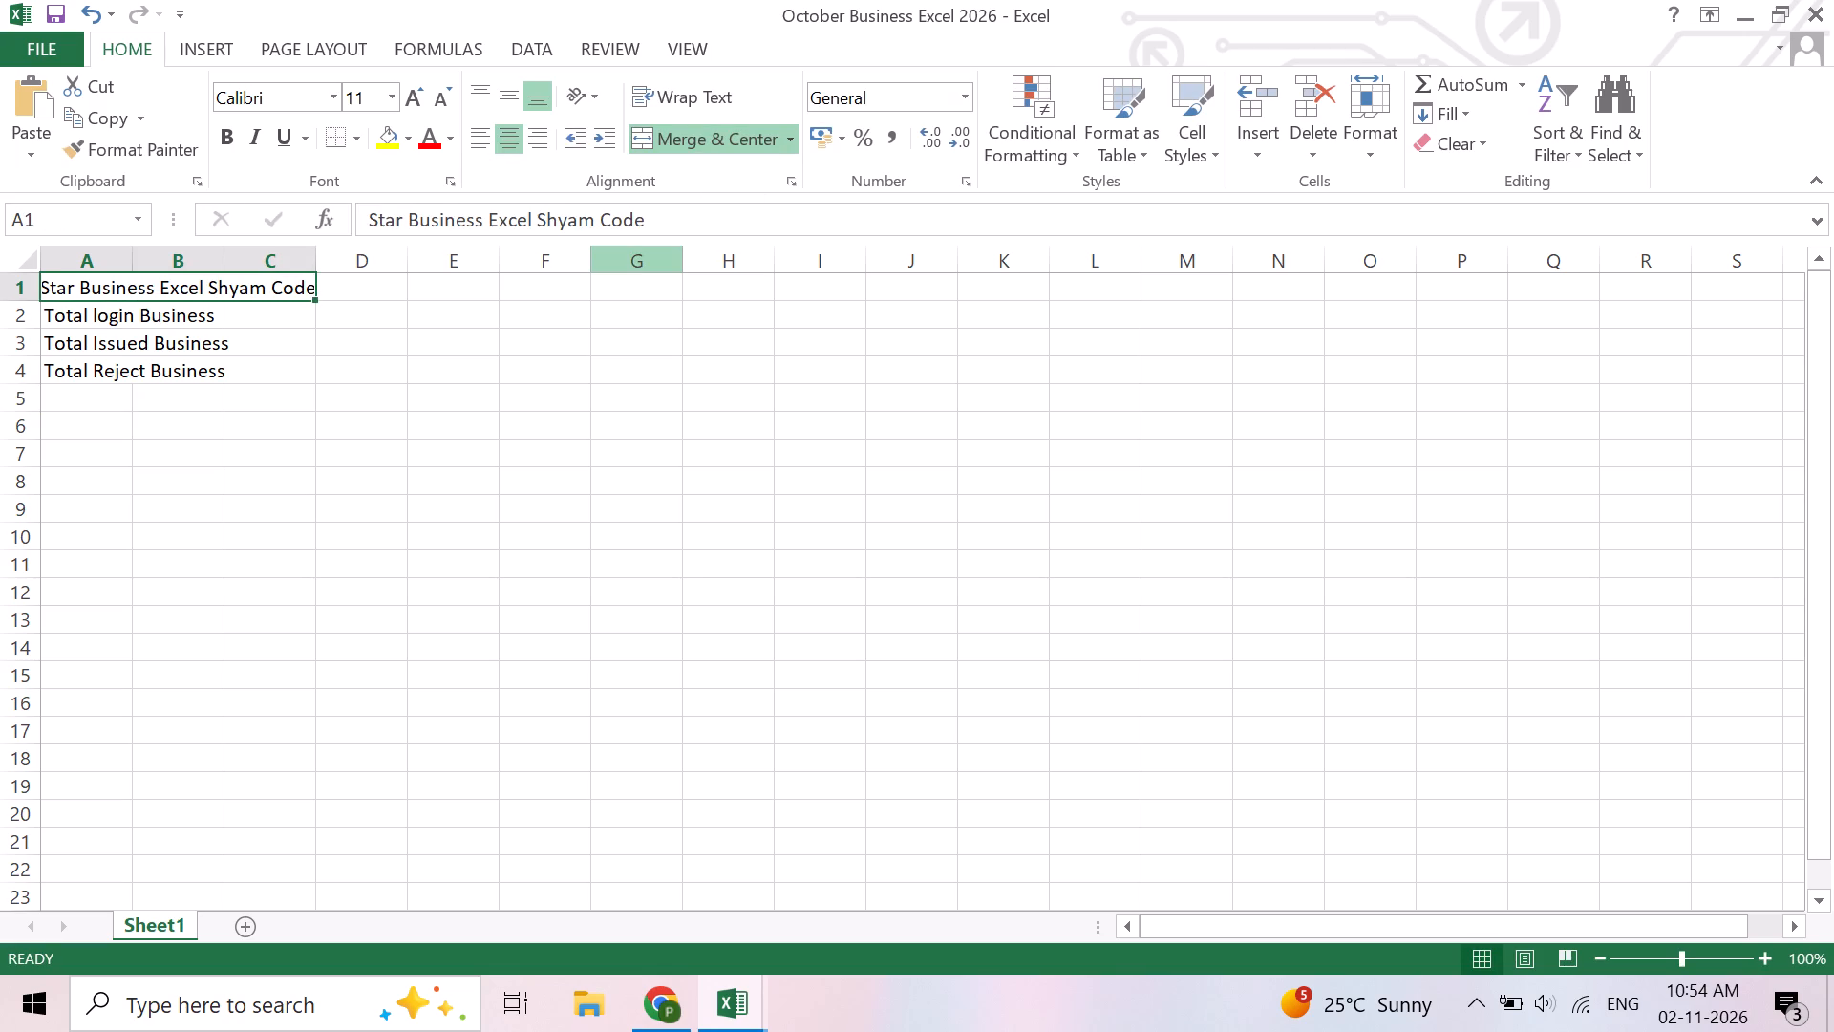
Autofit column A to its labels and widen column B.
double_click(128, 259)
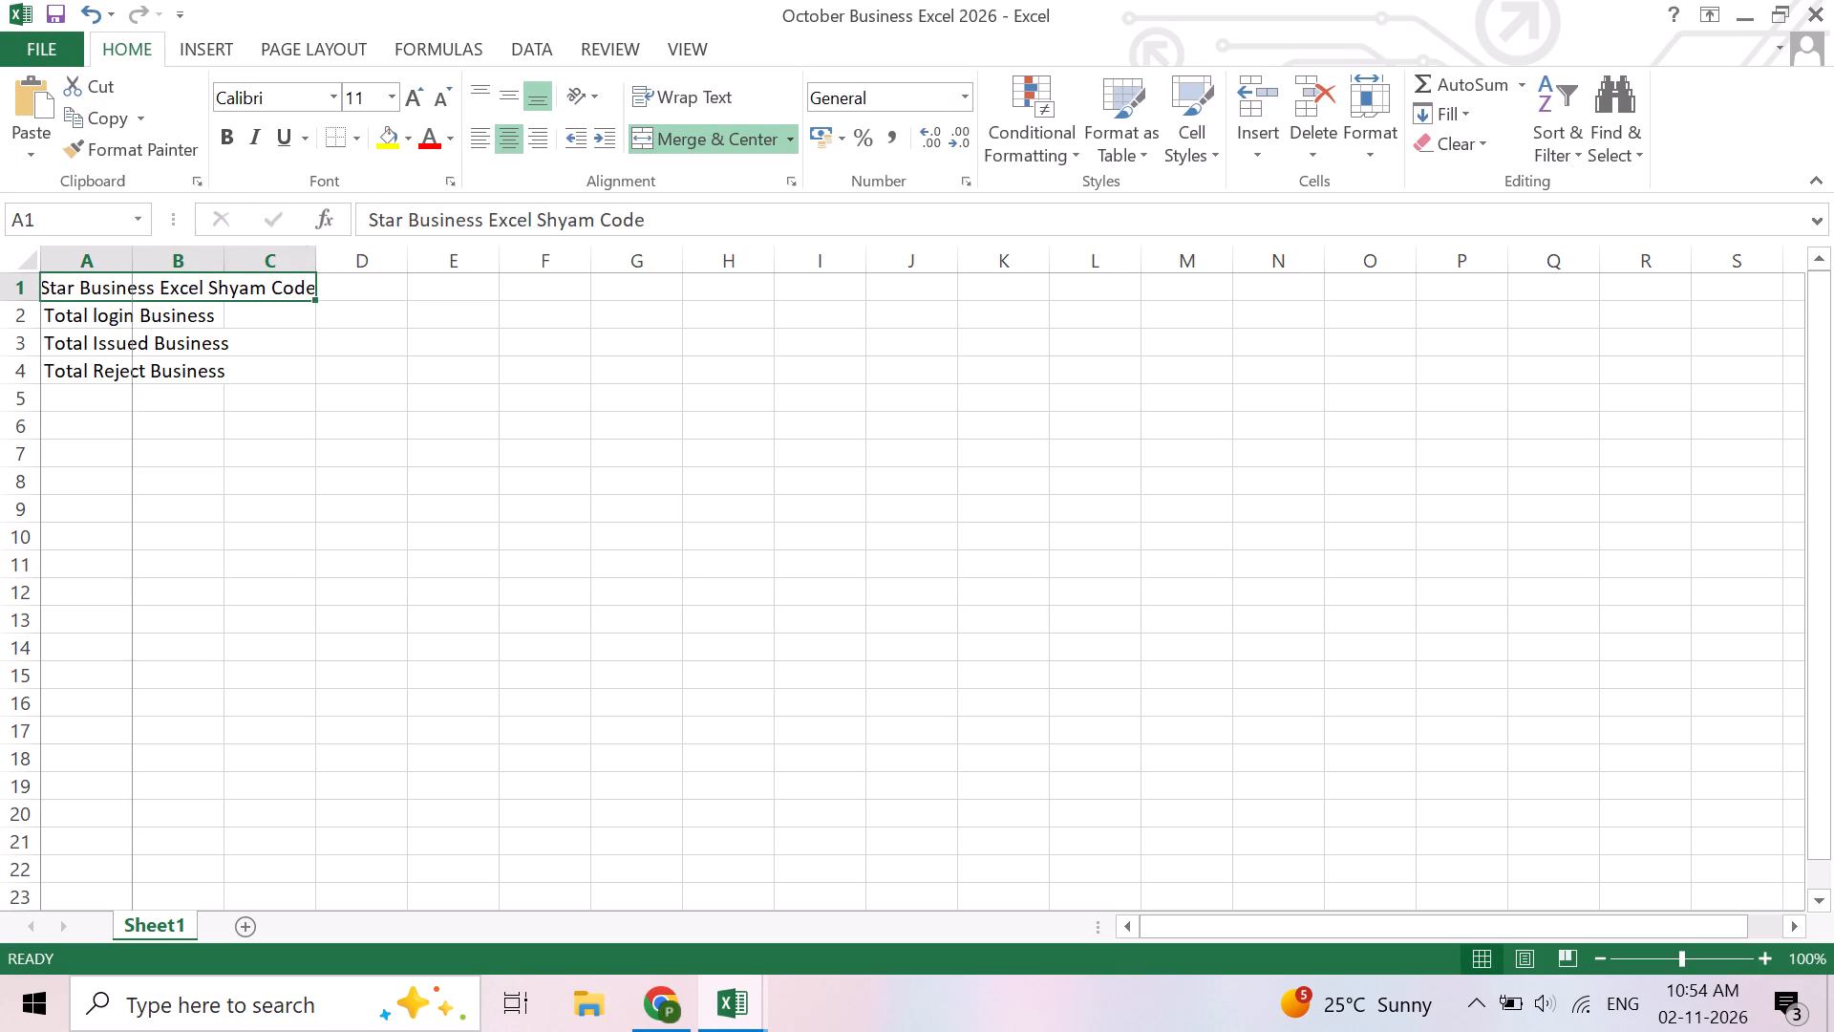
click(373, 418)
click(278, 320)
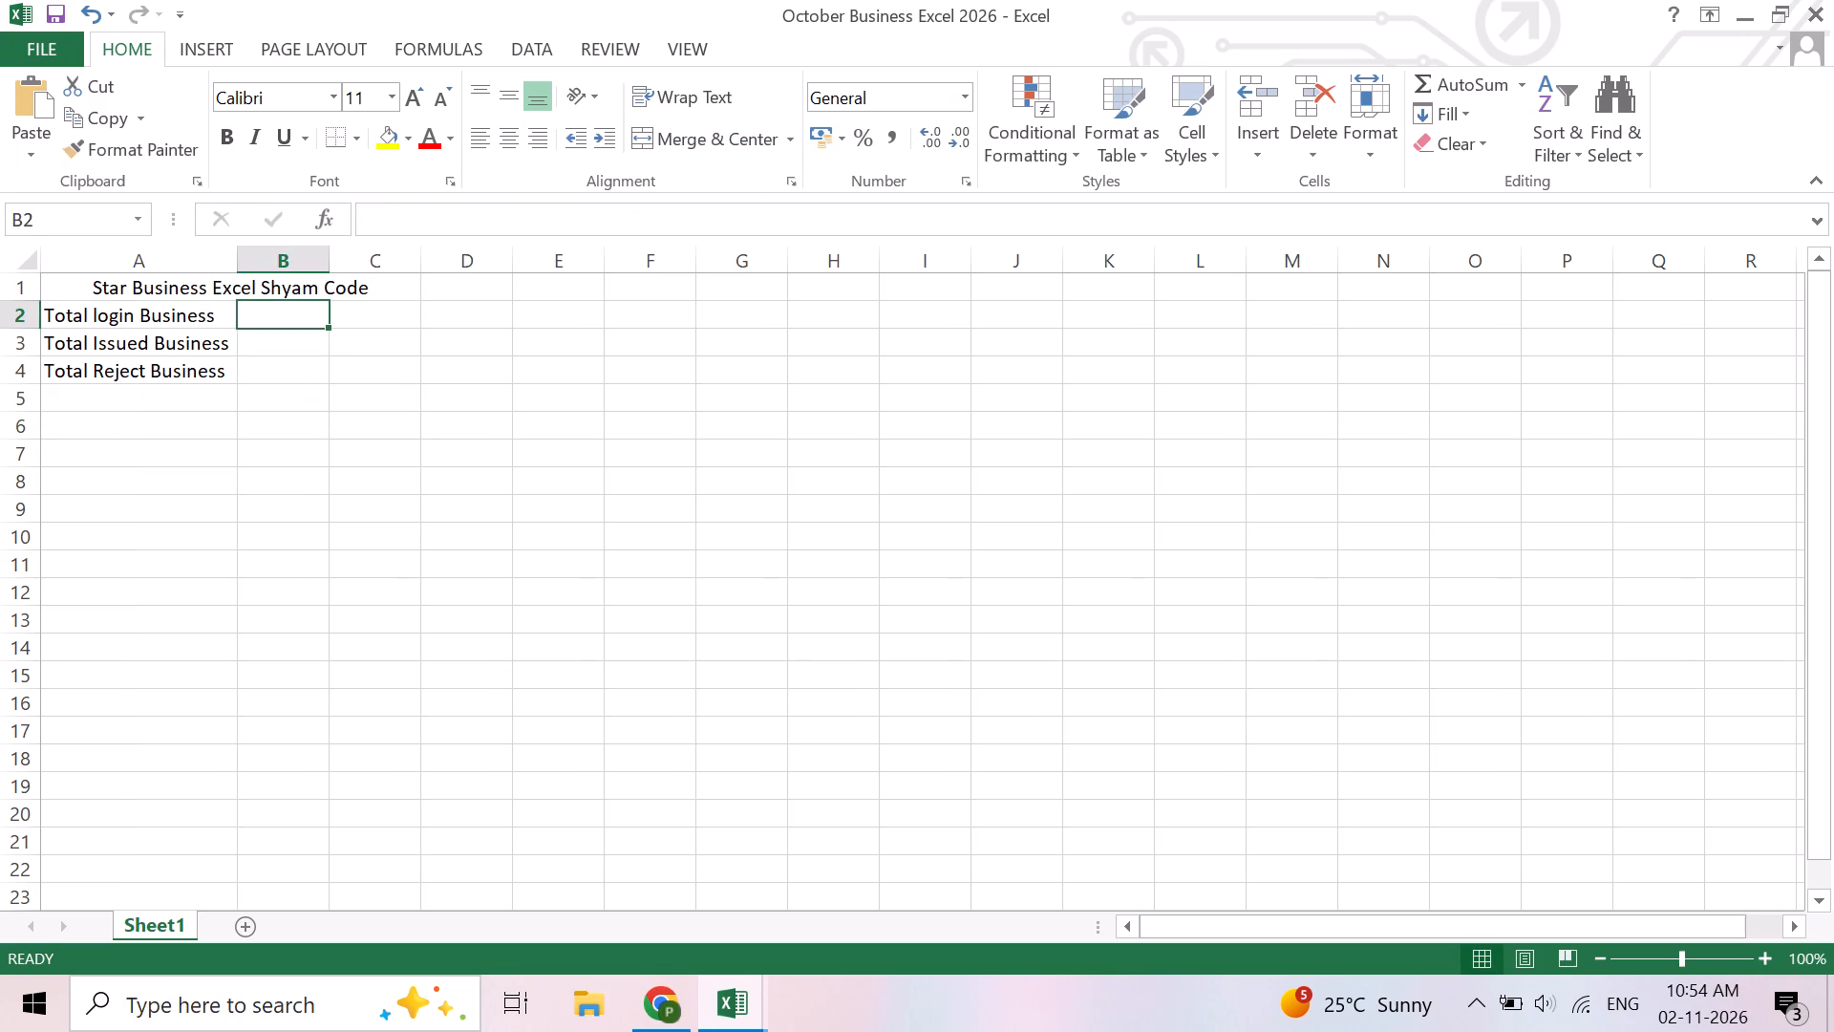
double_click(331, 259)
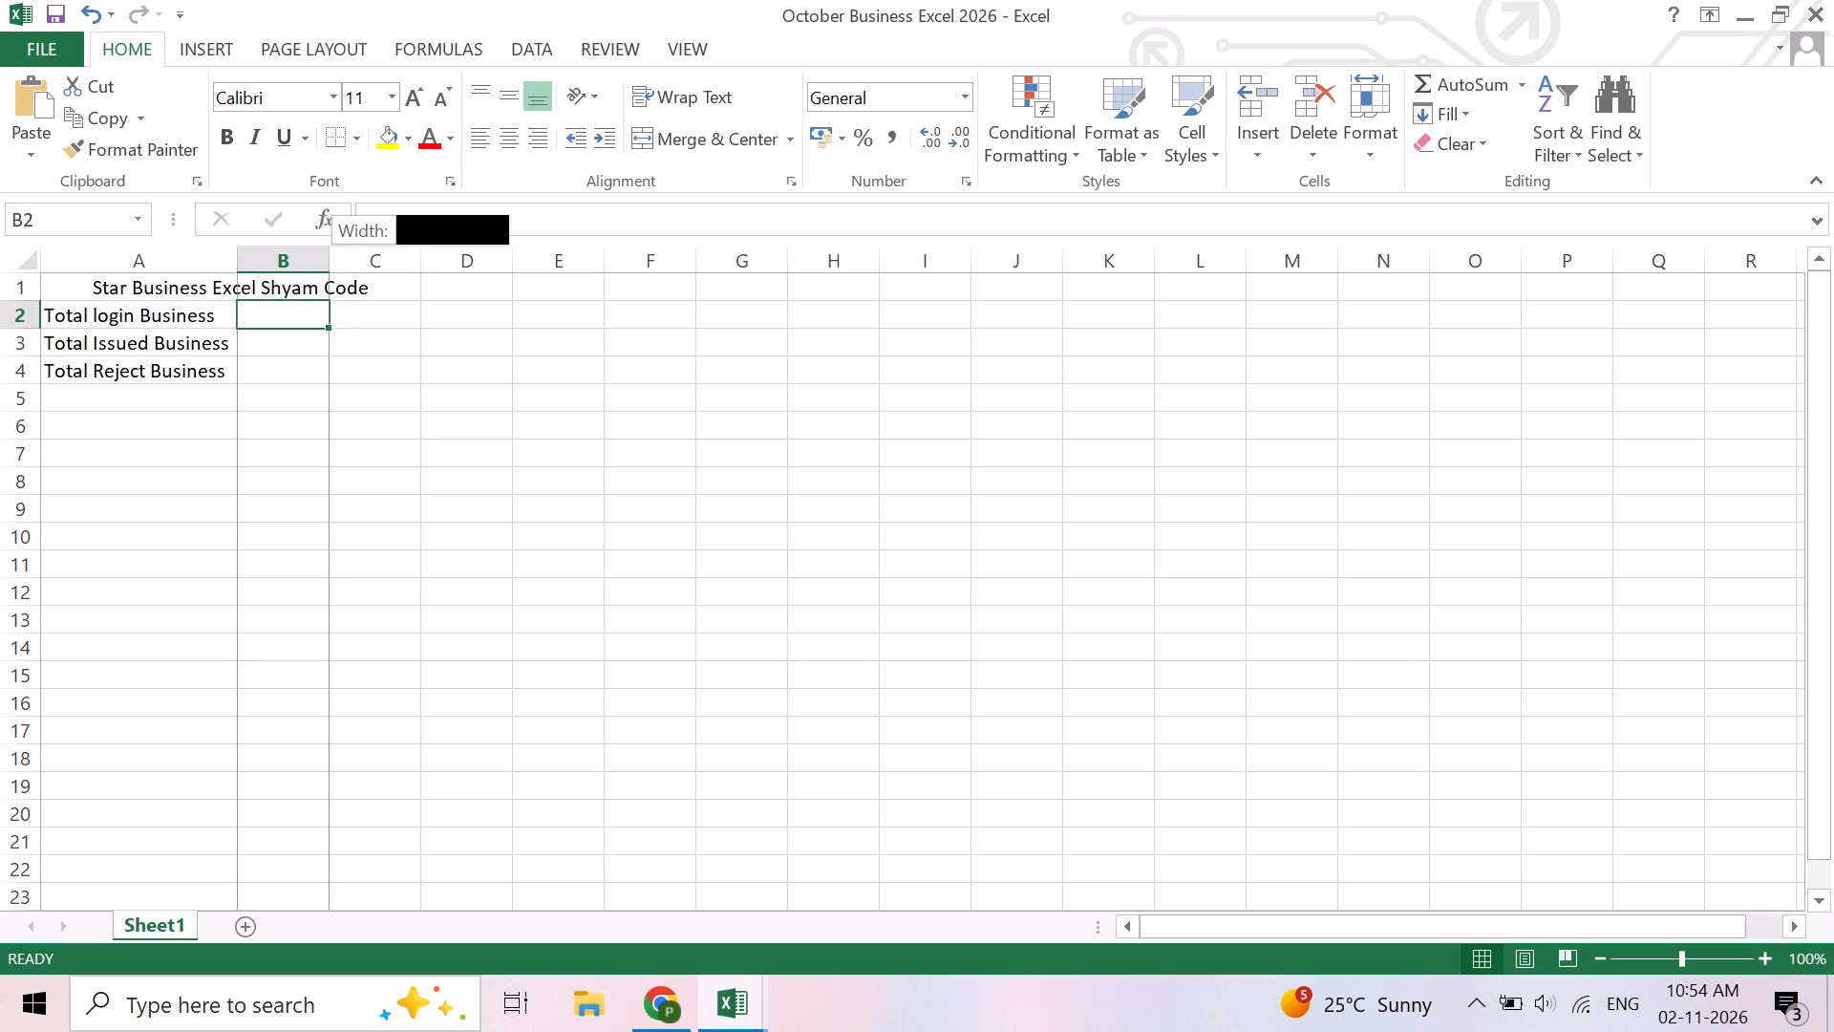
drag(332, 249, 374, 275)
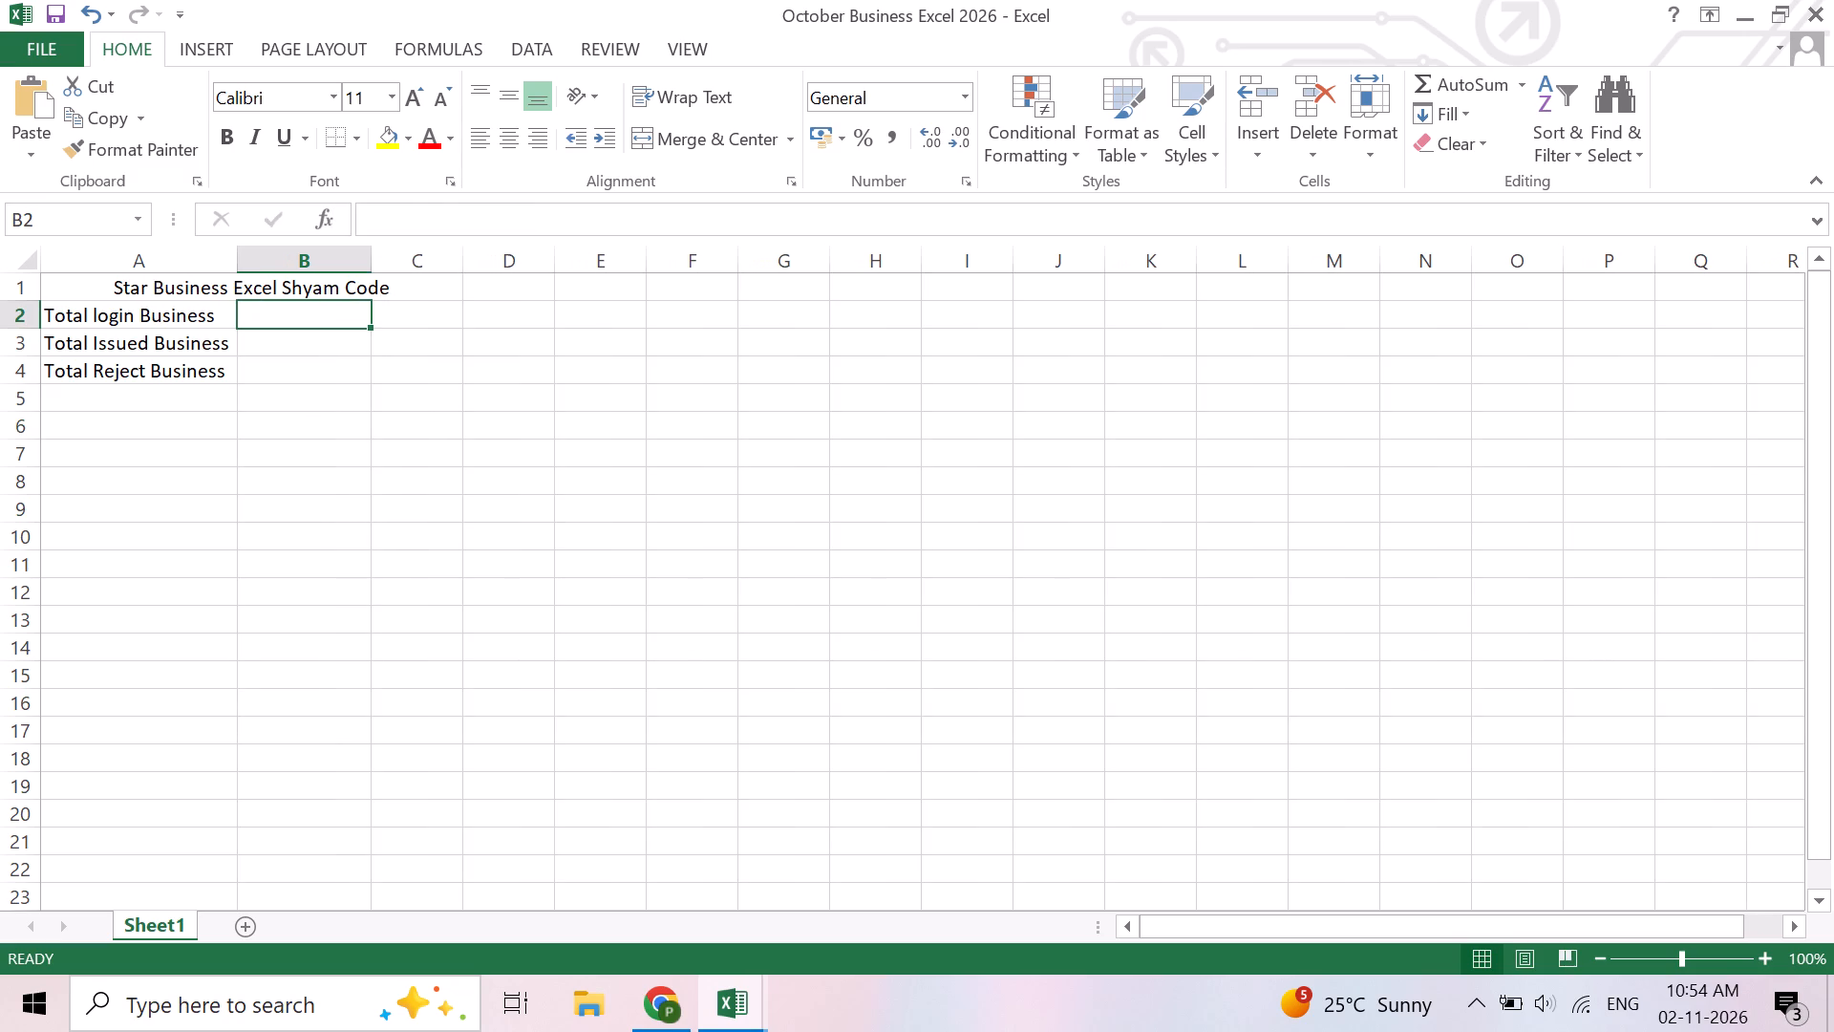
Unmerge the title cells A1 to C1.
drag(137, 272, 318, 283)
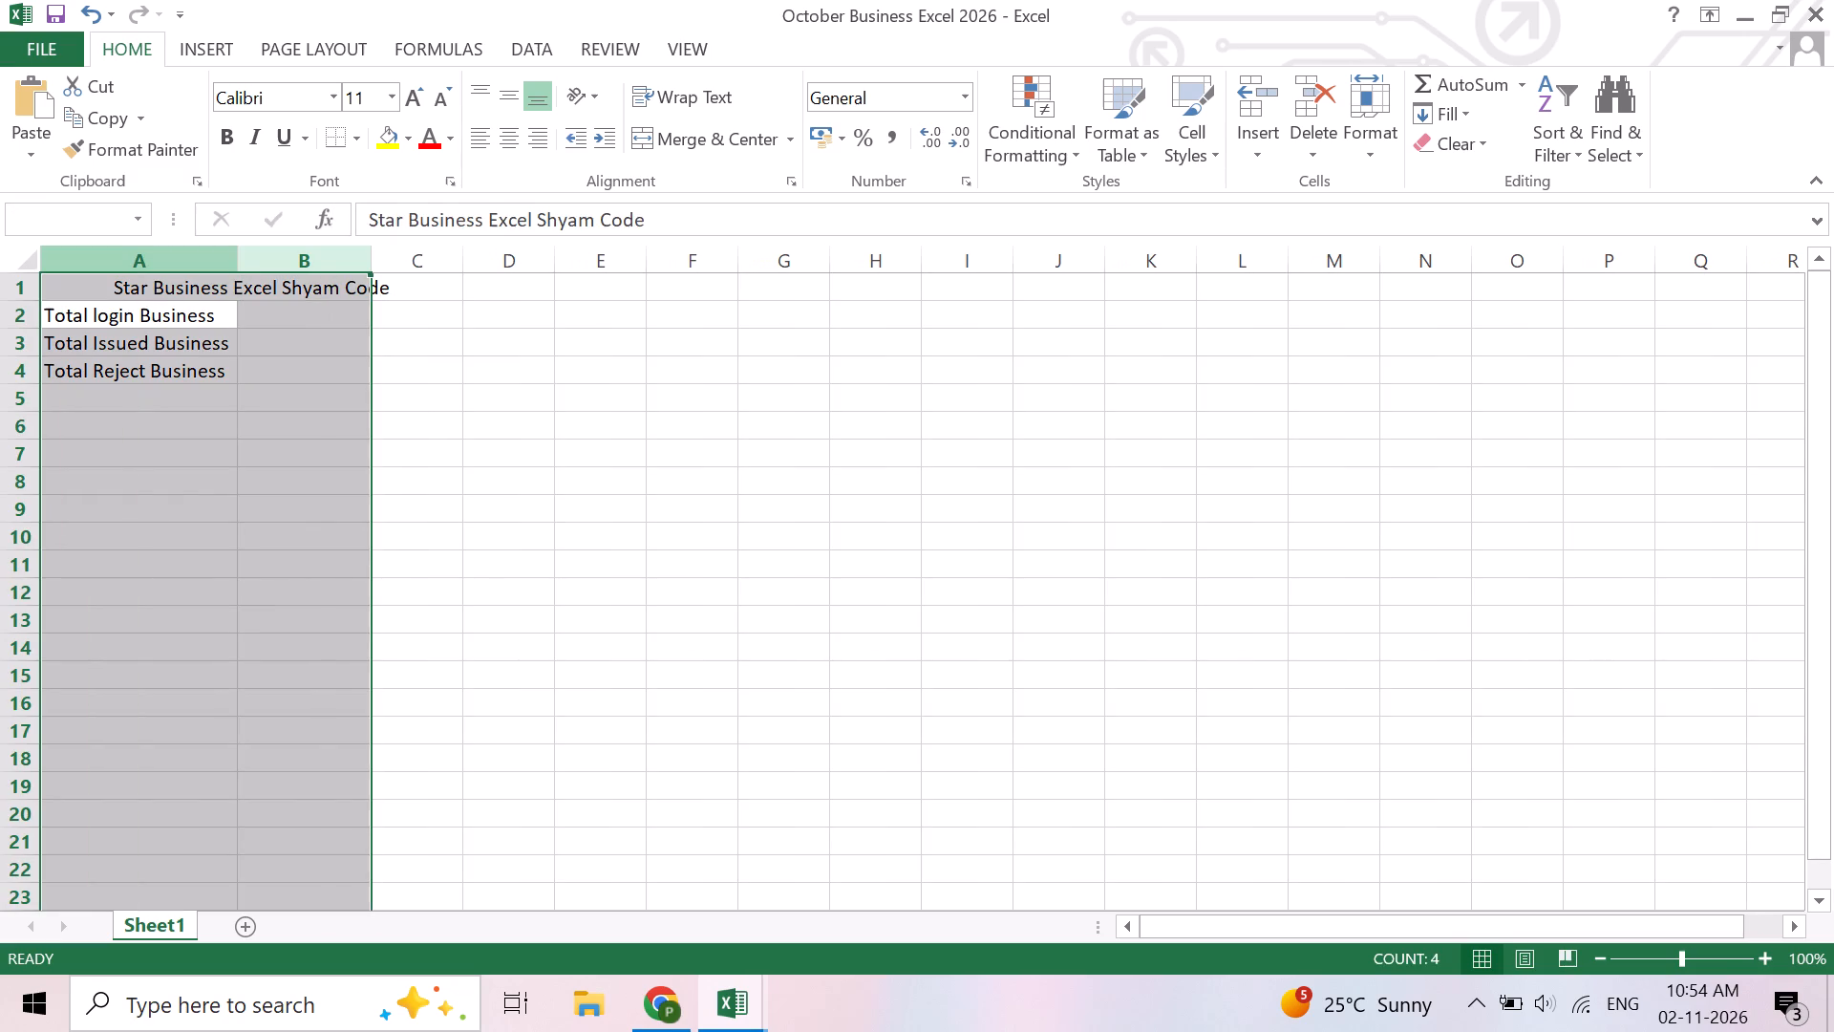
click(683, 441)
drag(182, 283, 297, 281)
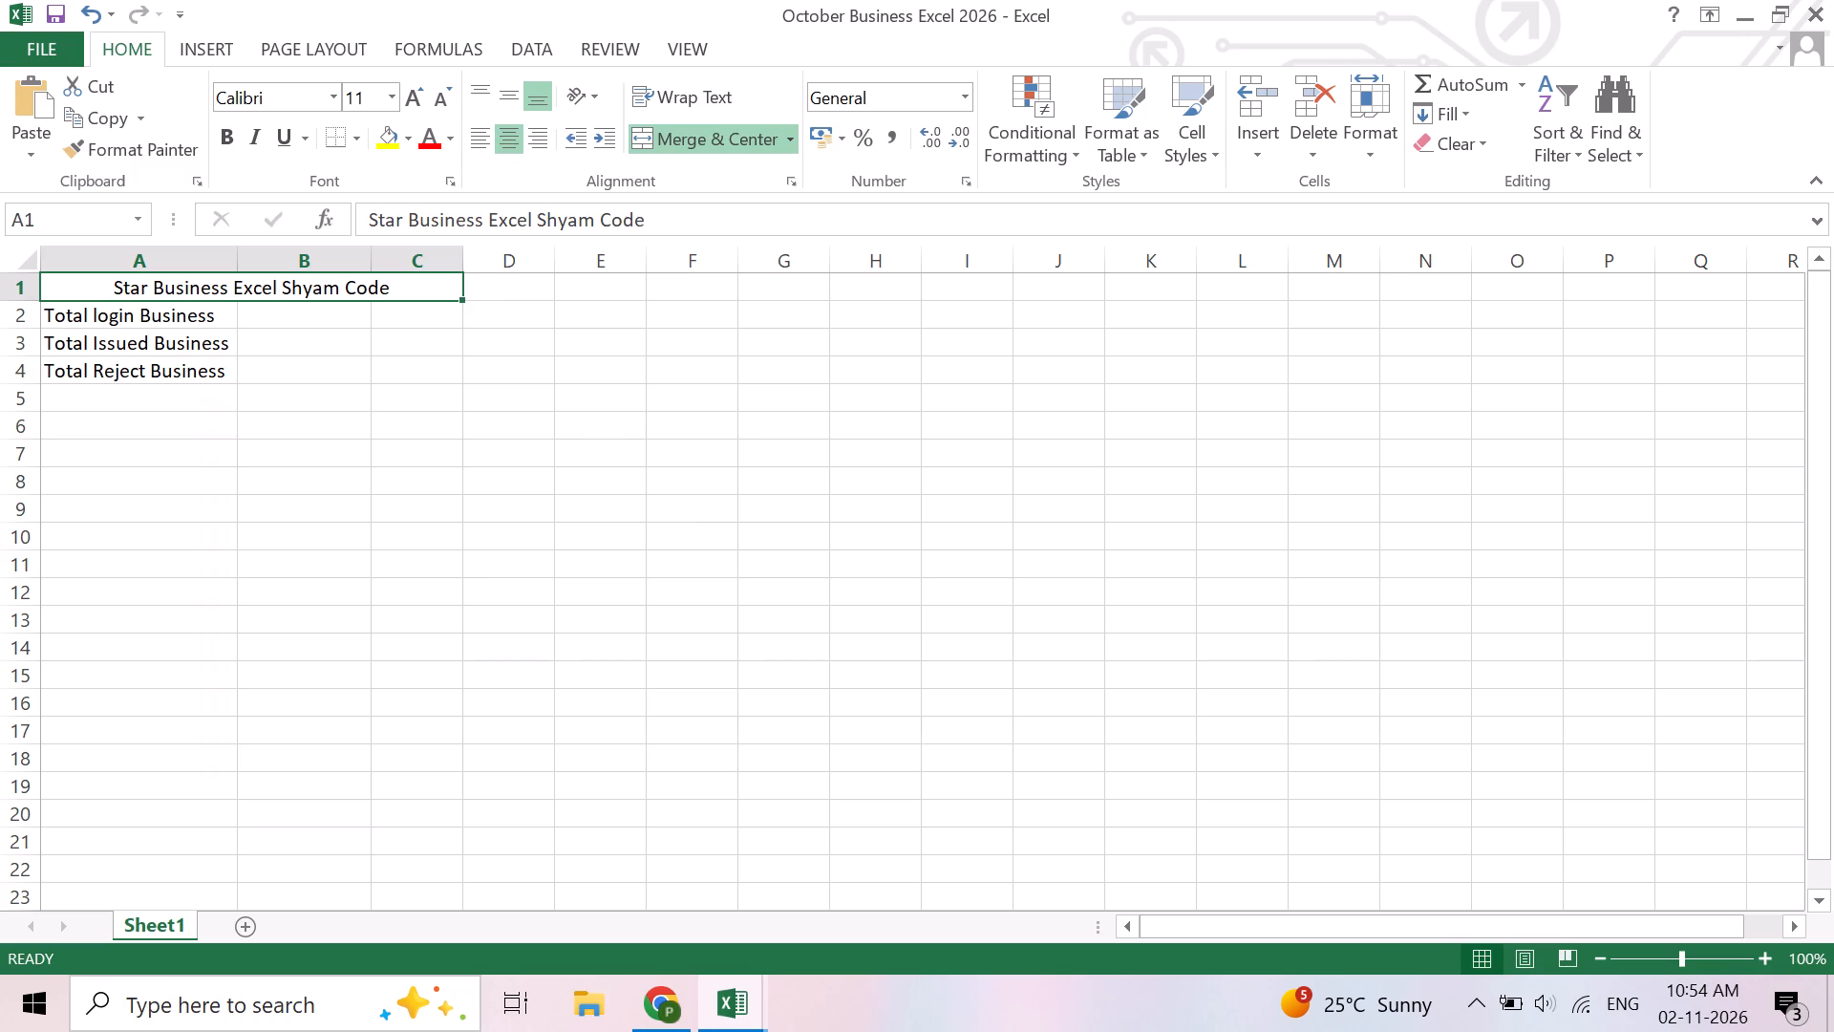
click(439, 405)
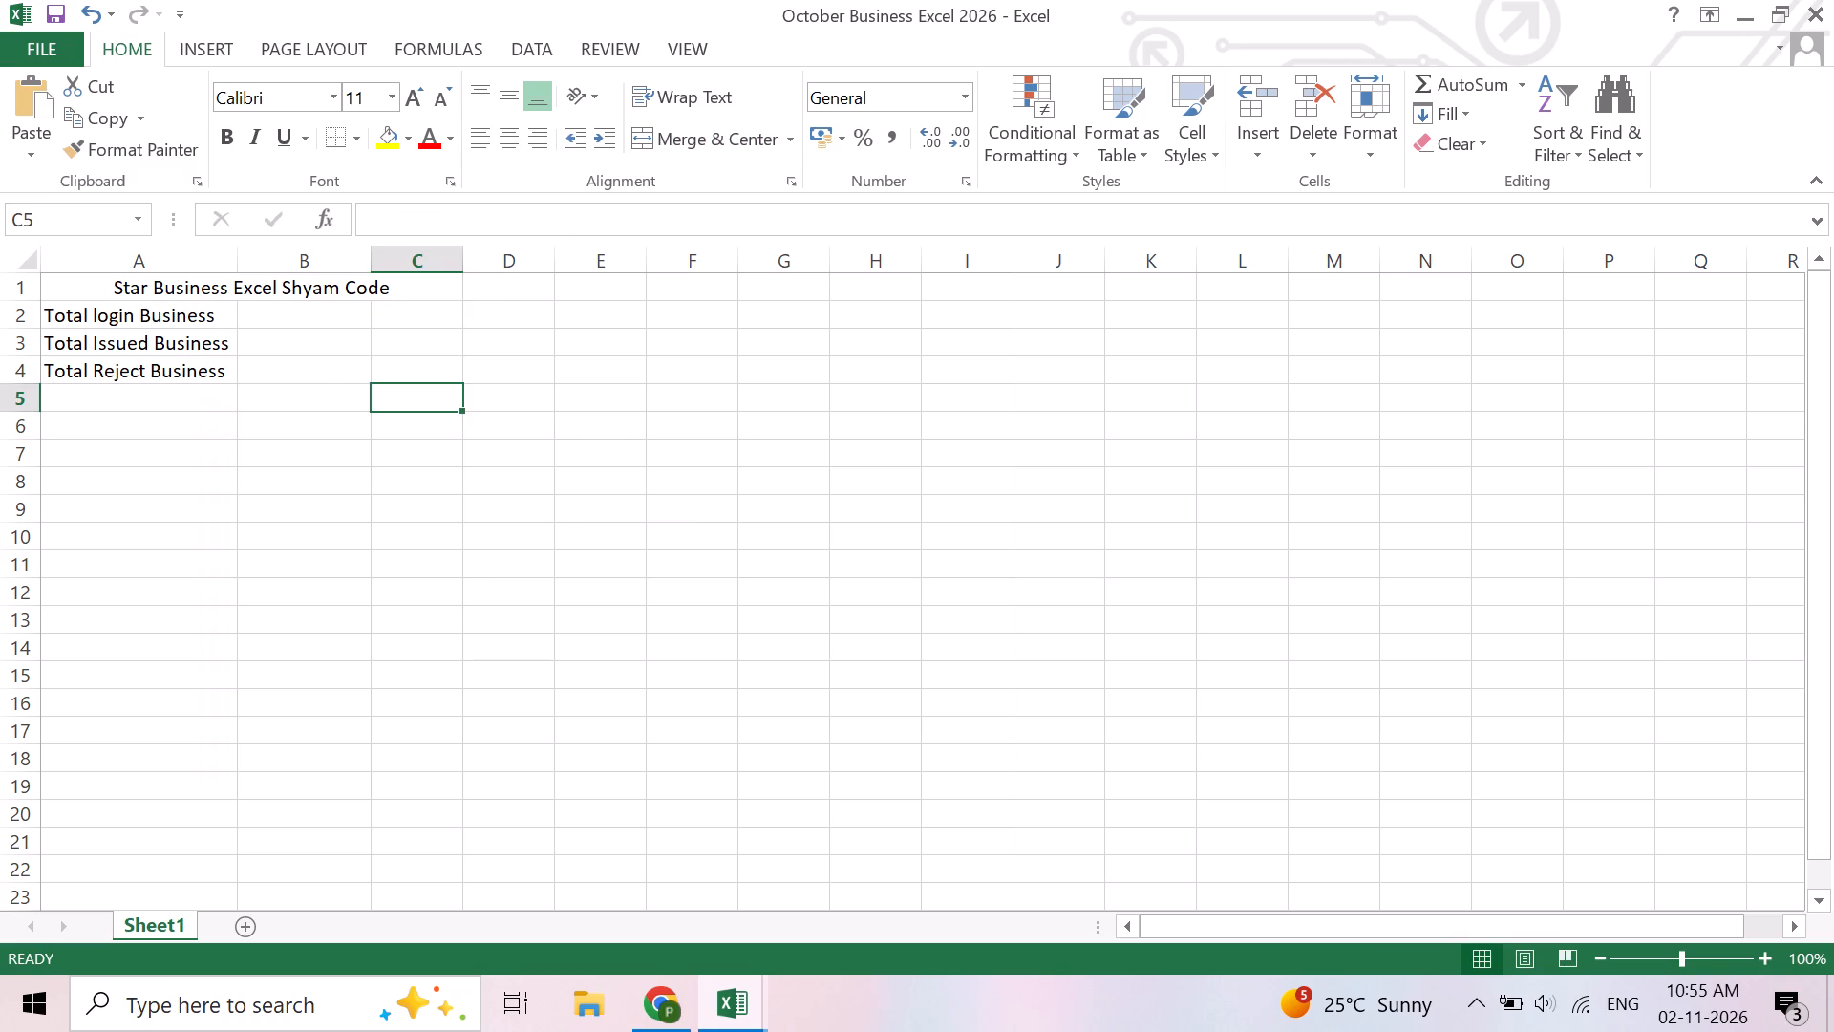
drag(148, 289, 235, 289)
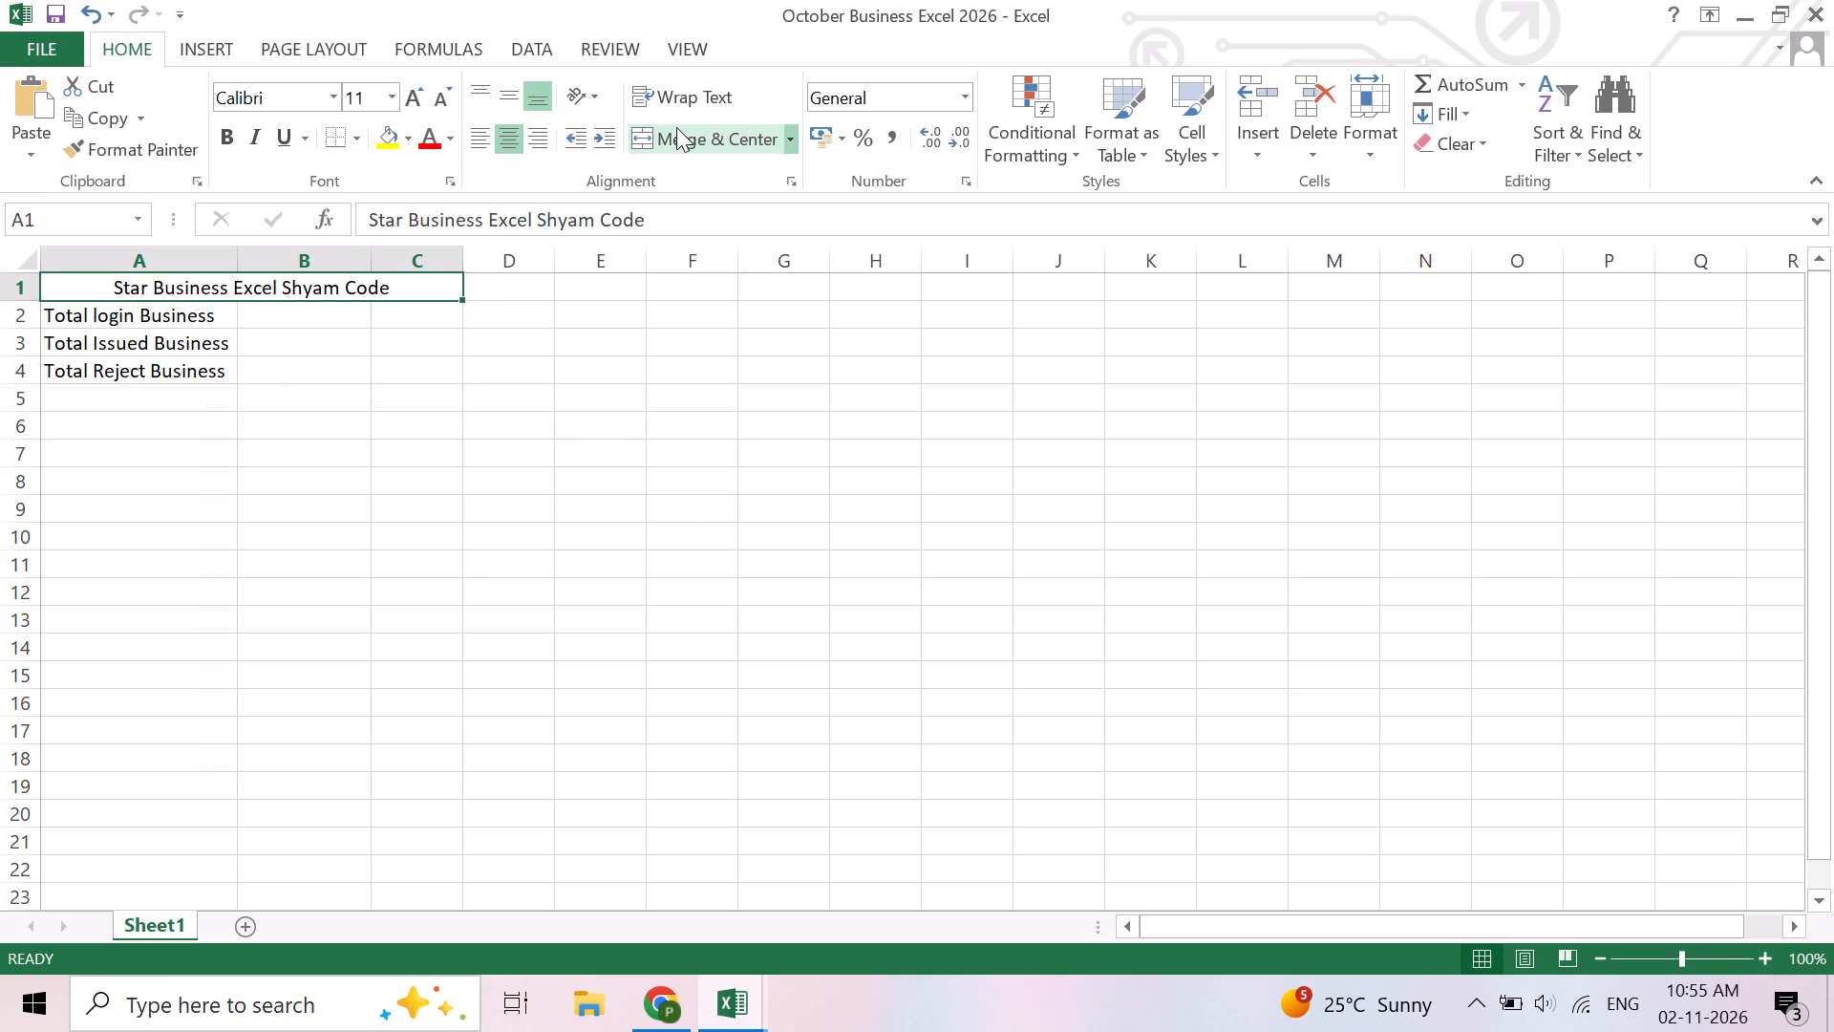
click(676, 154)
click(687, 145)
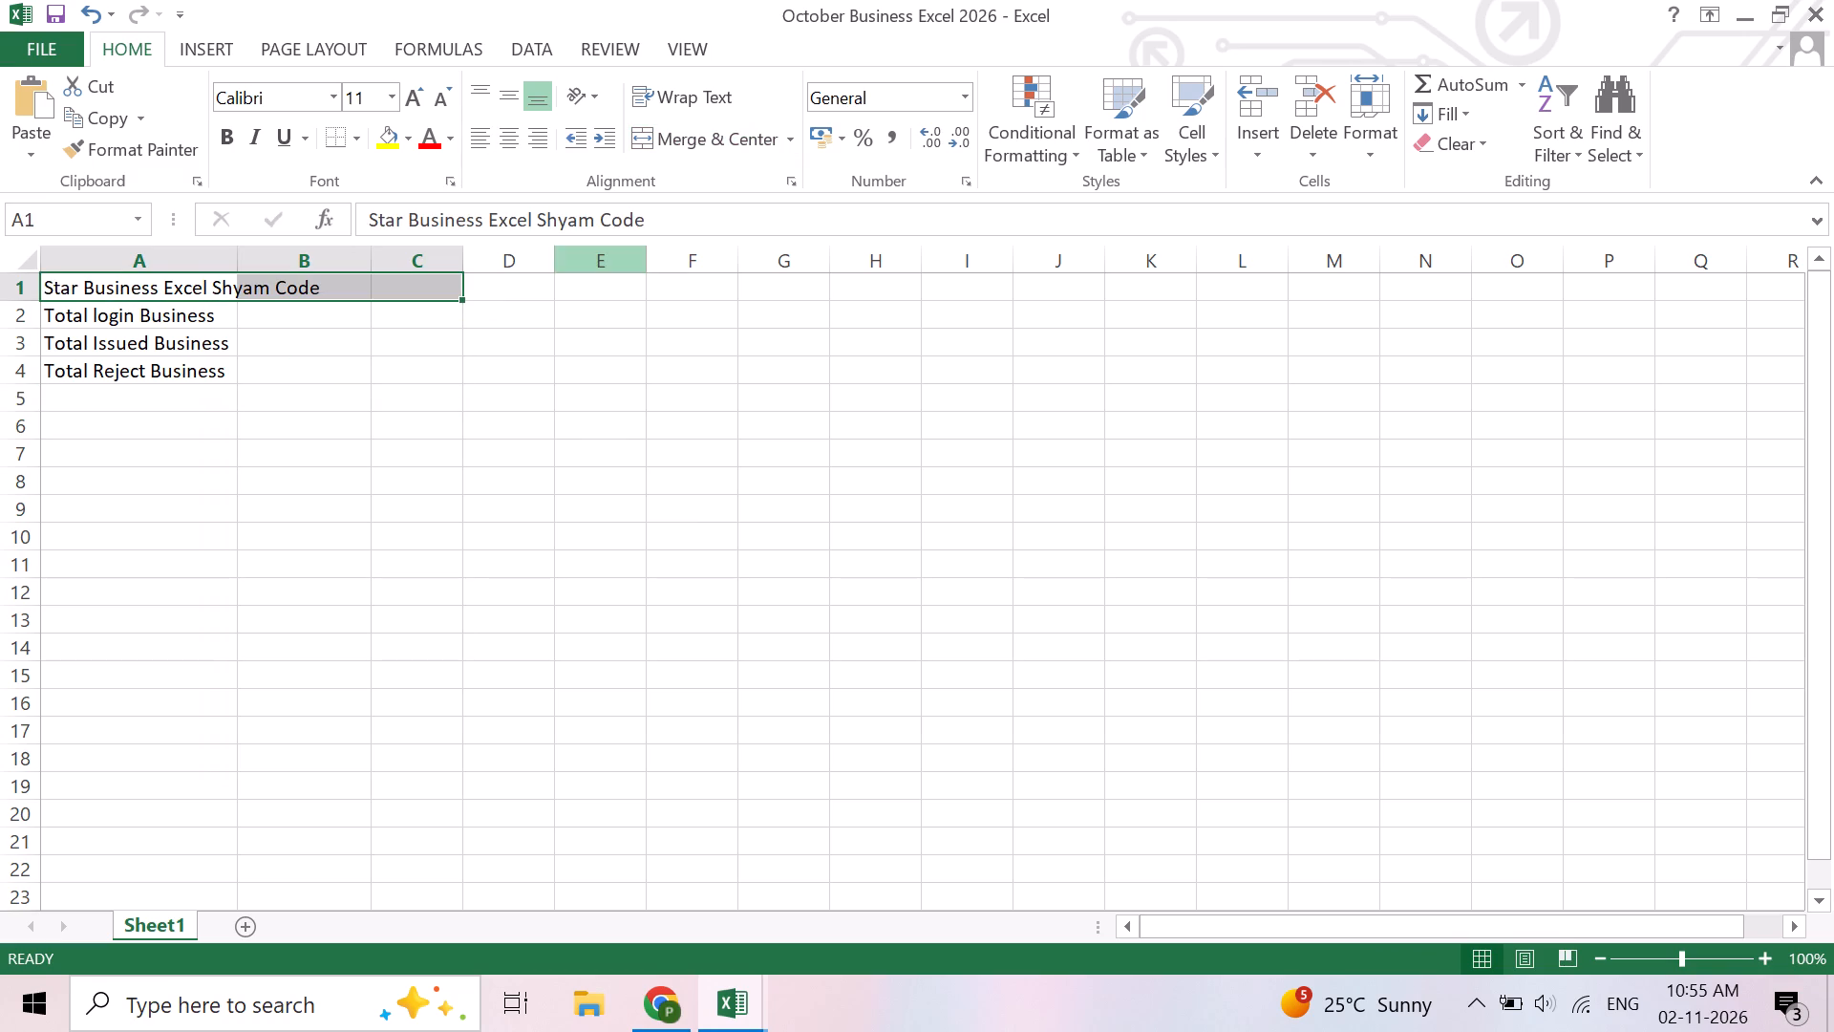
Merge and centre the title across cells A1 and B1 only.
click(370, 425)
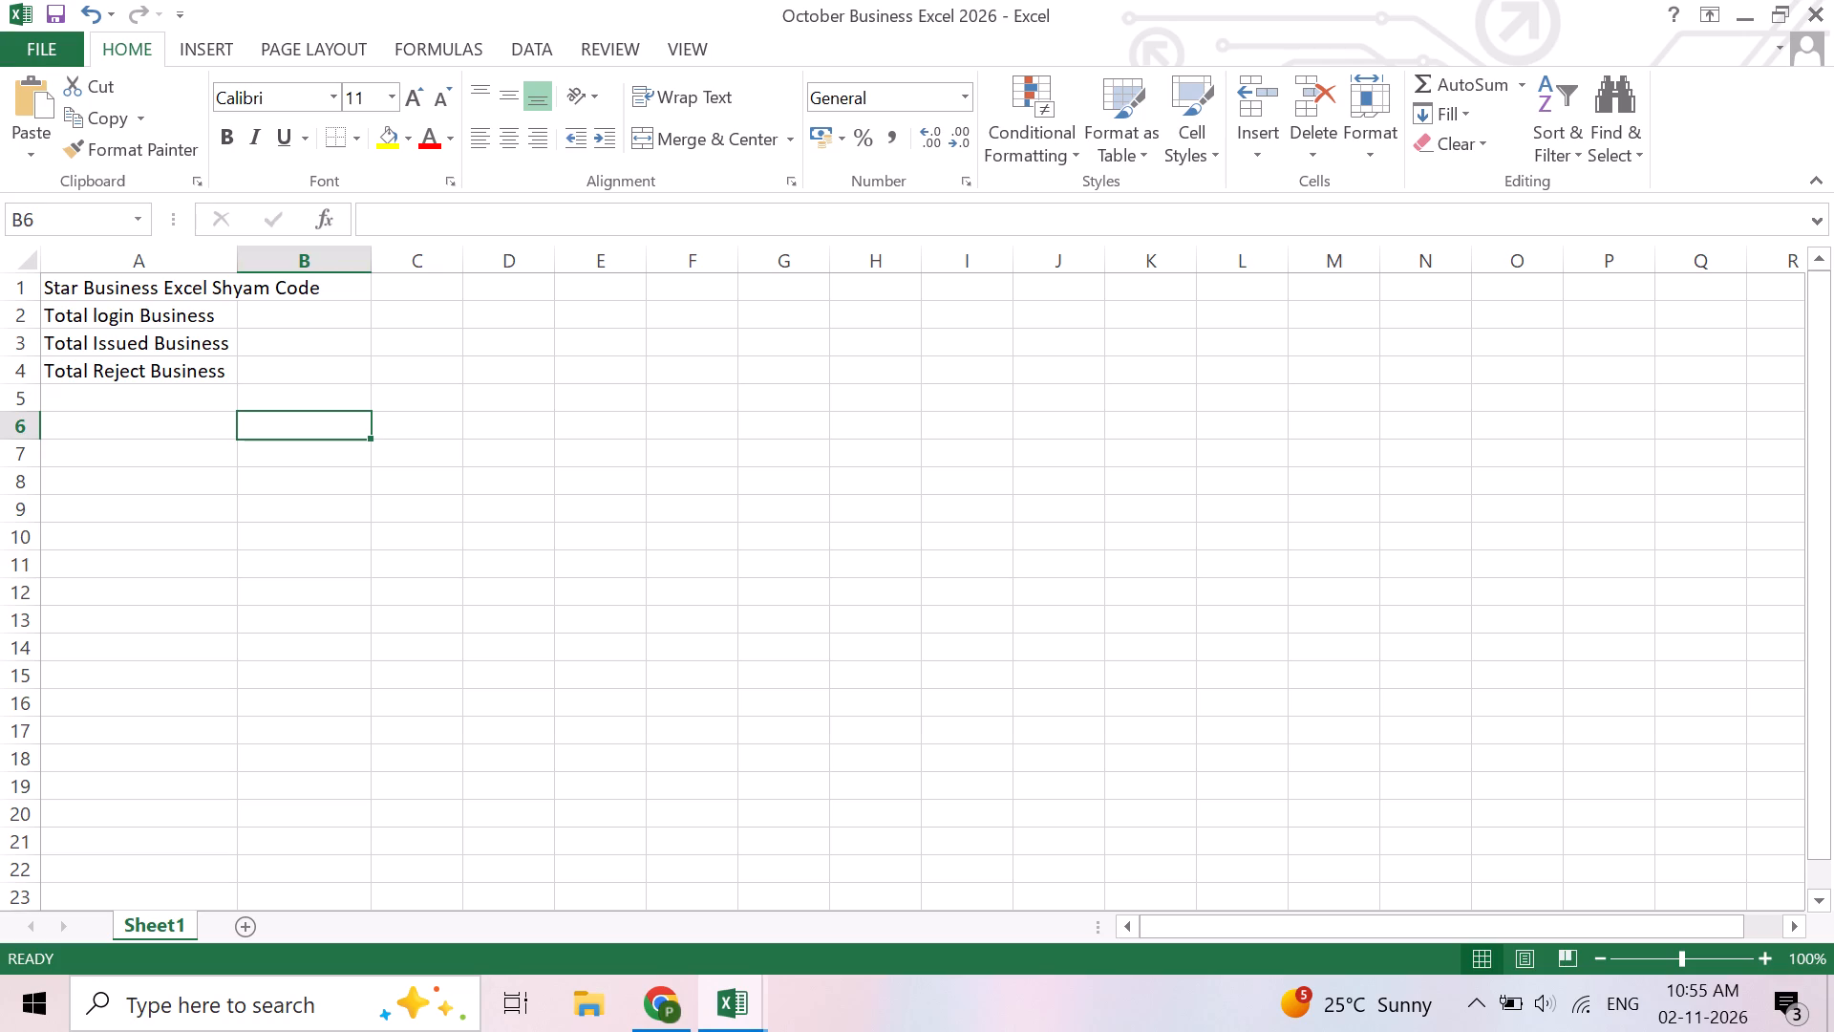
drag(106, 286, 288, 286)
click(675, 141)
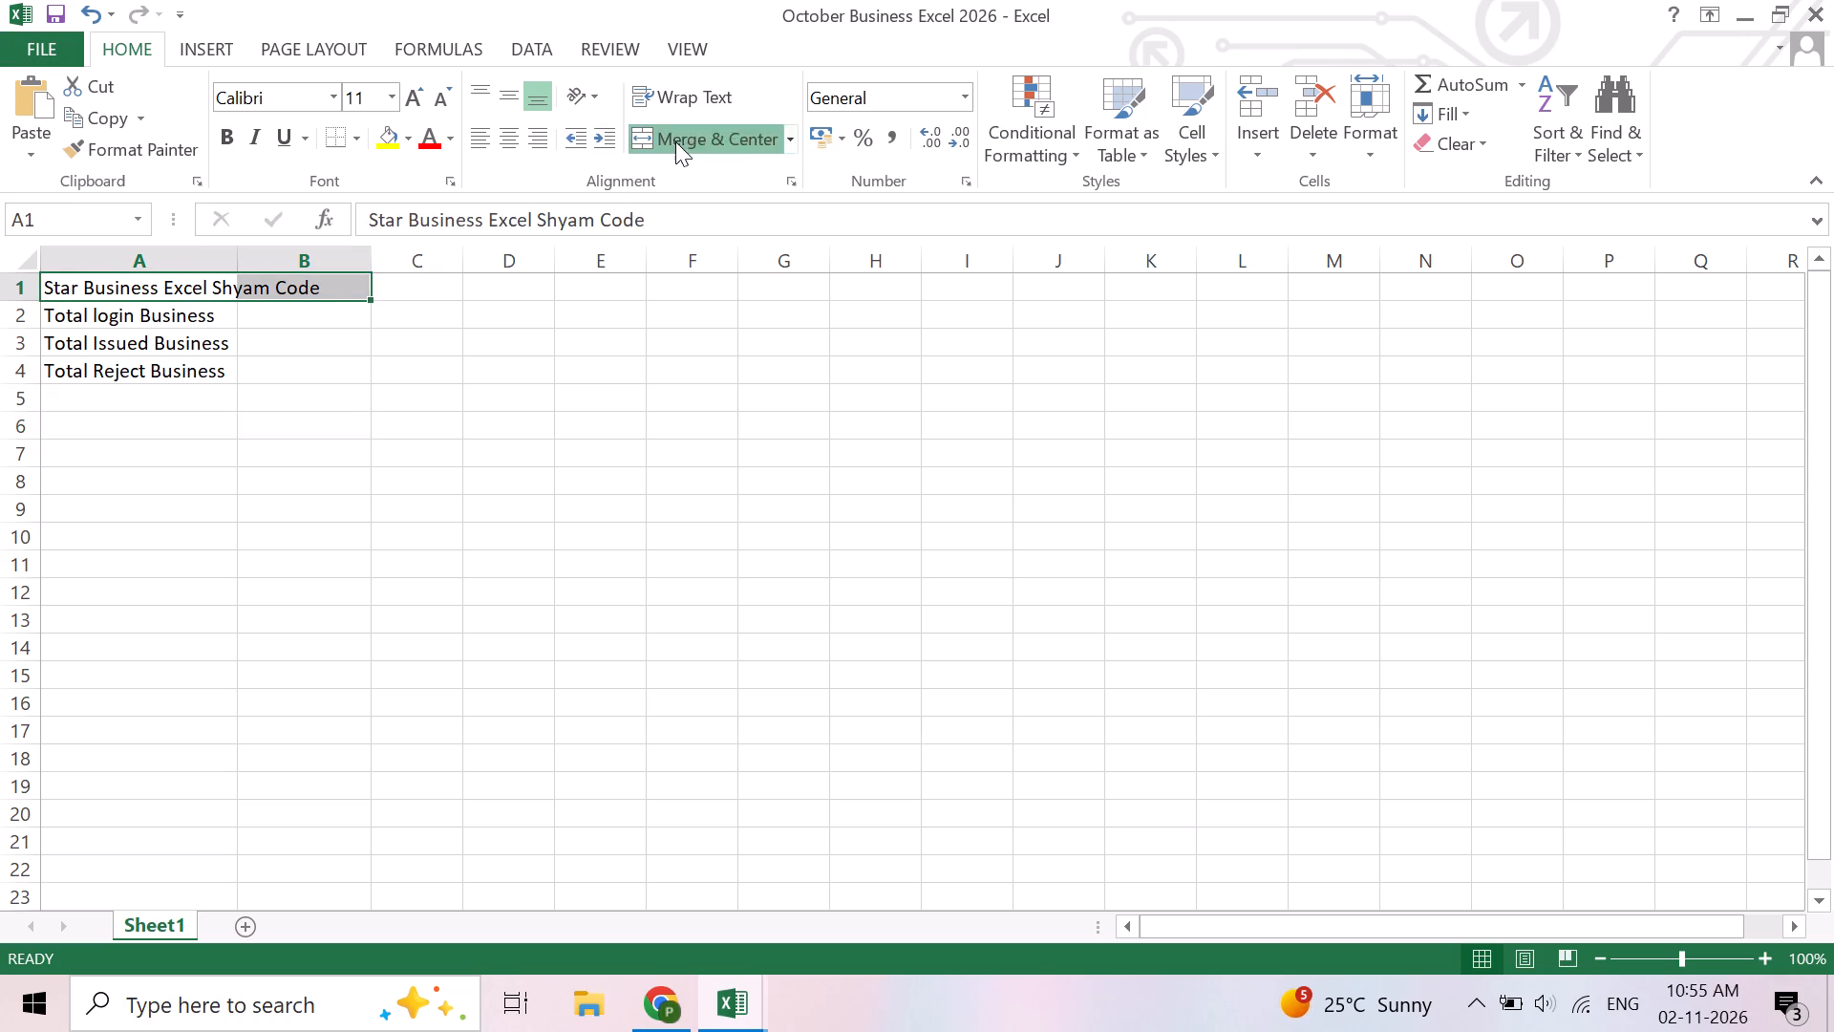
click(327, 611)
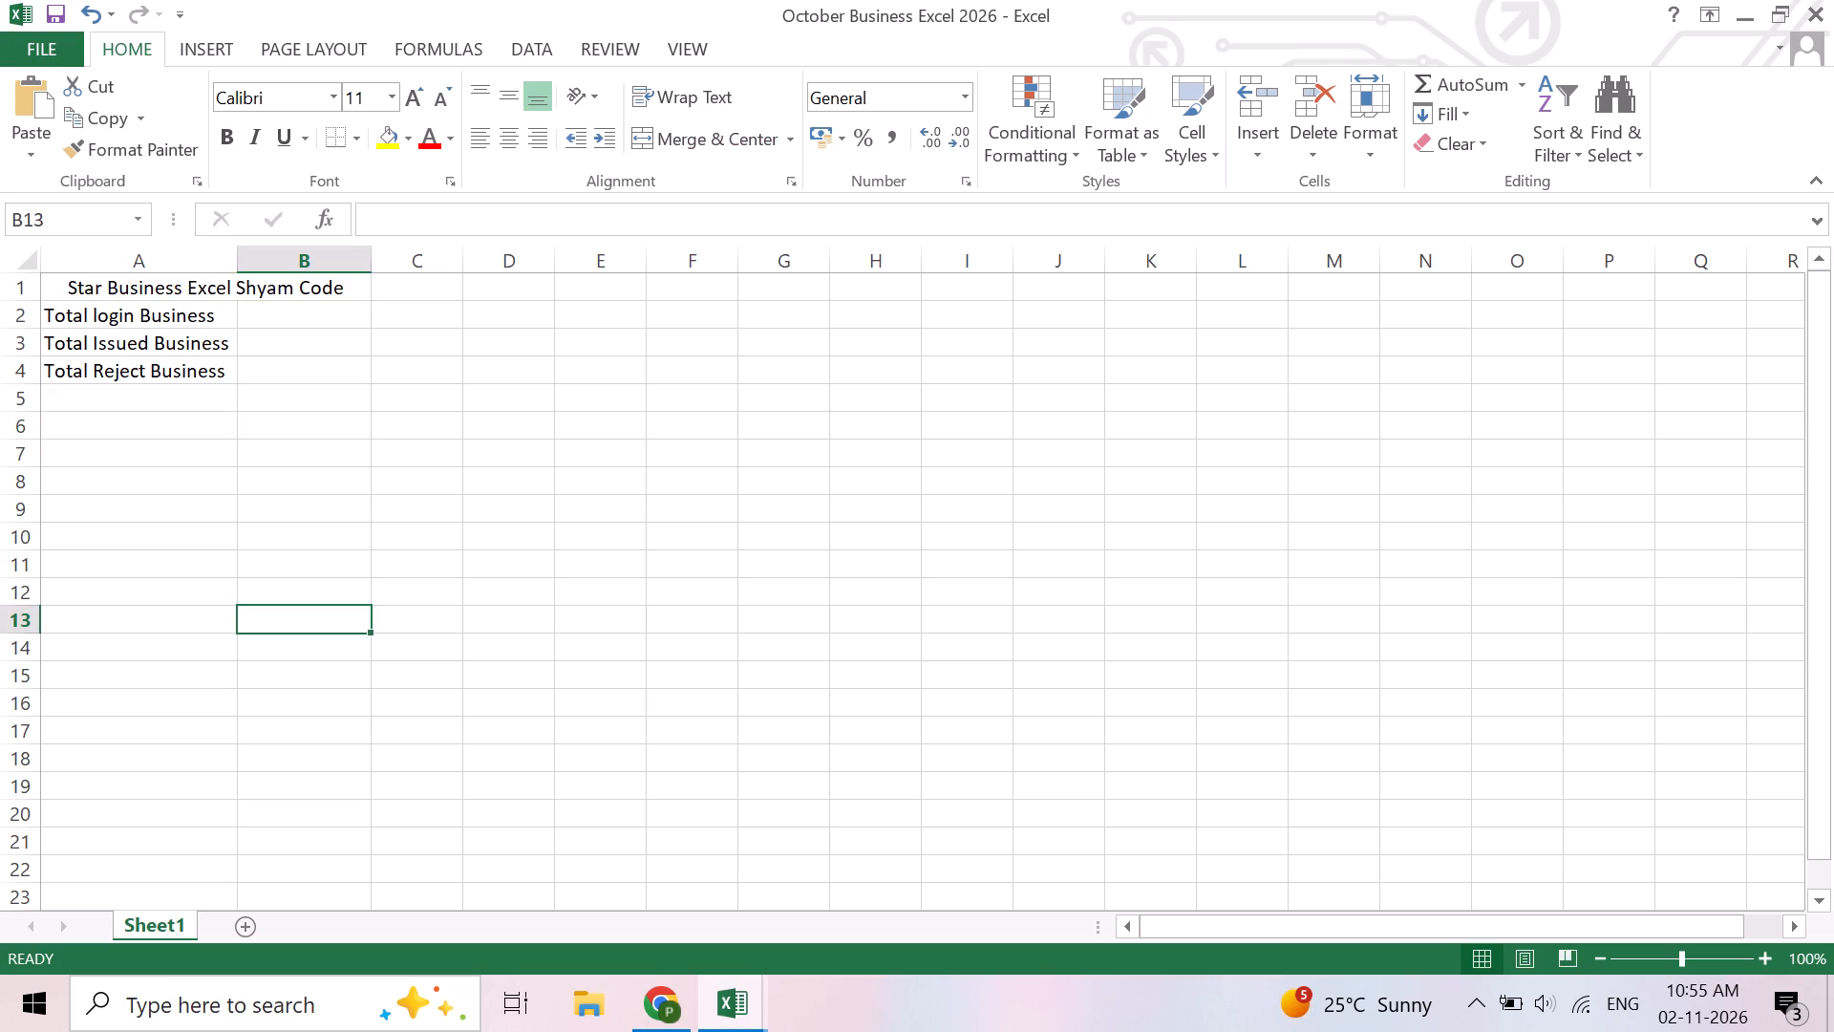
Switch to the September Mis Both Branch 2026 workbook and review the Shyam Code rows and Issued Month filter options on Star Cases Excel.
click(281, 330)
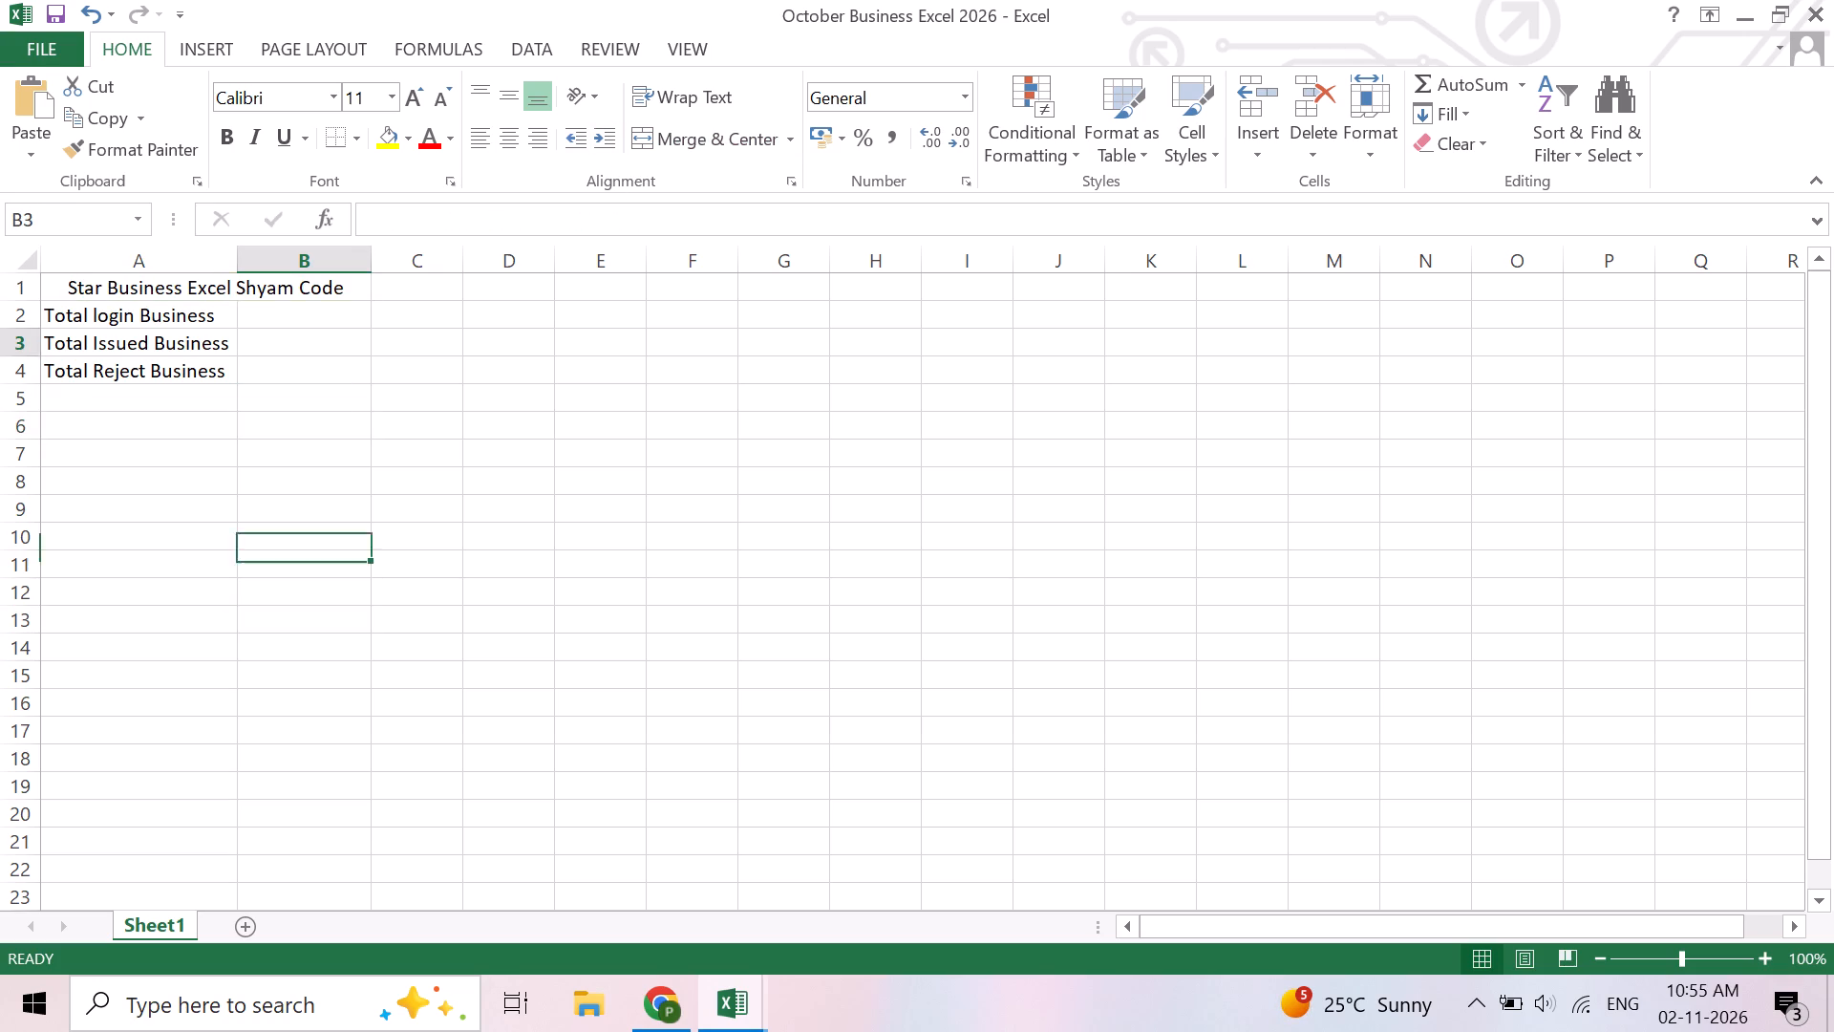
click(302, 319)
click(674, 1005)
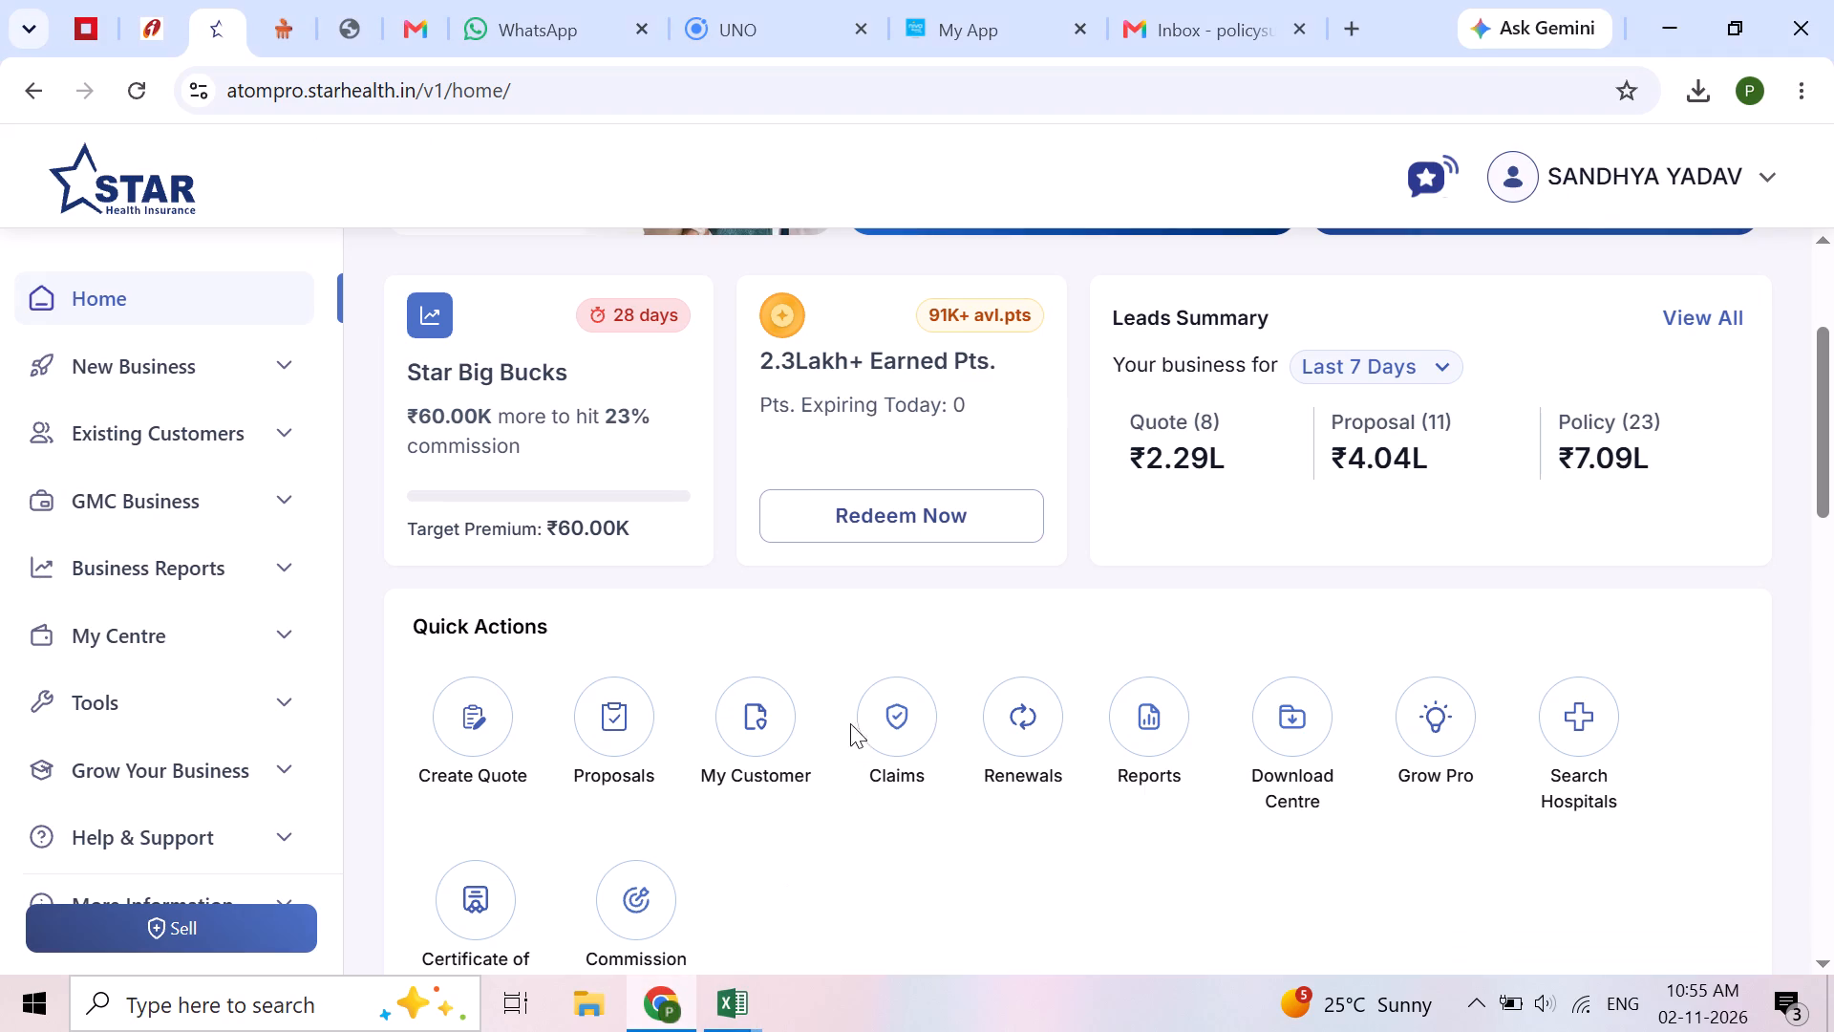
click(734, 1012)
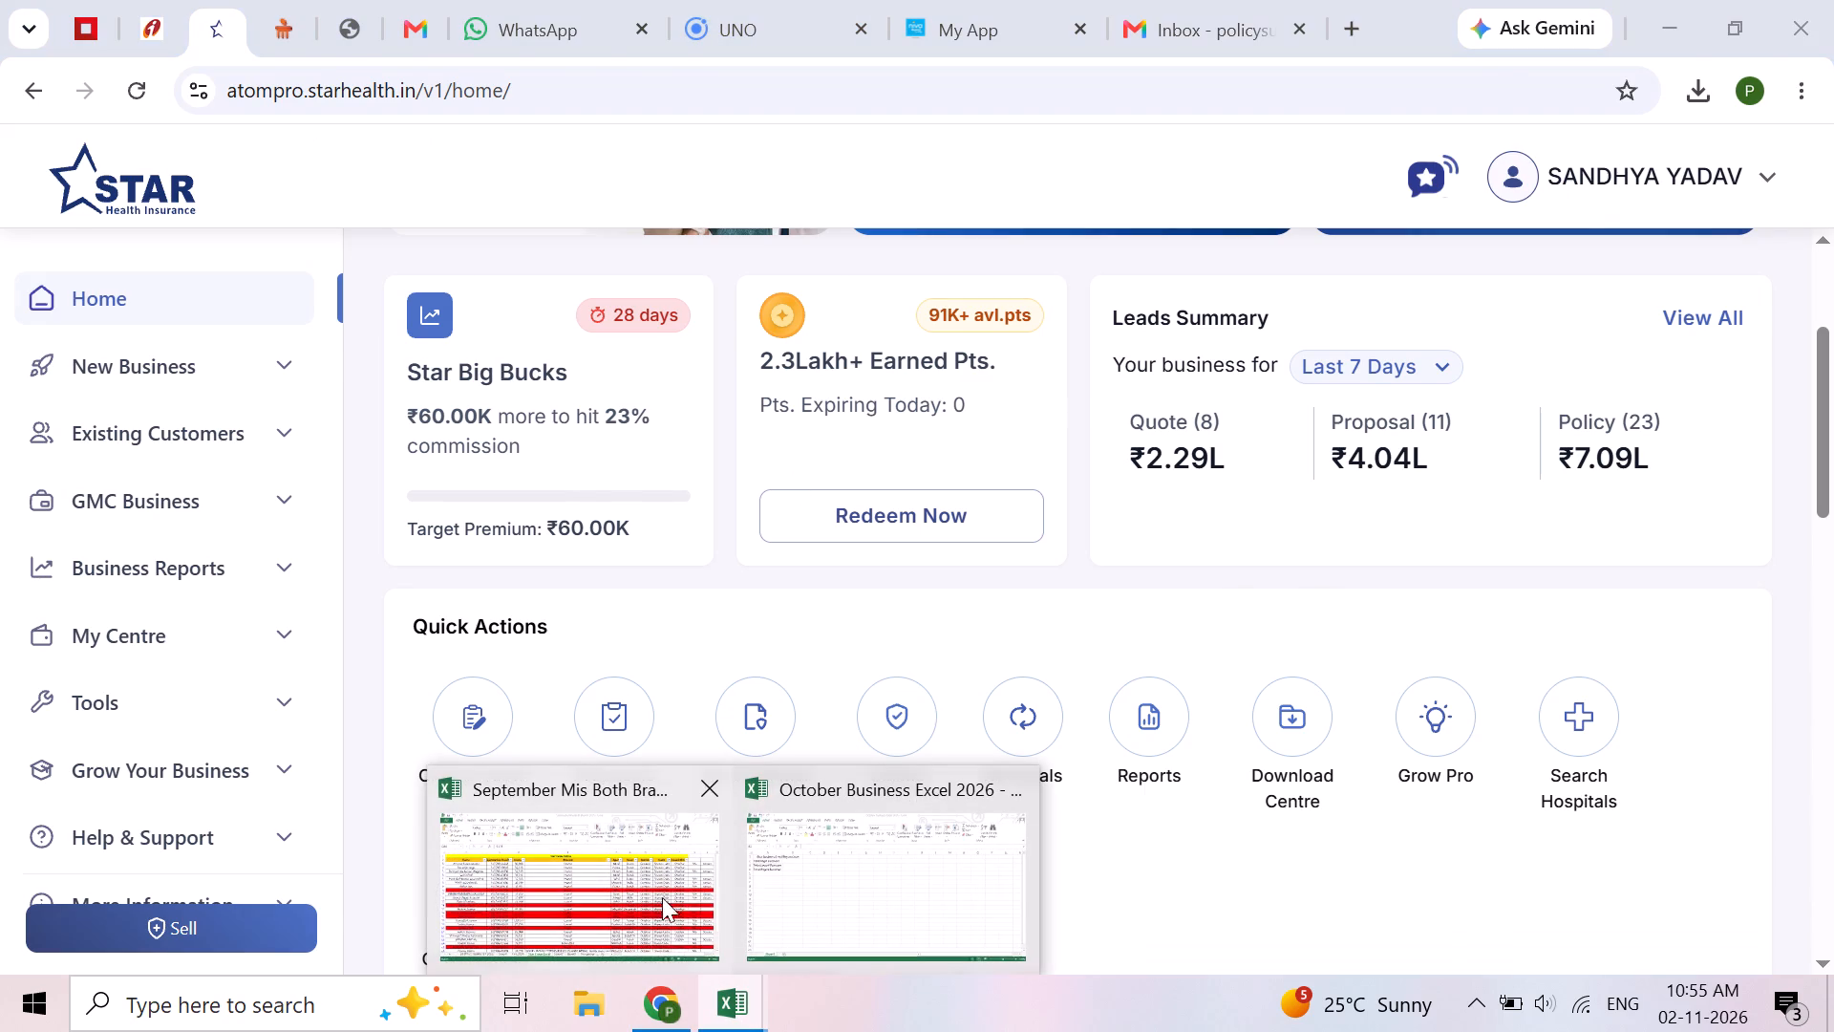
click(608, 871)
scroll(1215, 616, up, 3)
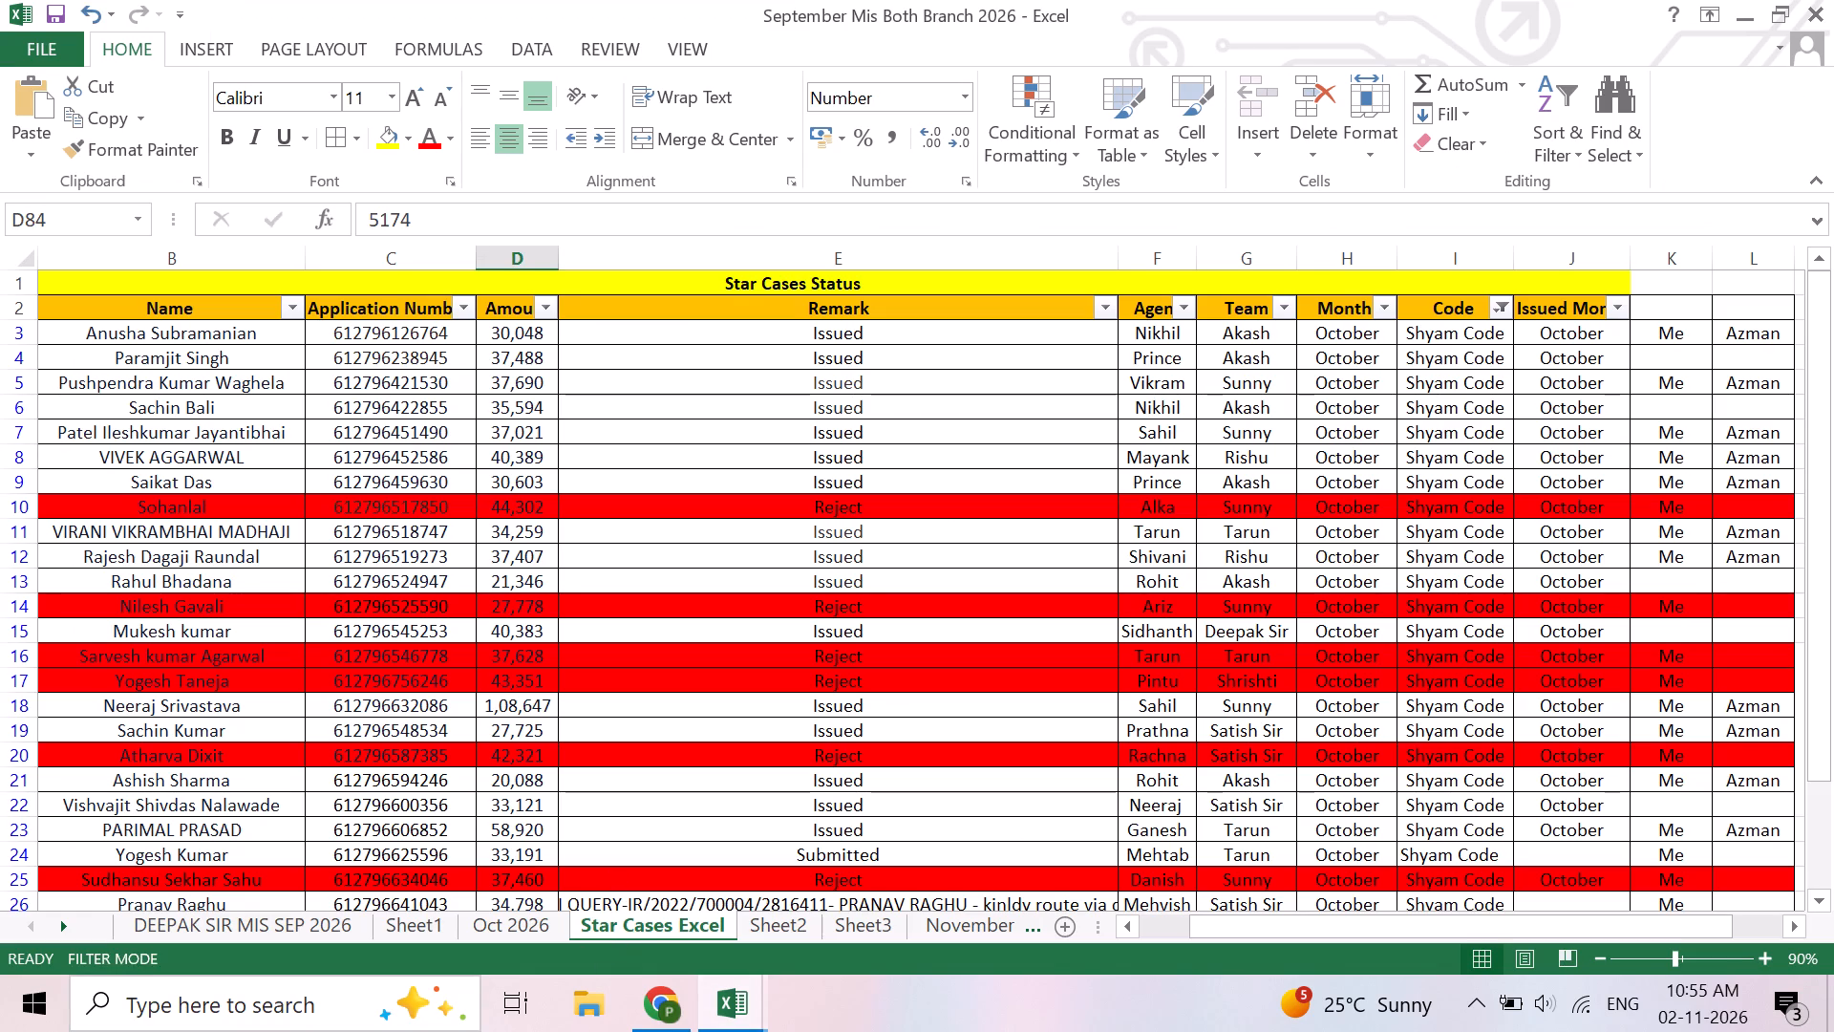
scroll(1649, 646, down, 9)
scroll(1623, 659, up, 5)
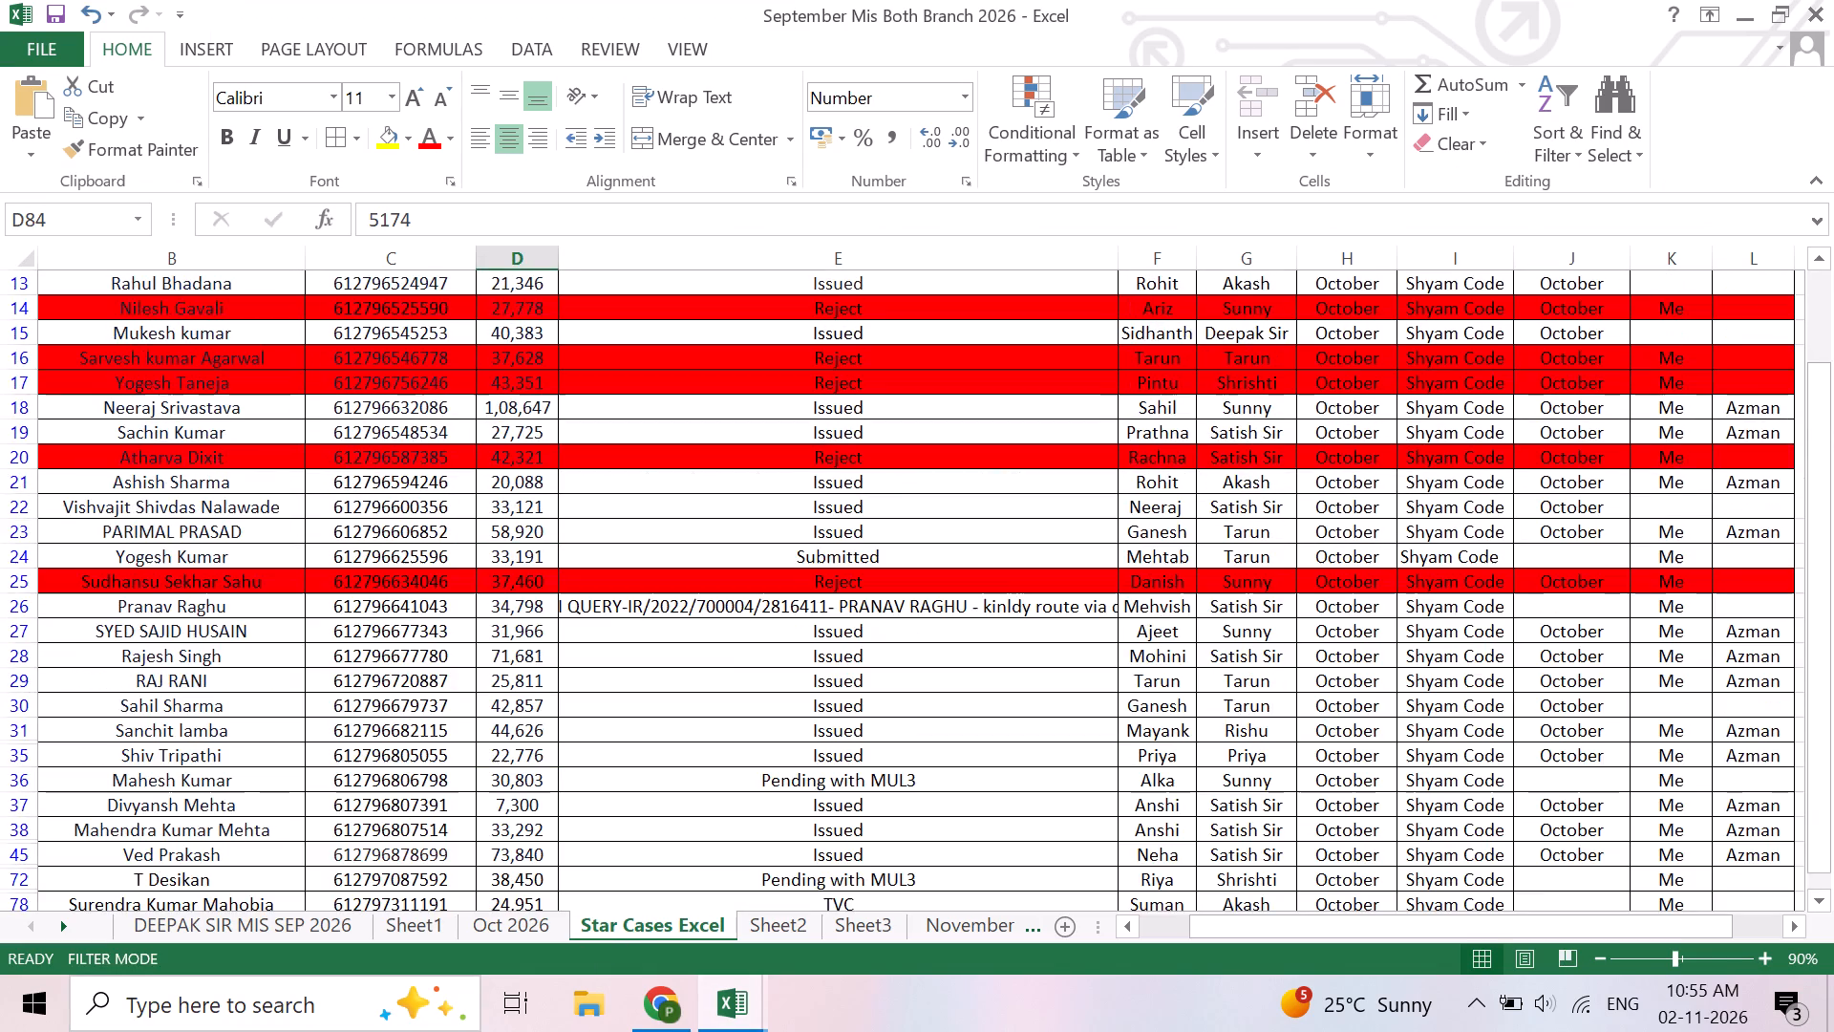
scroll(1623, 659, up, 5)
click(1616, 319)
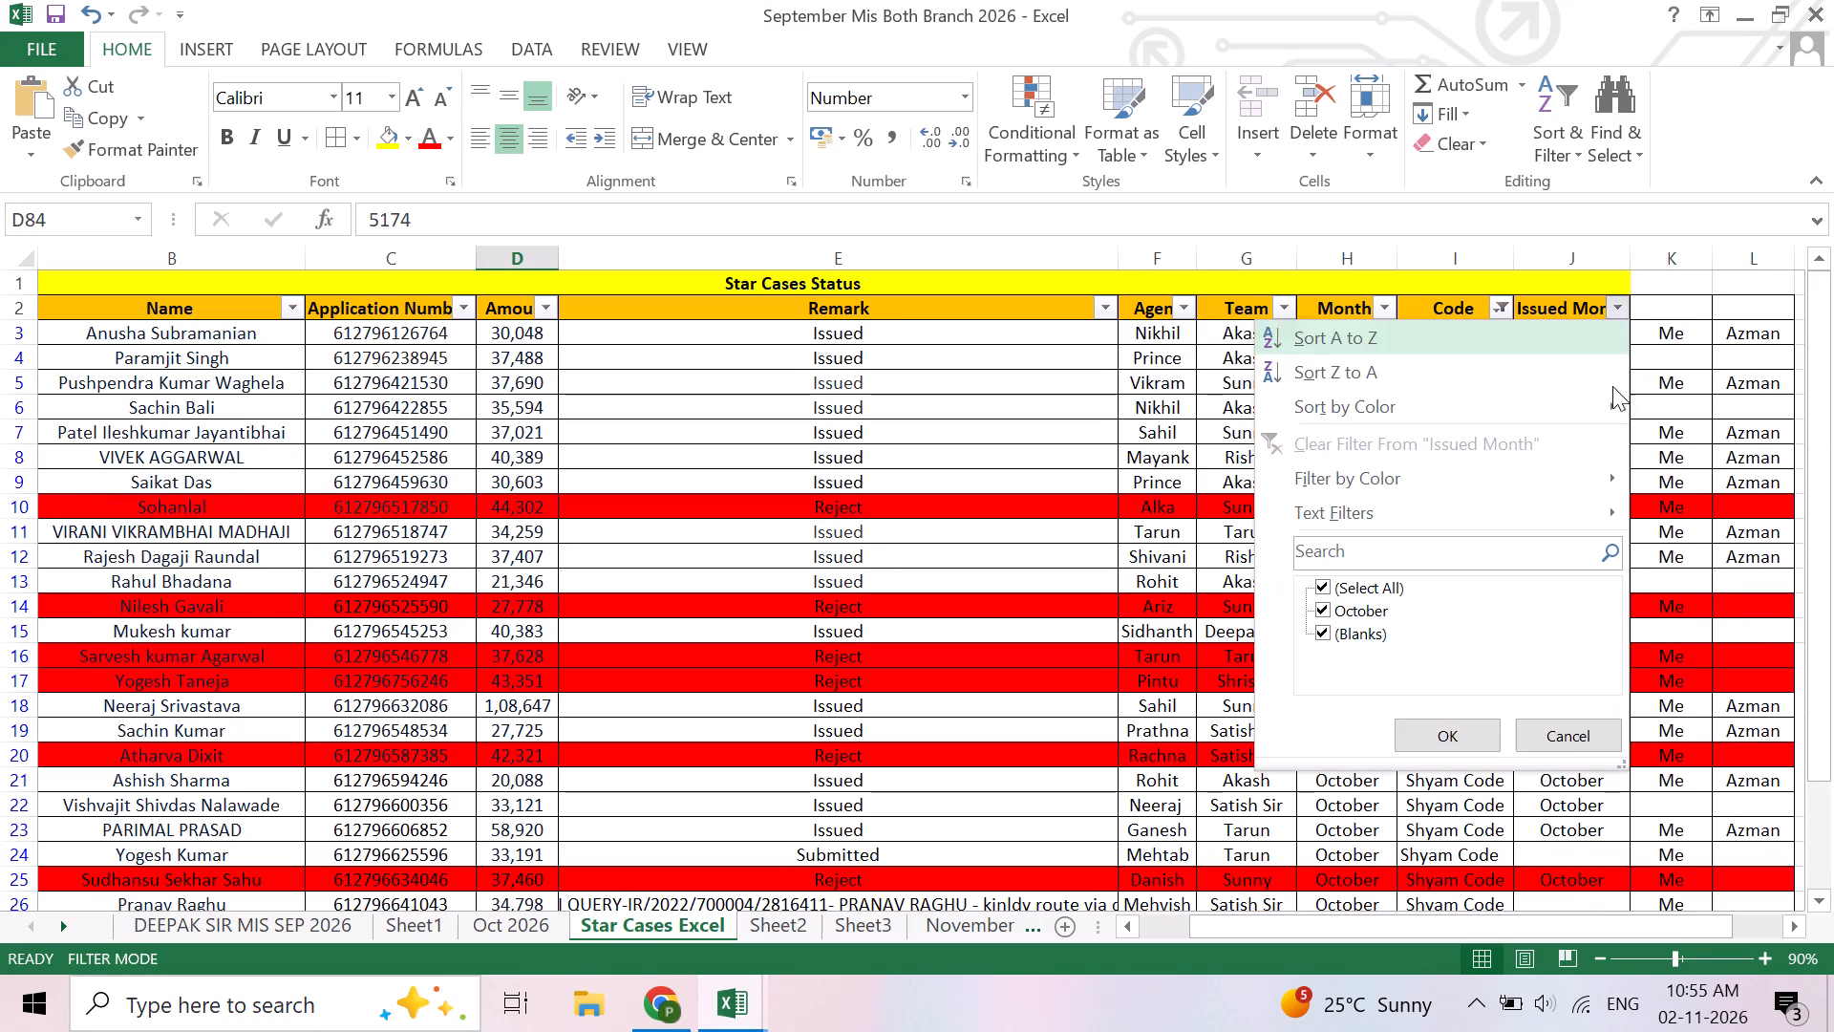
click(1601, 742)
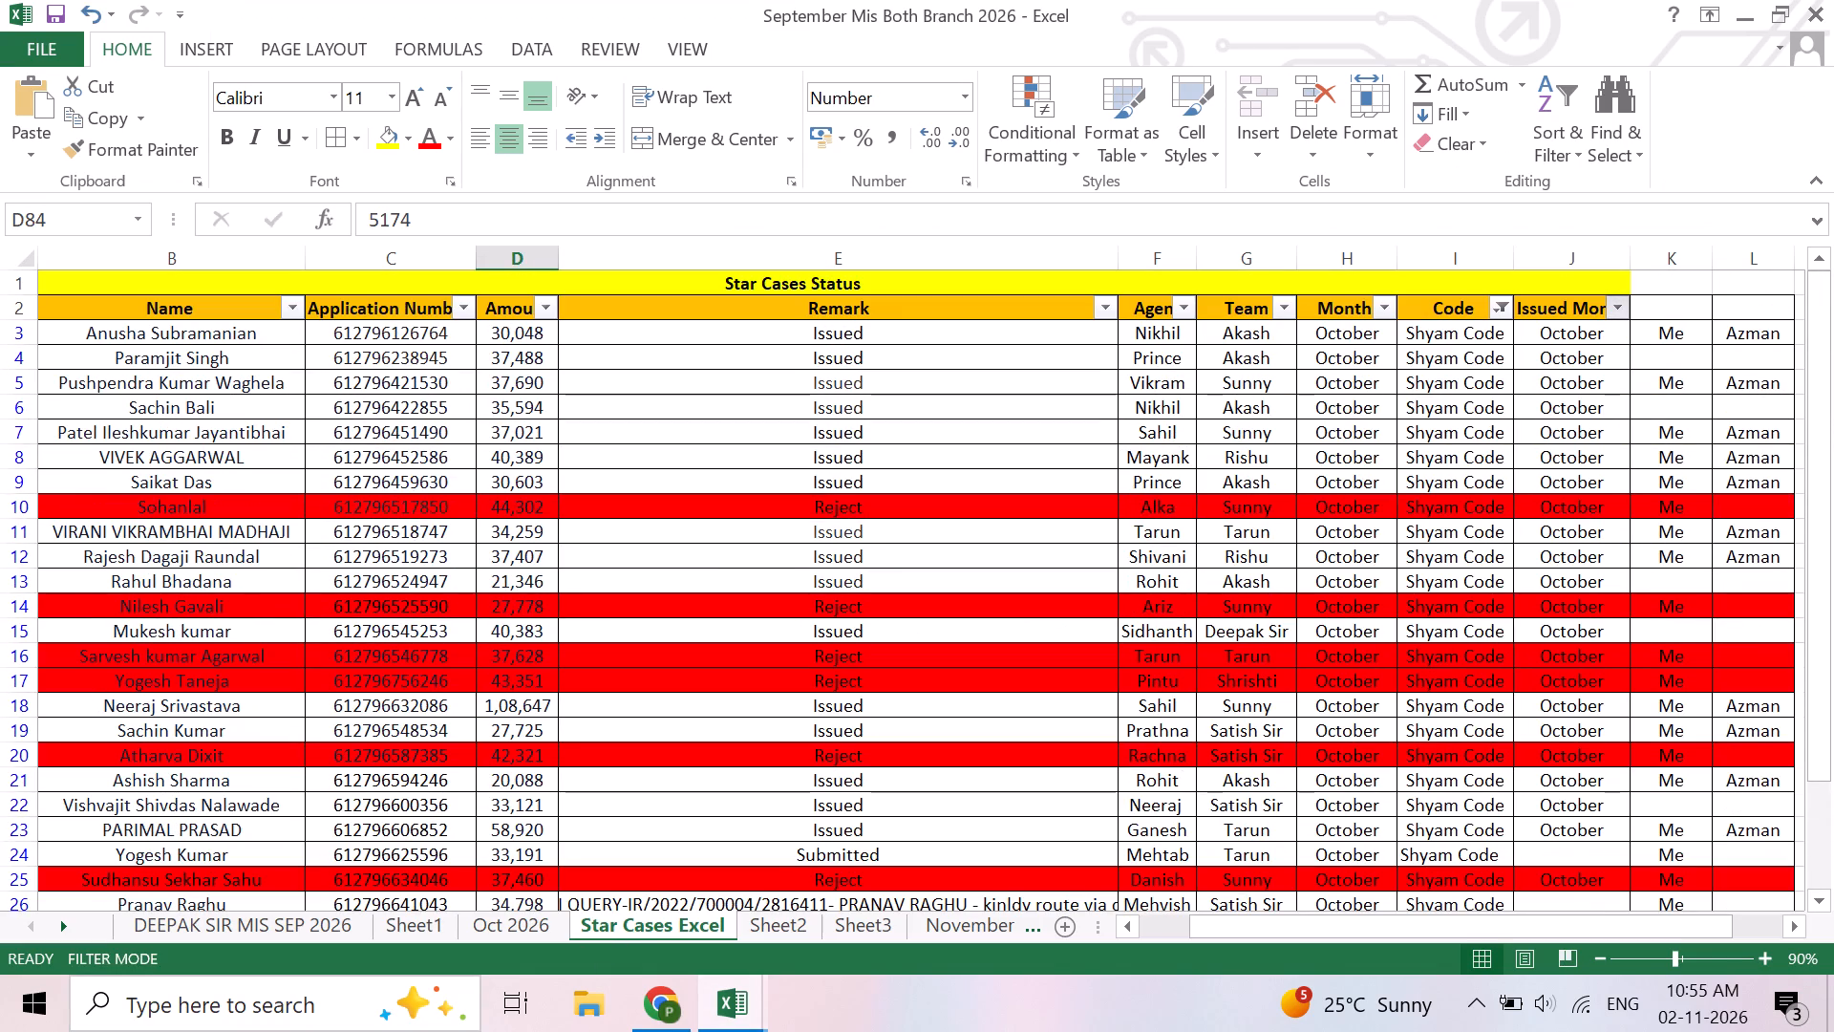
Check the sum of the filtered Amount column, from cell D3 and again from D4, down to the last case.
click(520, 334)
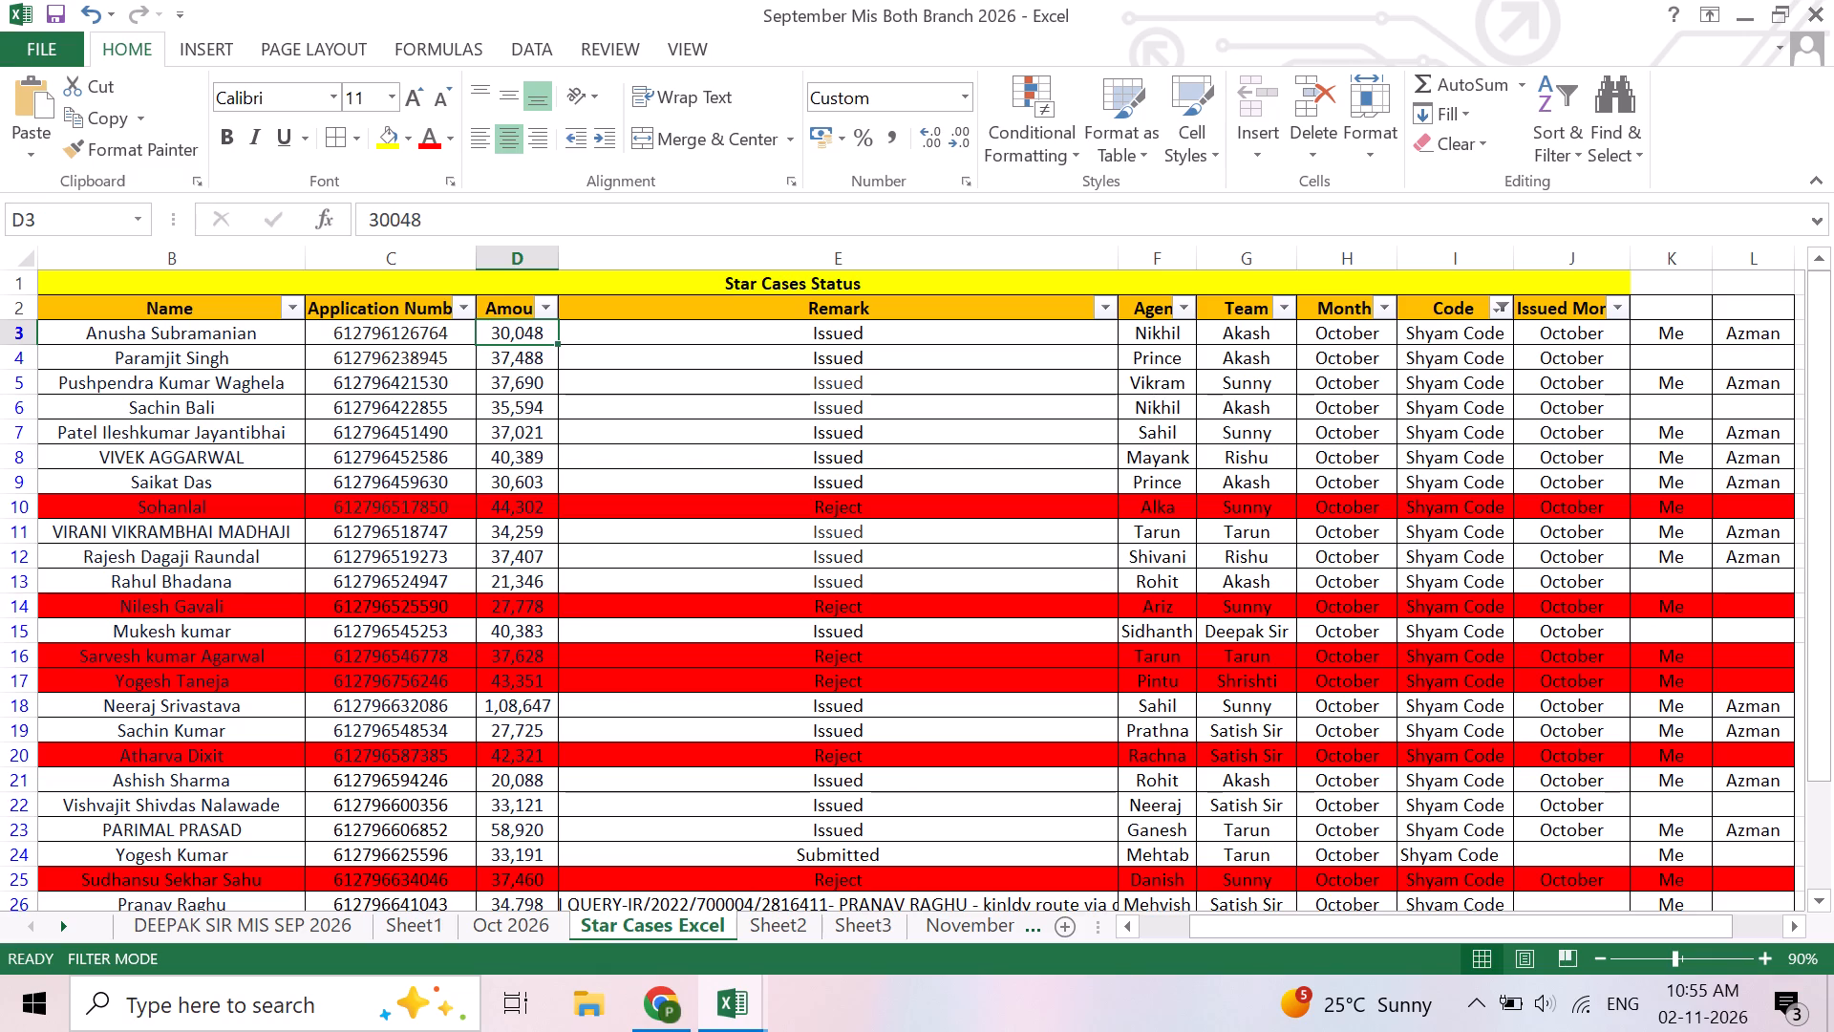
key(ctrl+shift+Down)
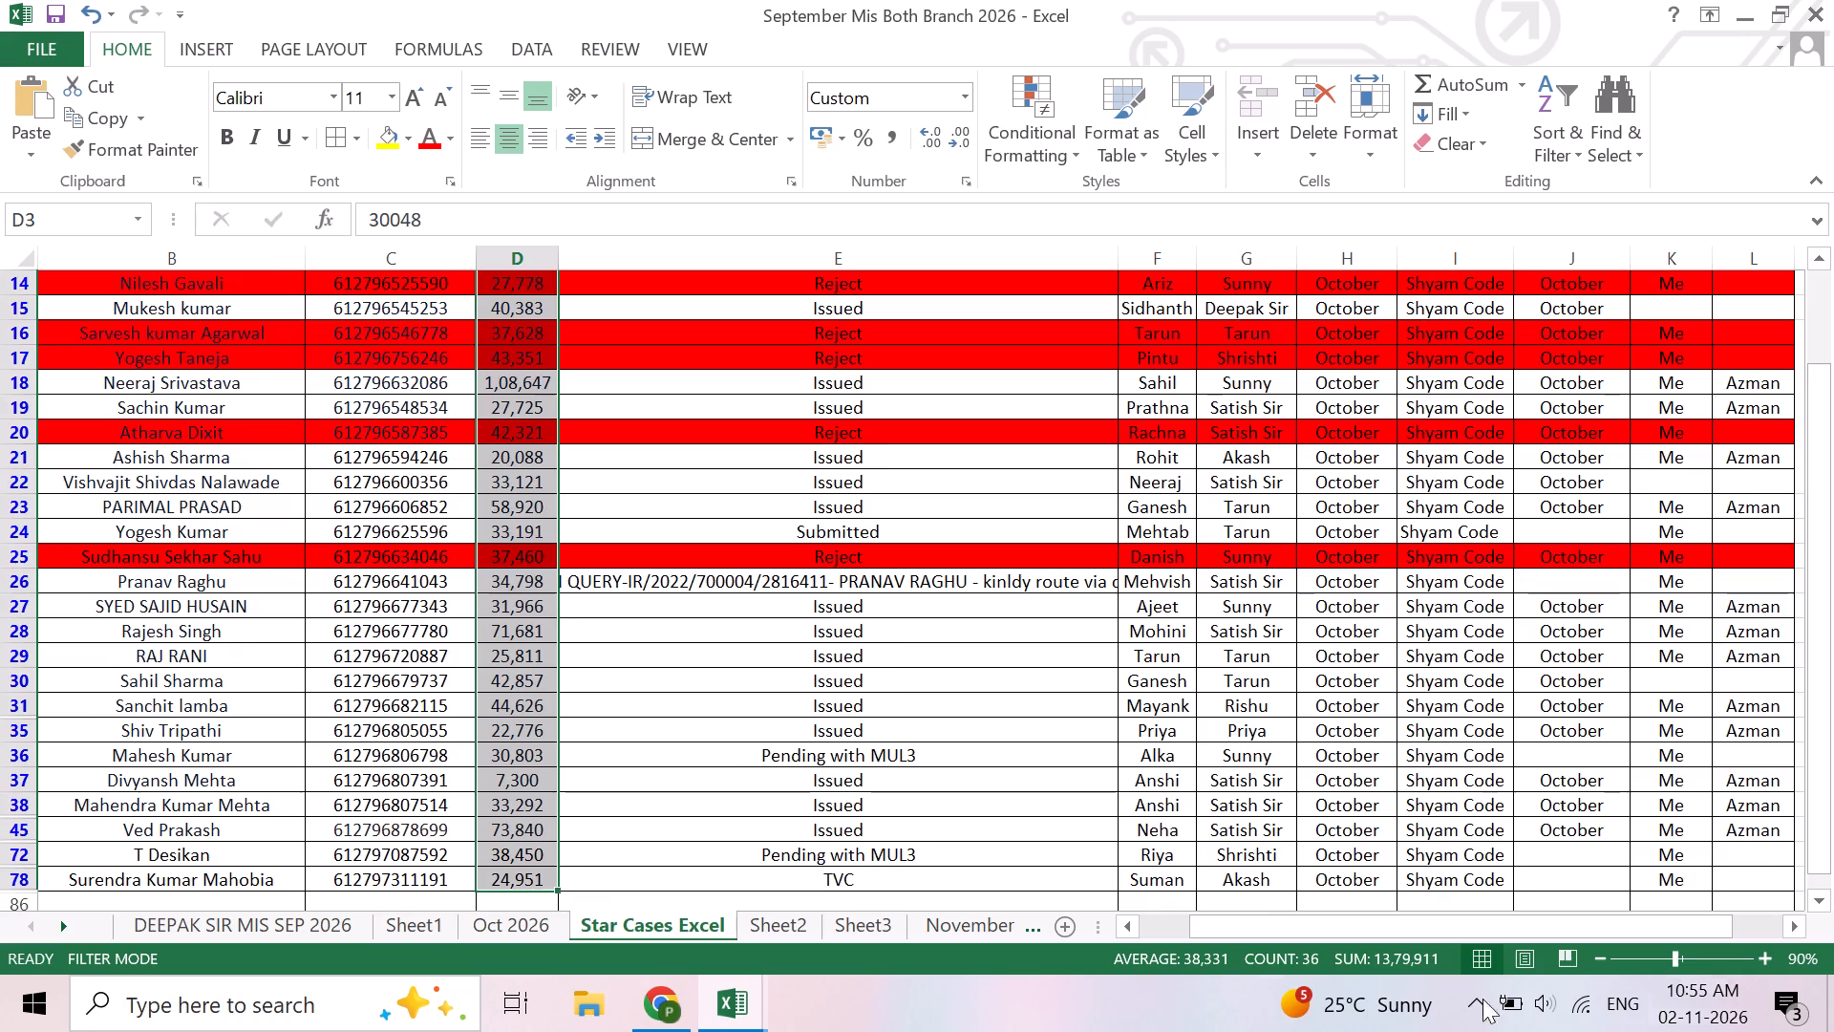
scroll(577, 582, up, 10)
click(524, 358)
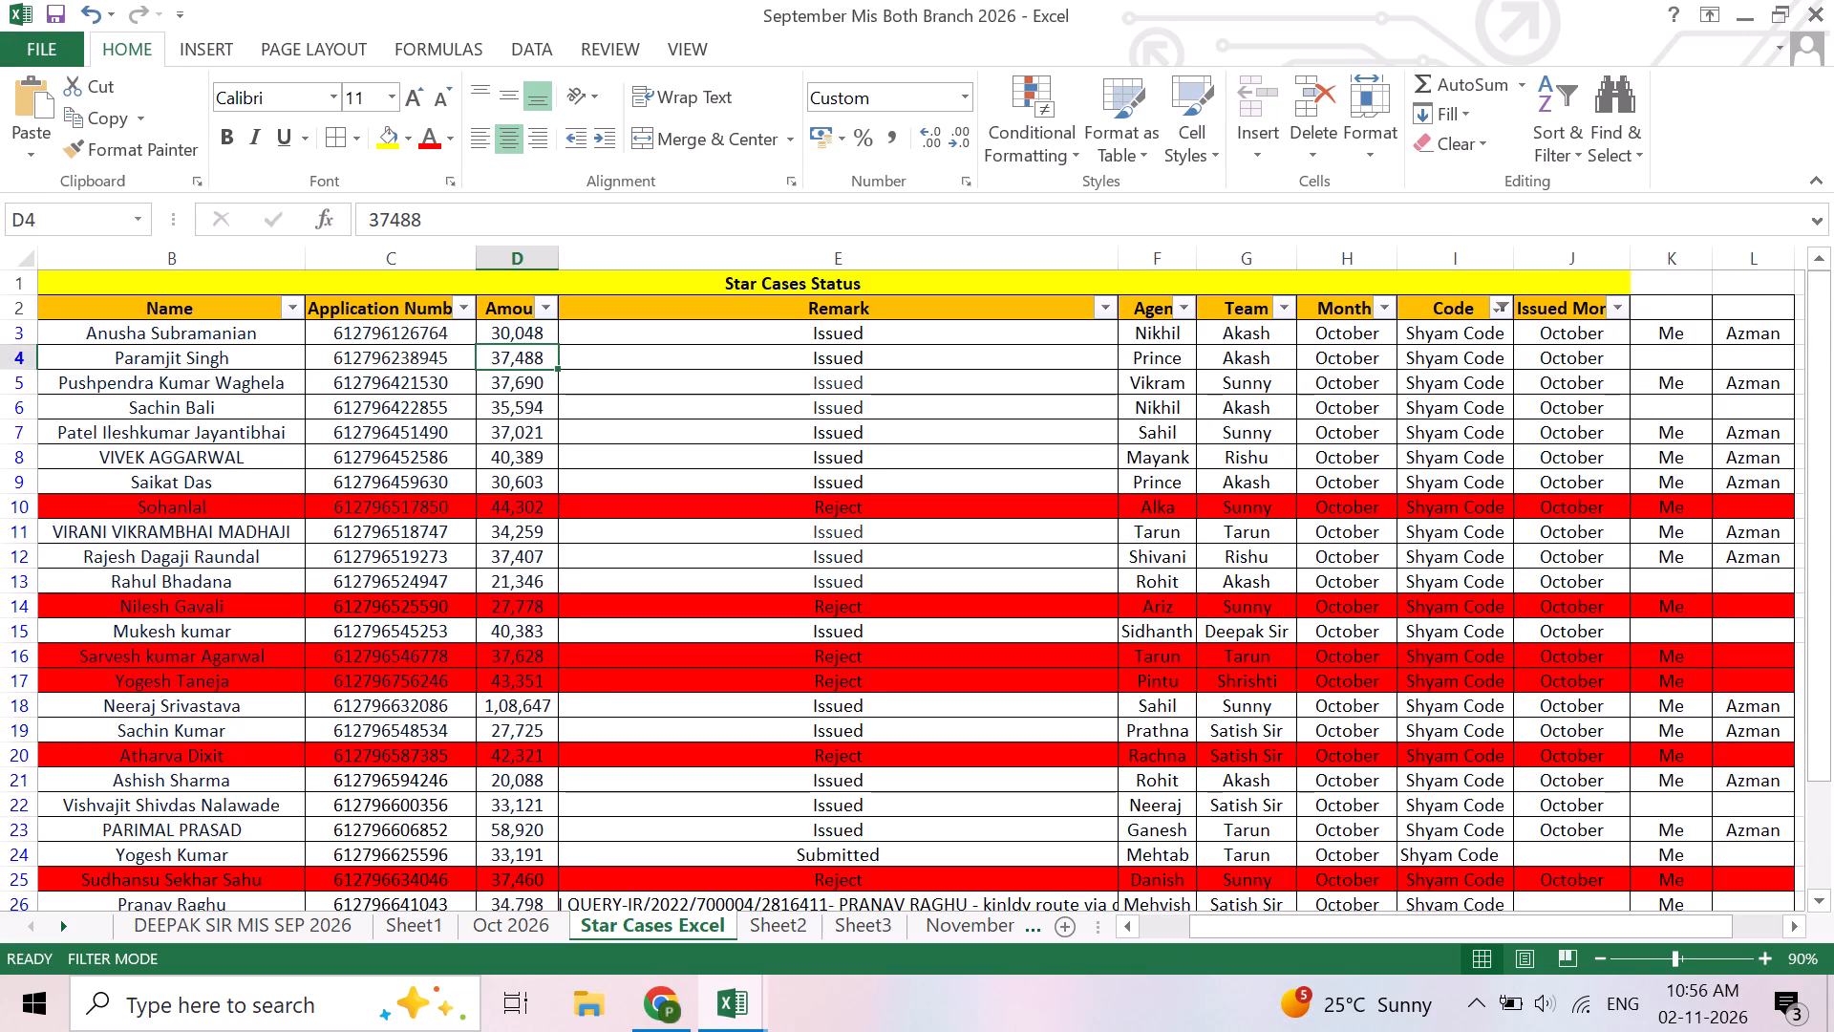
key(ctrl+shift+Down)
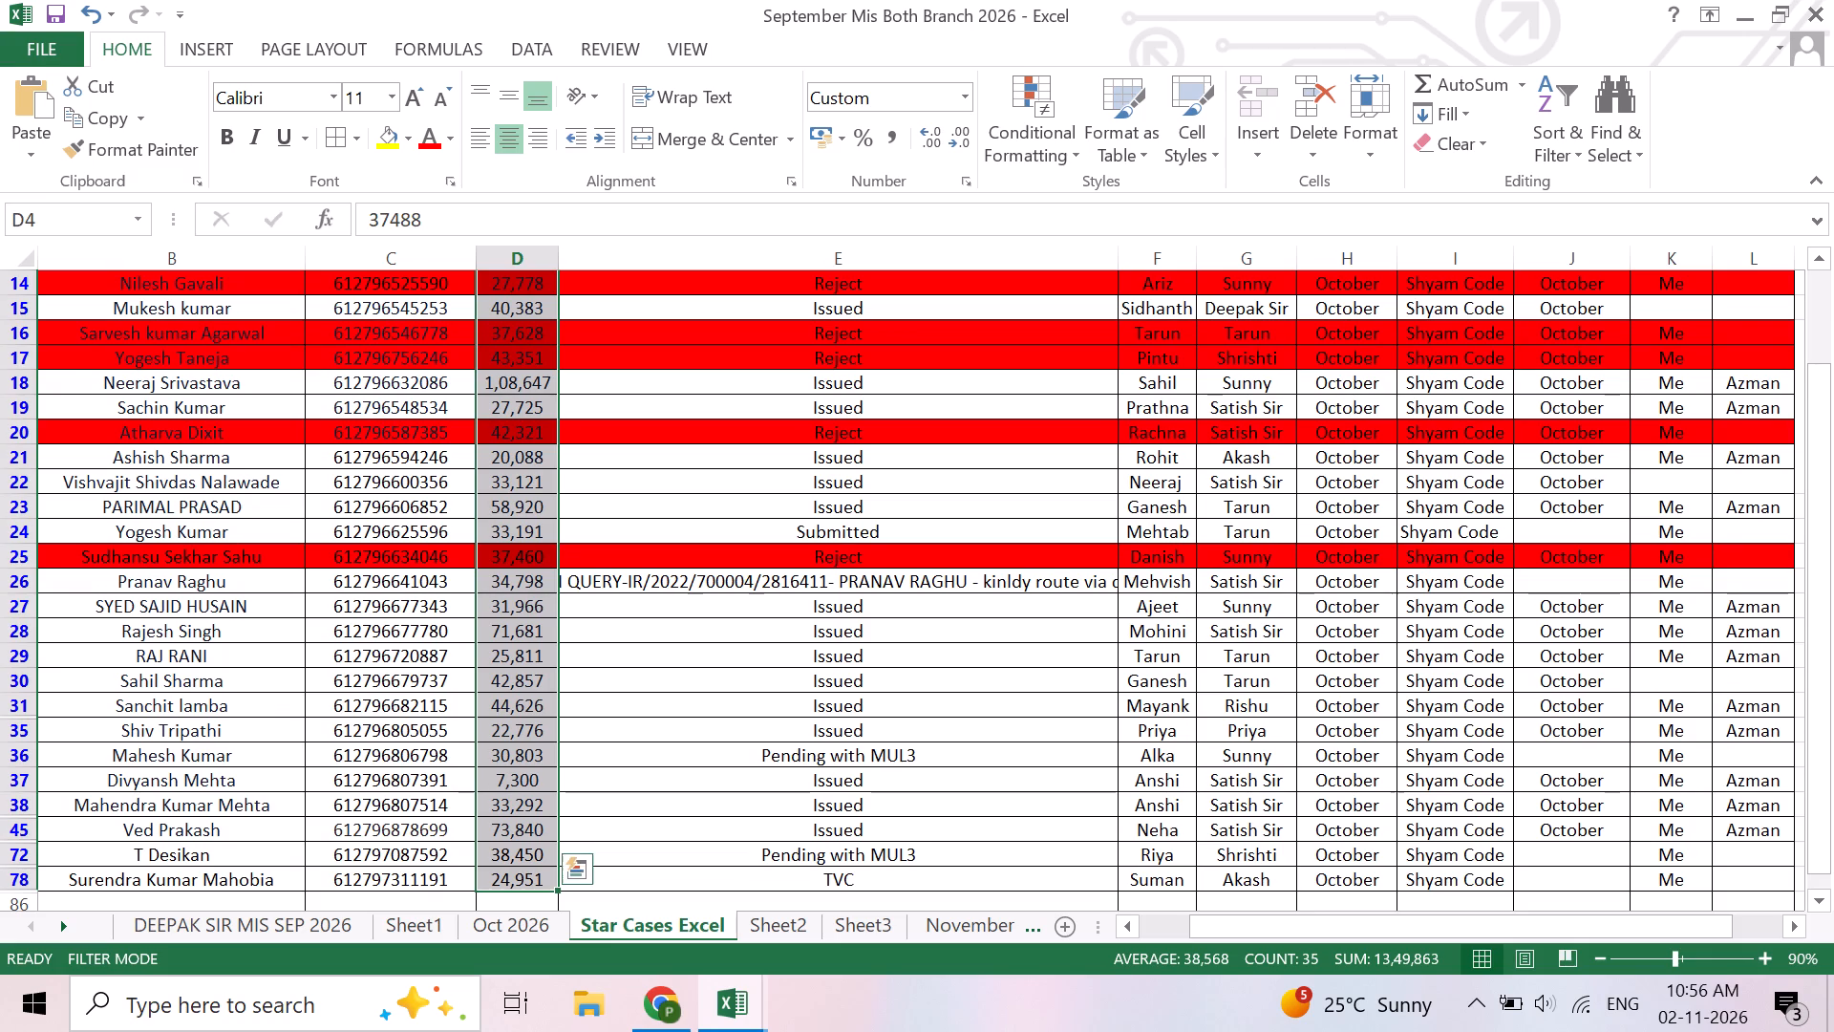
scroll(739, 752, down, 1)
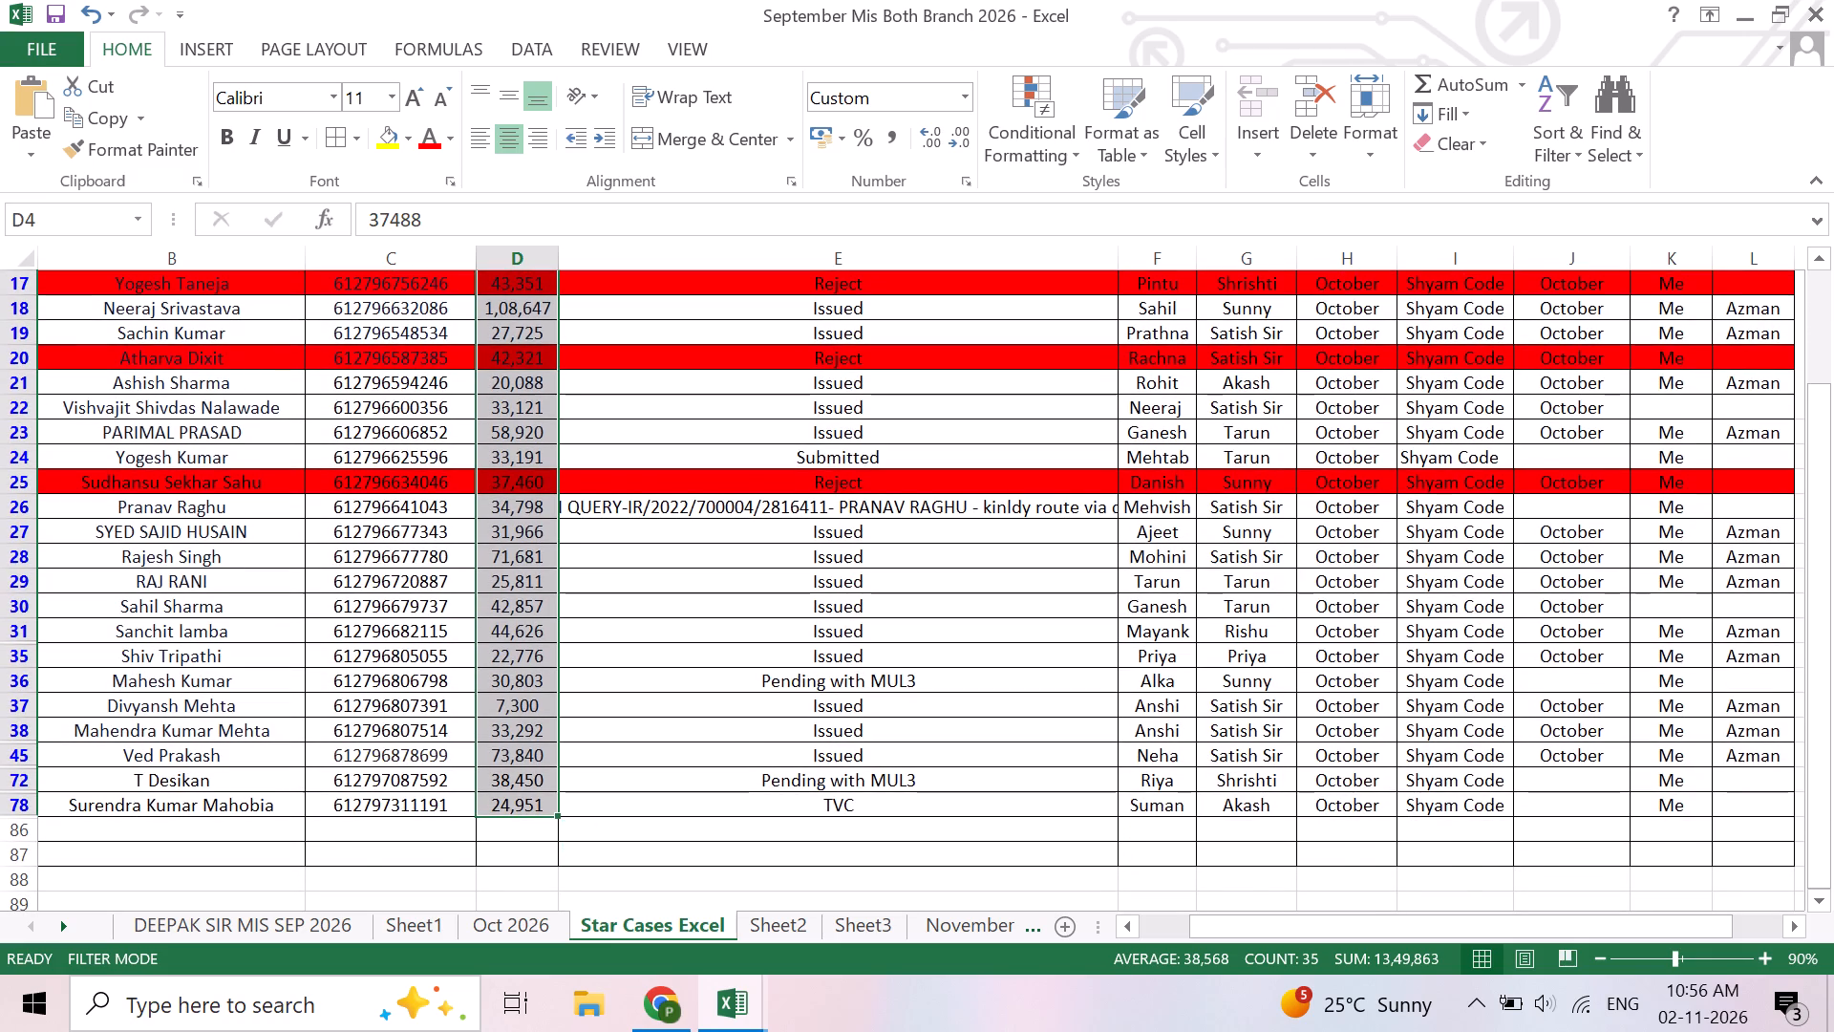
Filter the Remark column of Star Cases Excel to show only Issued cases.
scroll(1065, 791, up, 10)
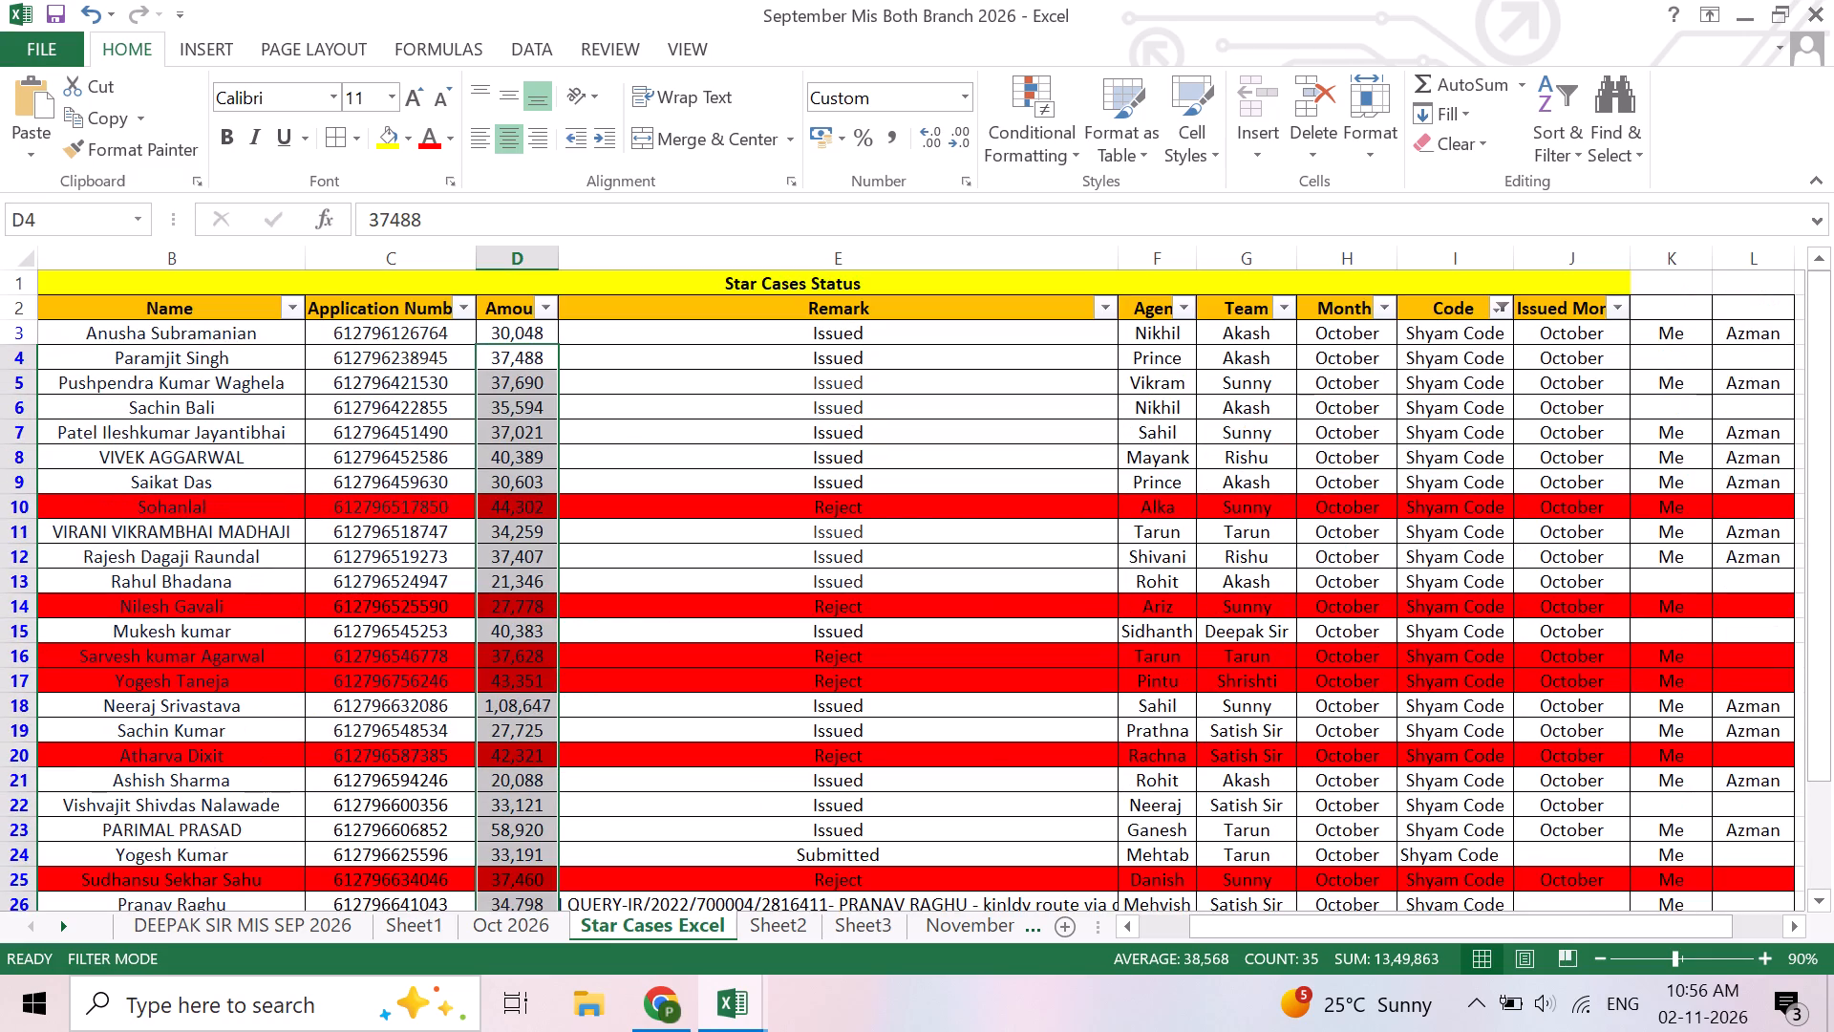
click(1098, 303)
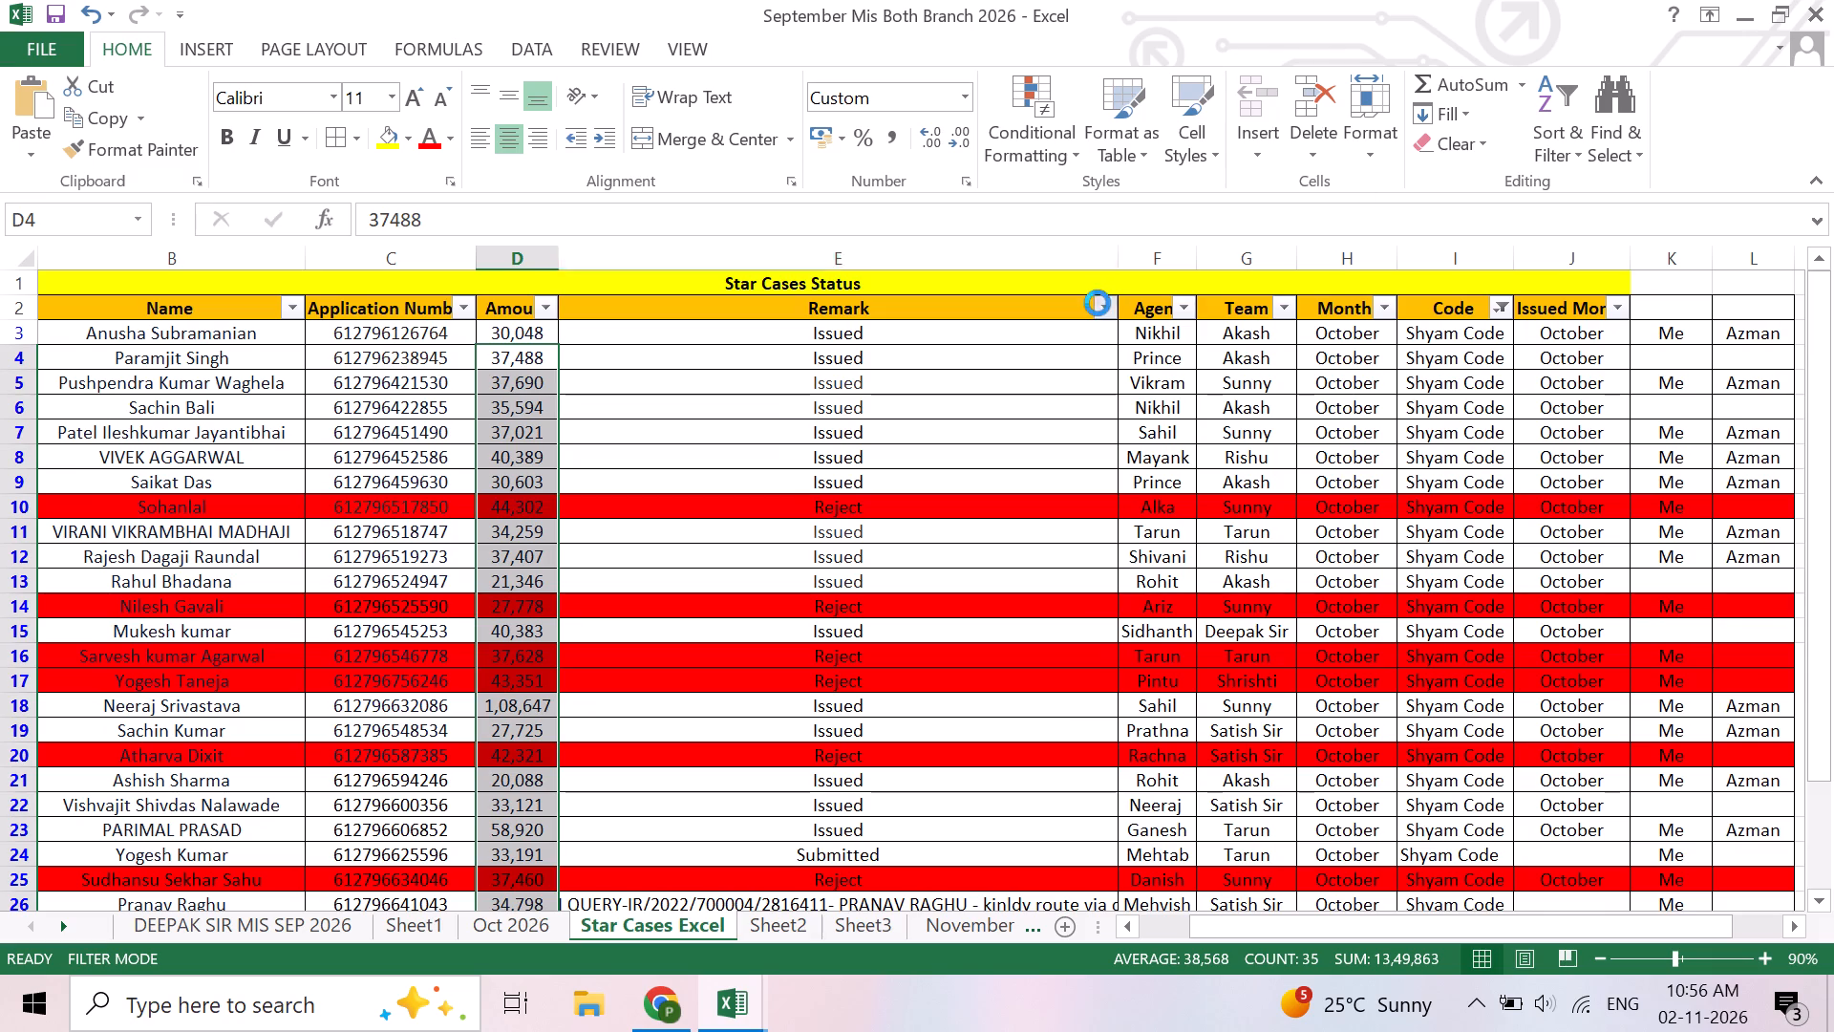
click(816, 637)
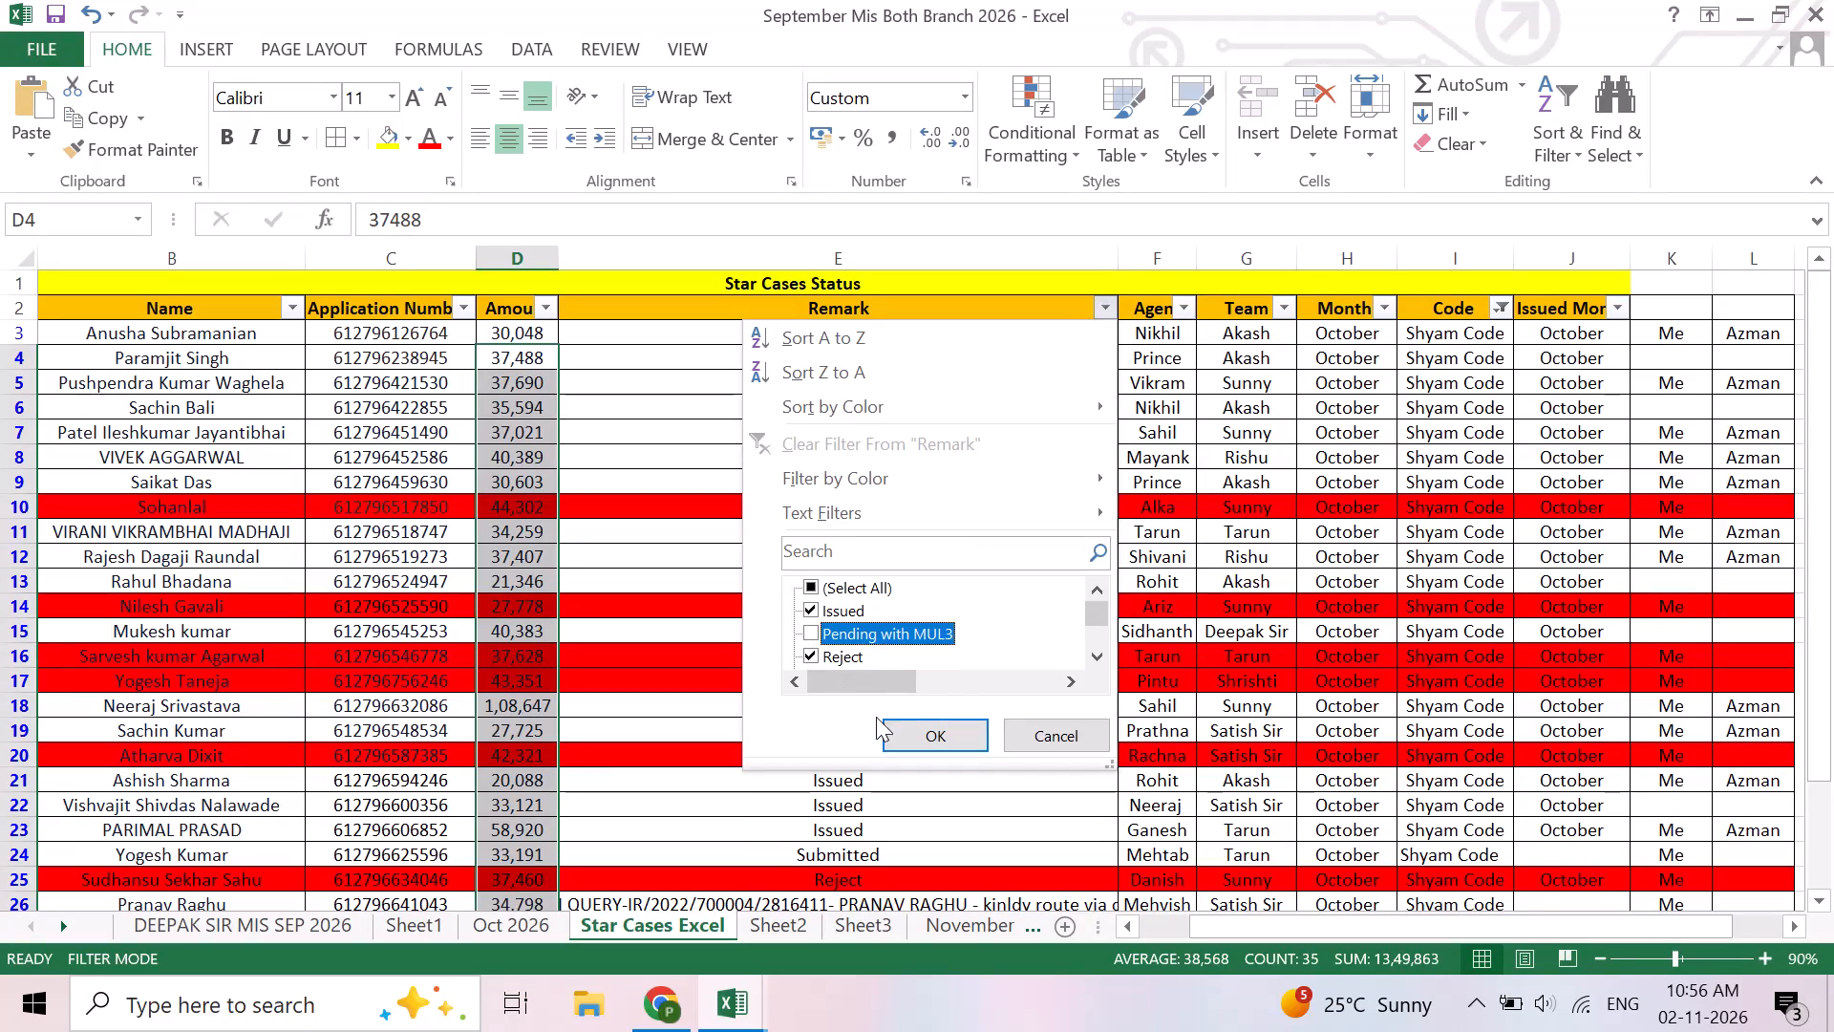
click(807, 656)
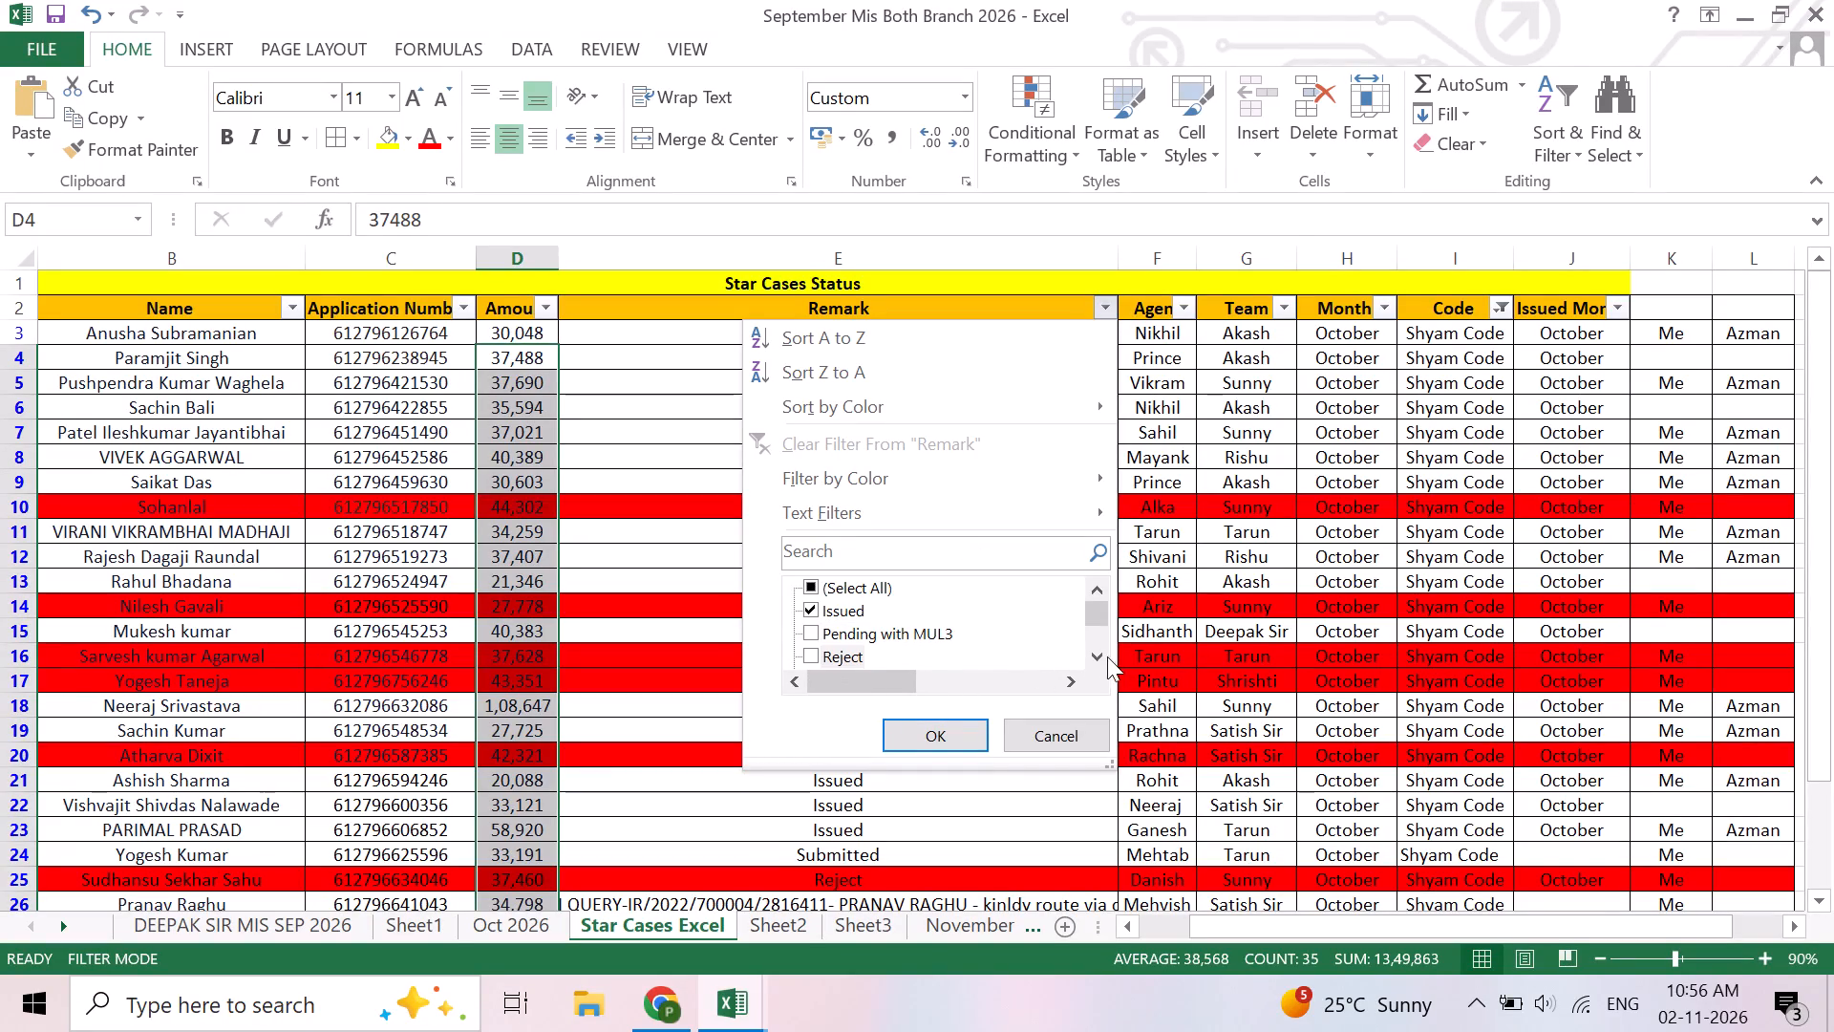
triple_click(1095, 653)
click(809, 613)
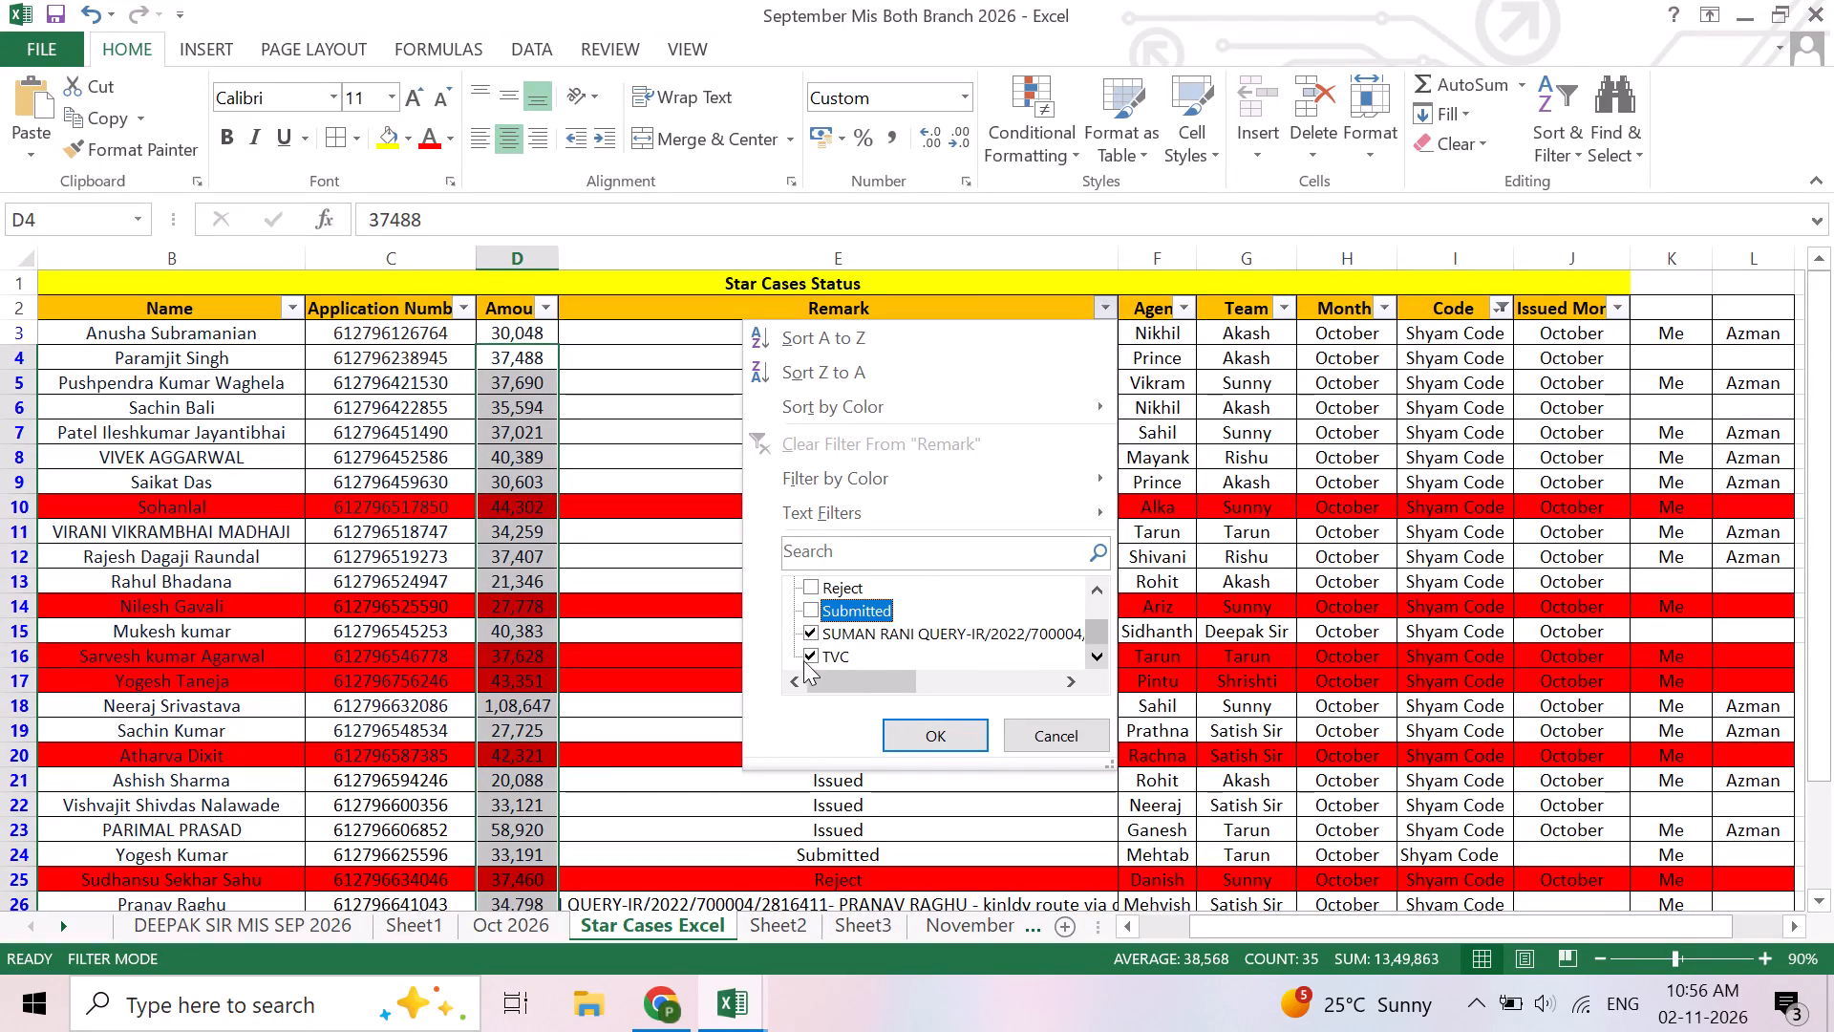
click(806, 627)
click(811, 644)
click(816, 655)
click(814, 635)
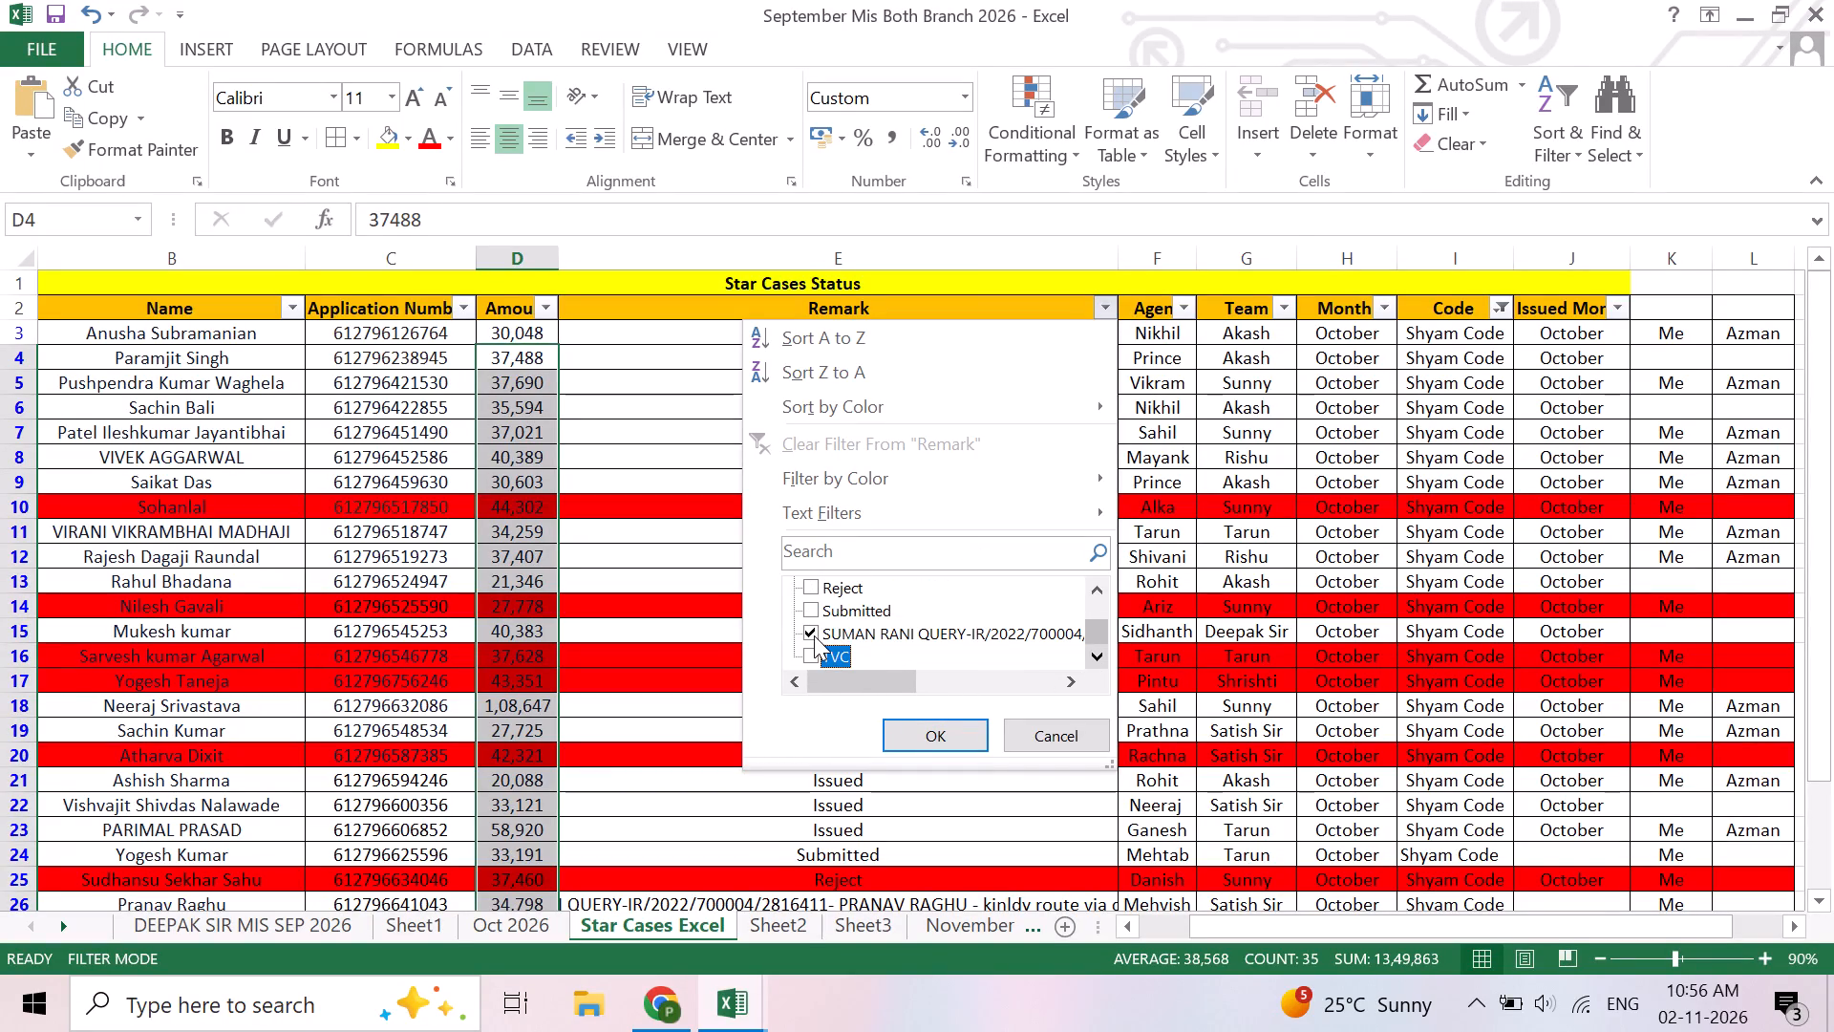
click(812, 637)
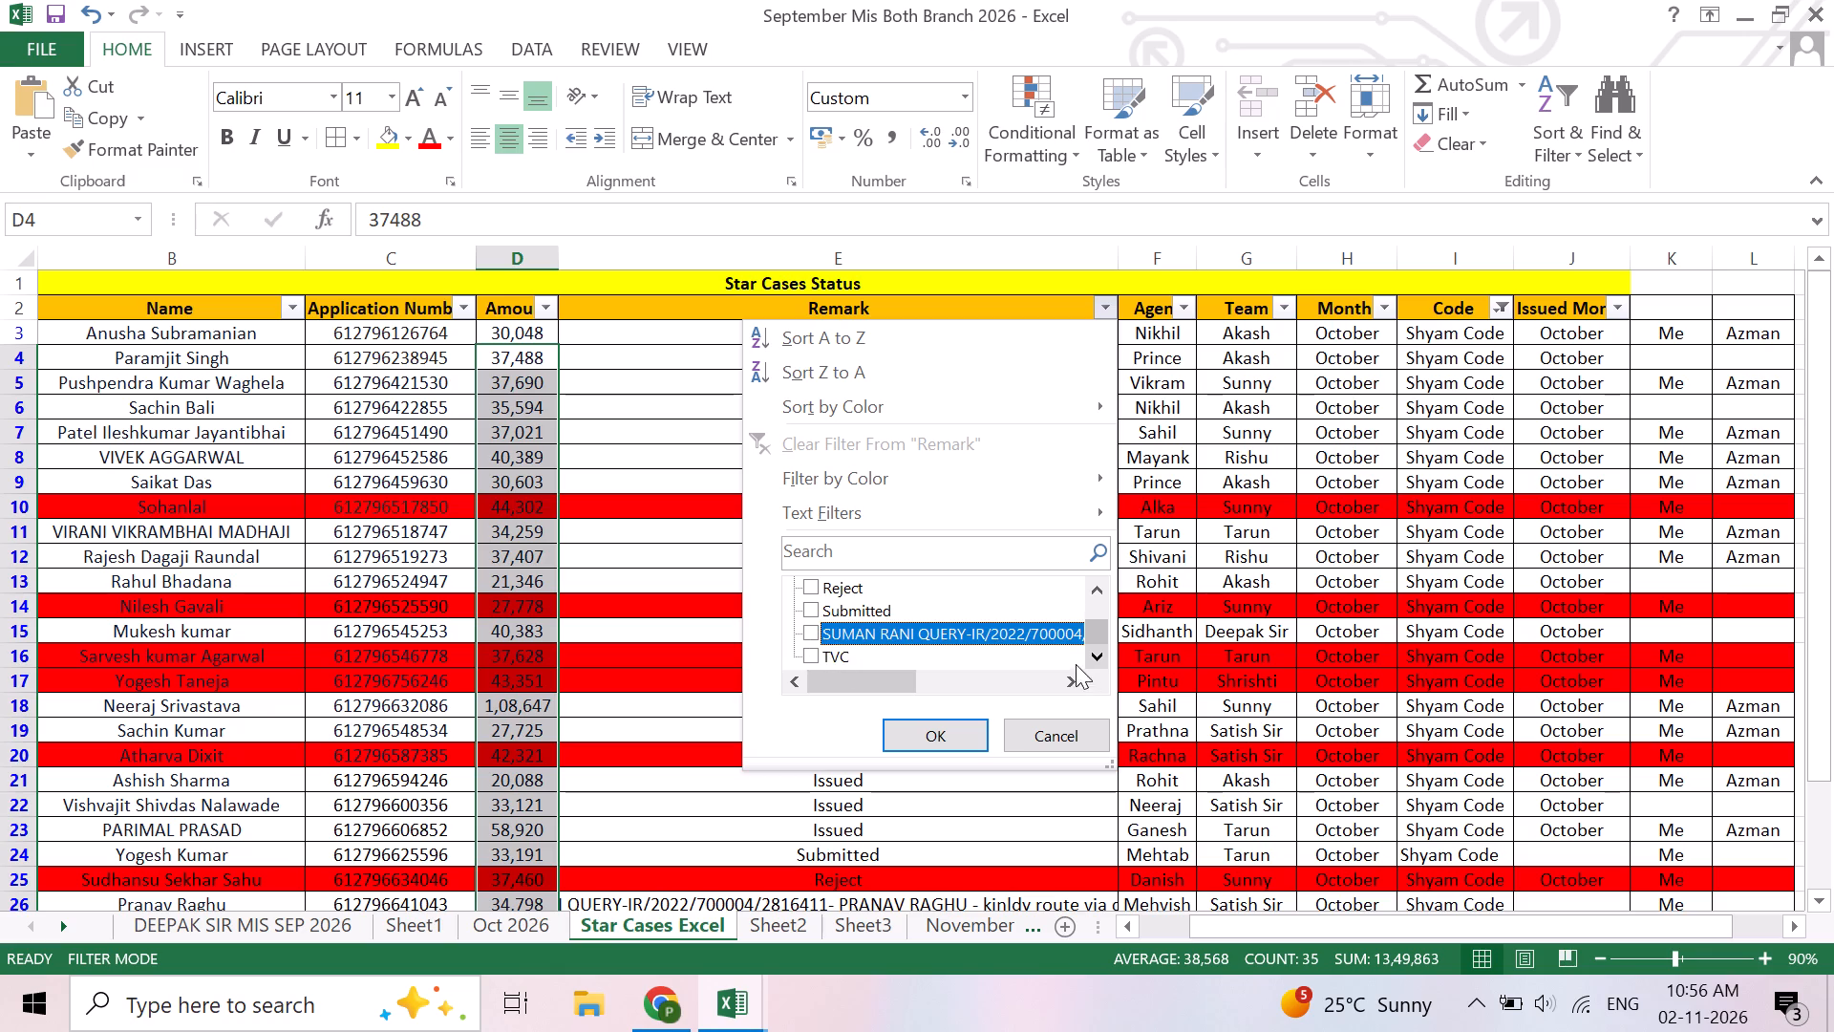
click(1107, 657)
double_click(1100, 653)
click(959, 732)
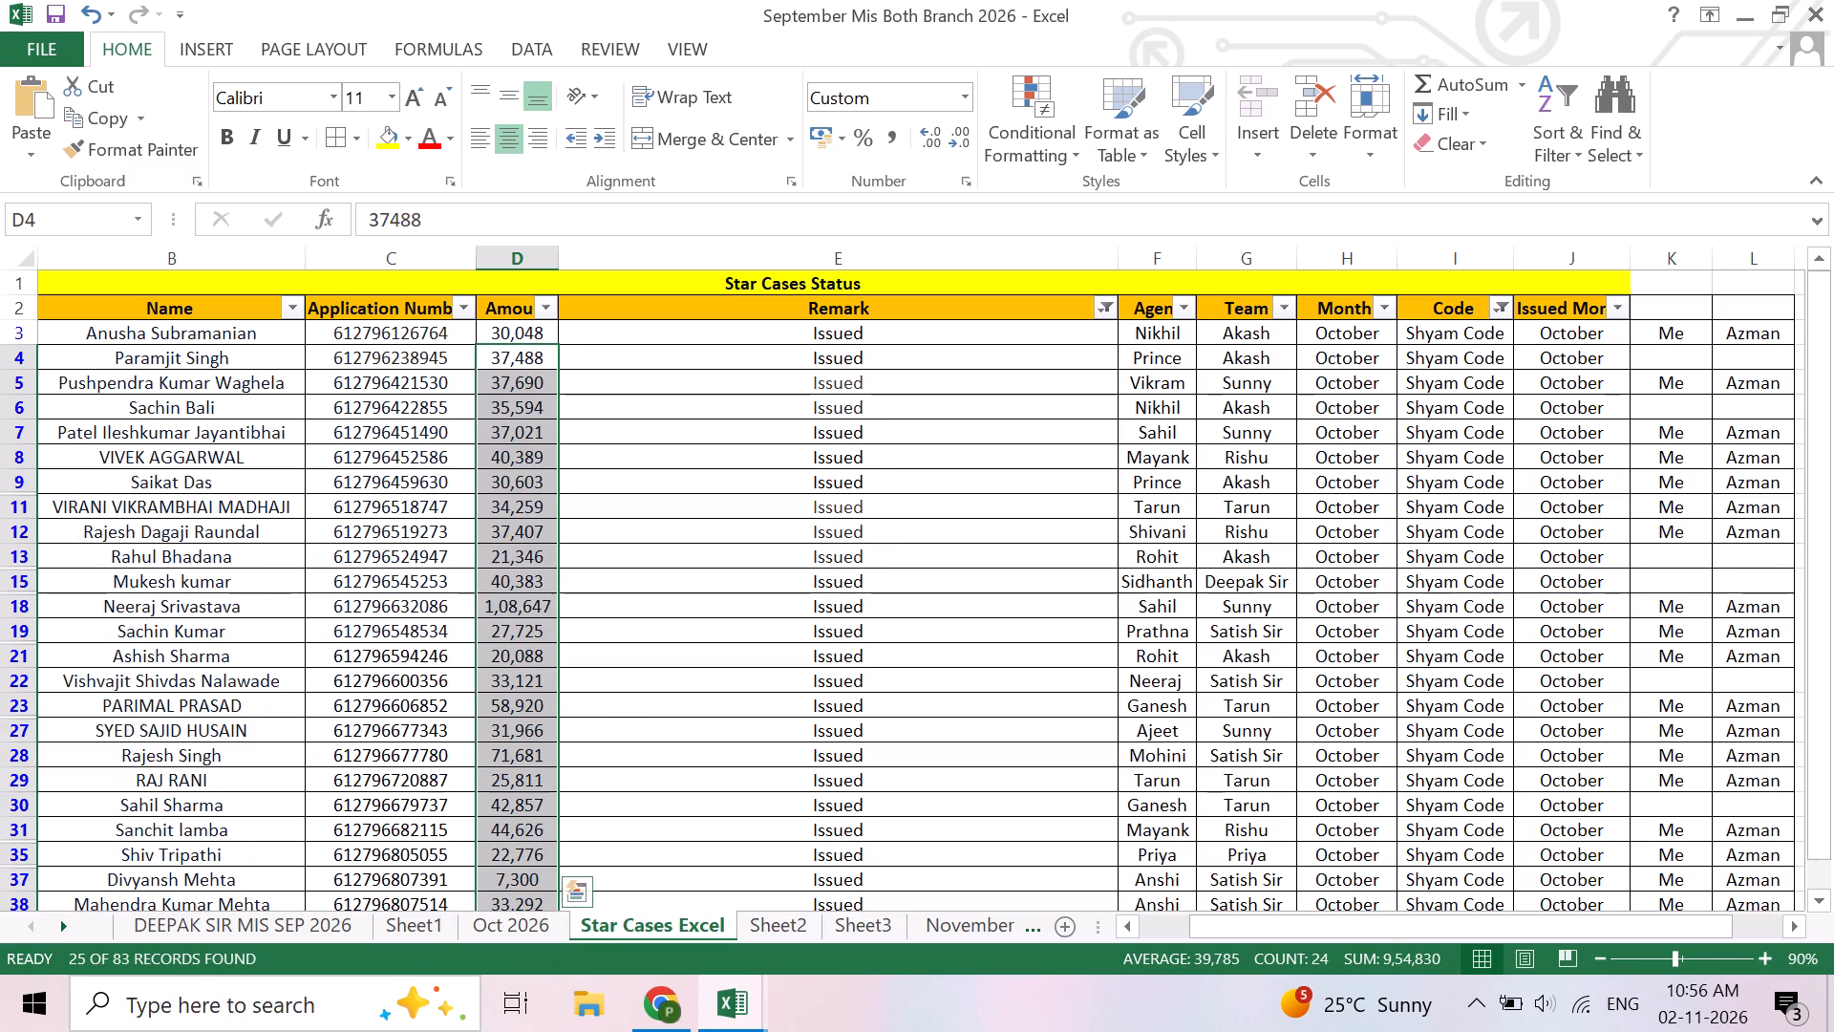
Check the sum of the Amount column for the issued cases, from cell D3 down to the last case.
click(532, 327)
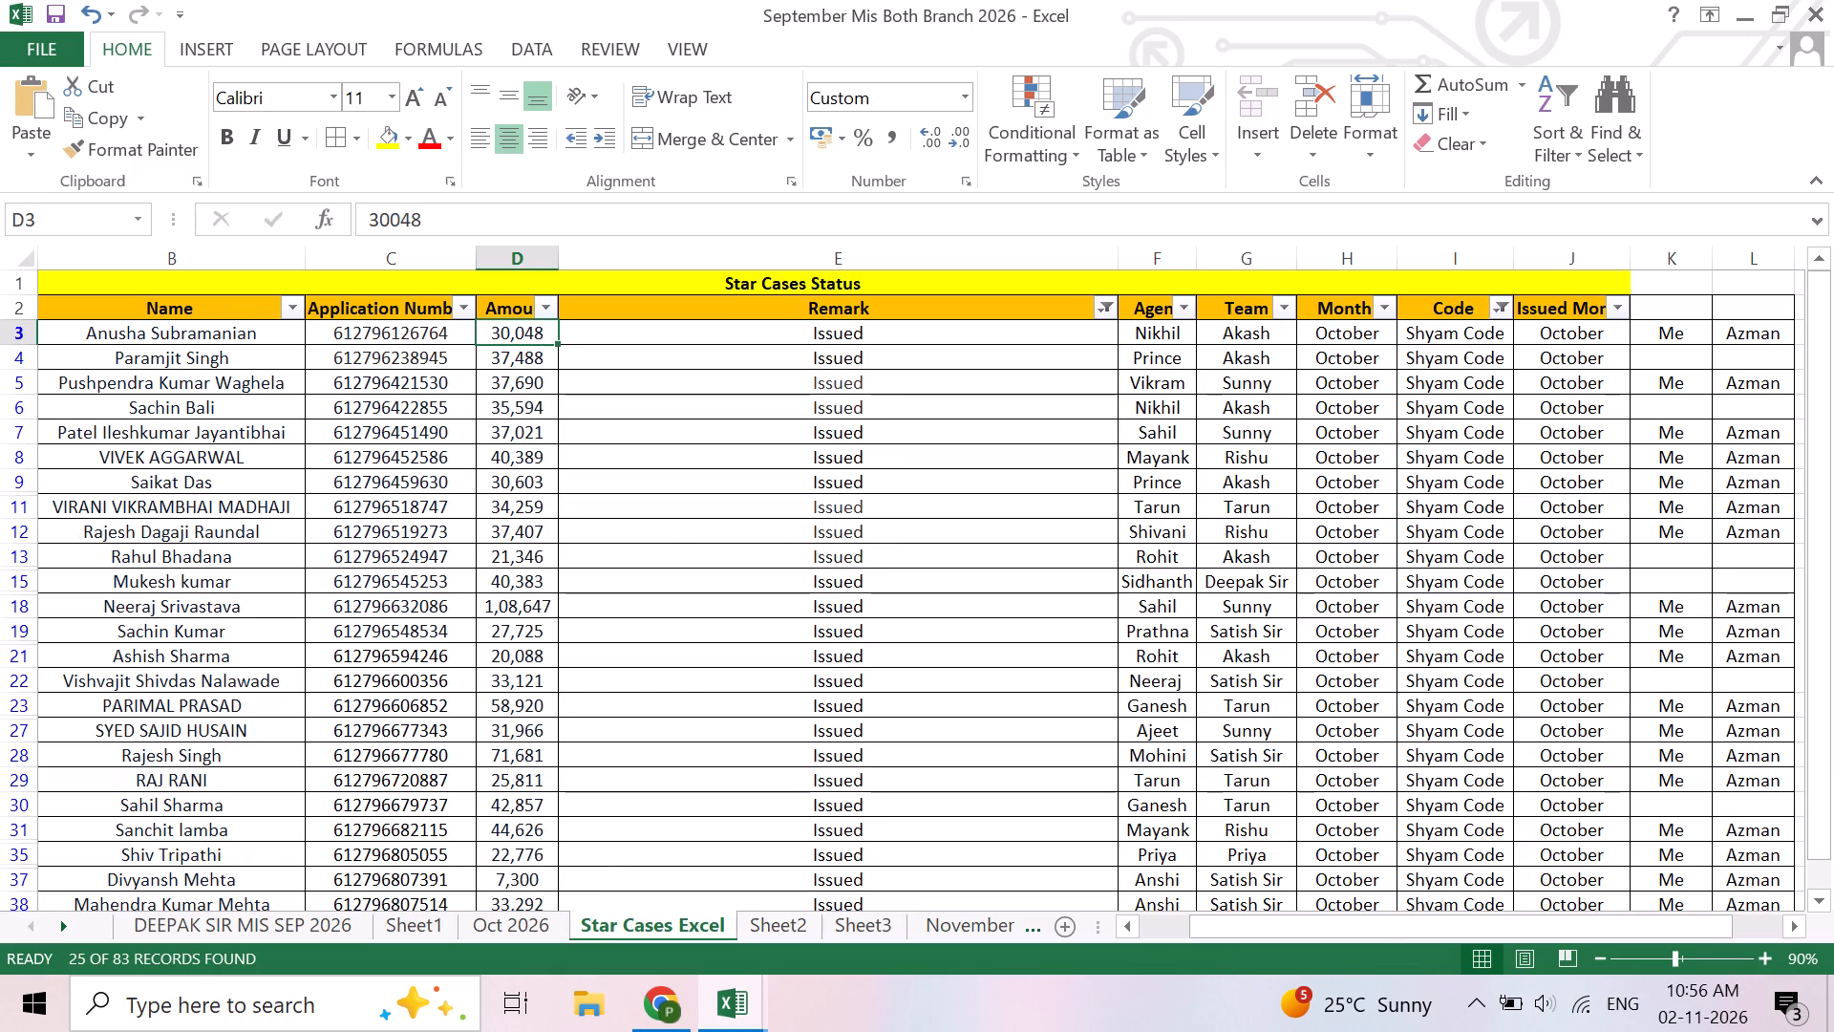
key(ctrl+shift+Down)
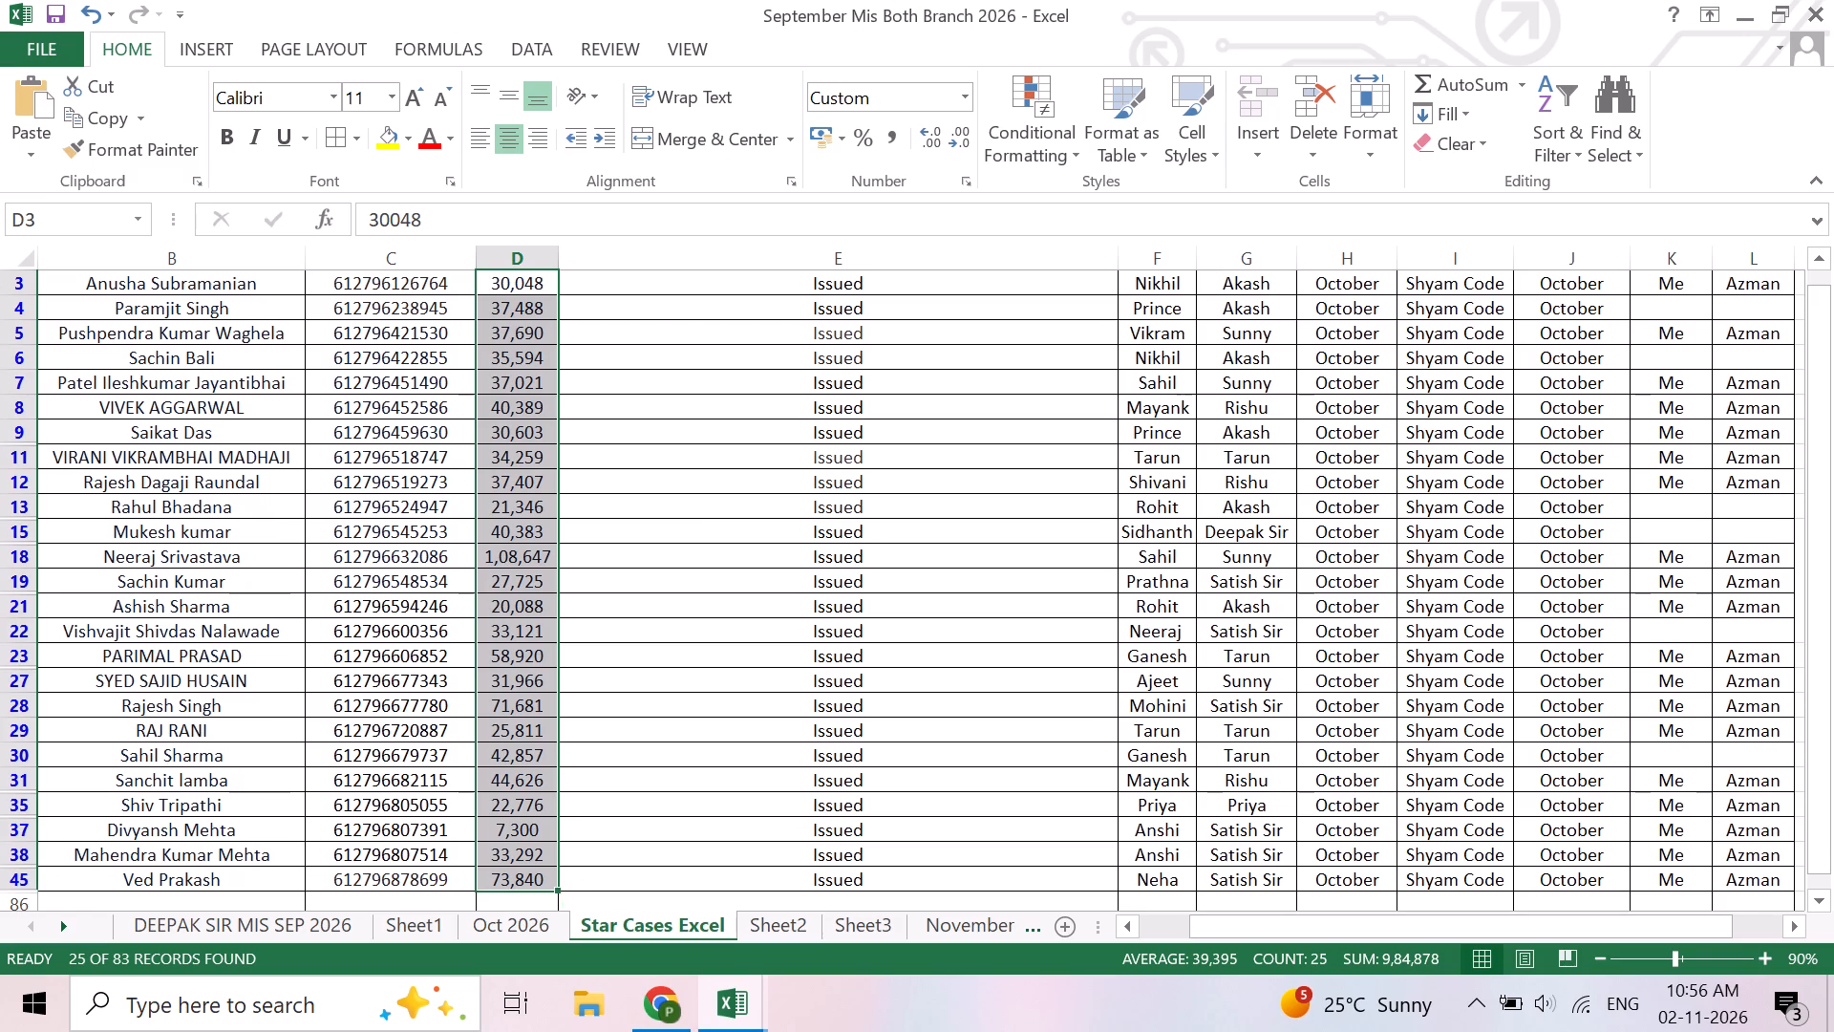
scroll(679, 527, up, 6)
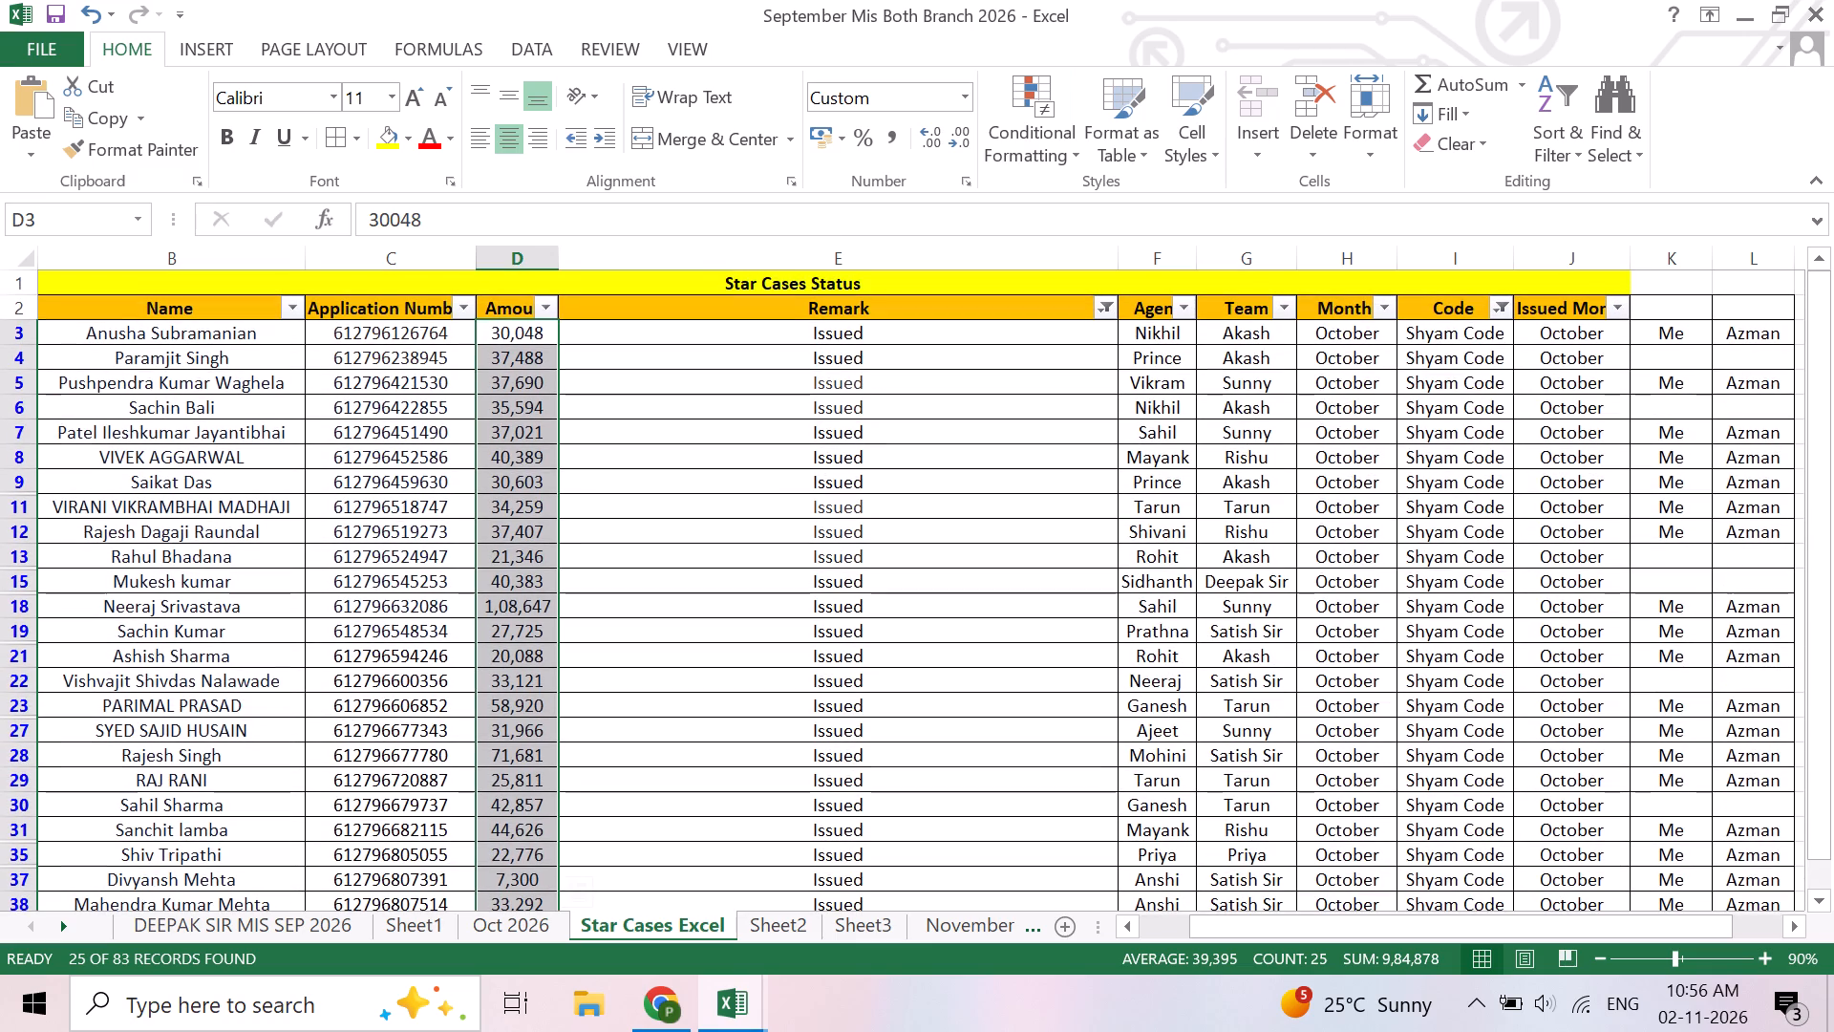
Change the Remark filter to show only Reject cases and recheck its selected options.
click(1110, 299)
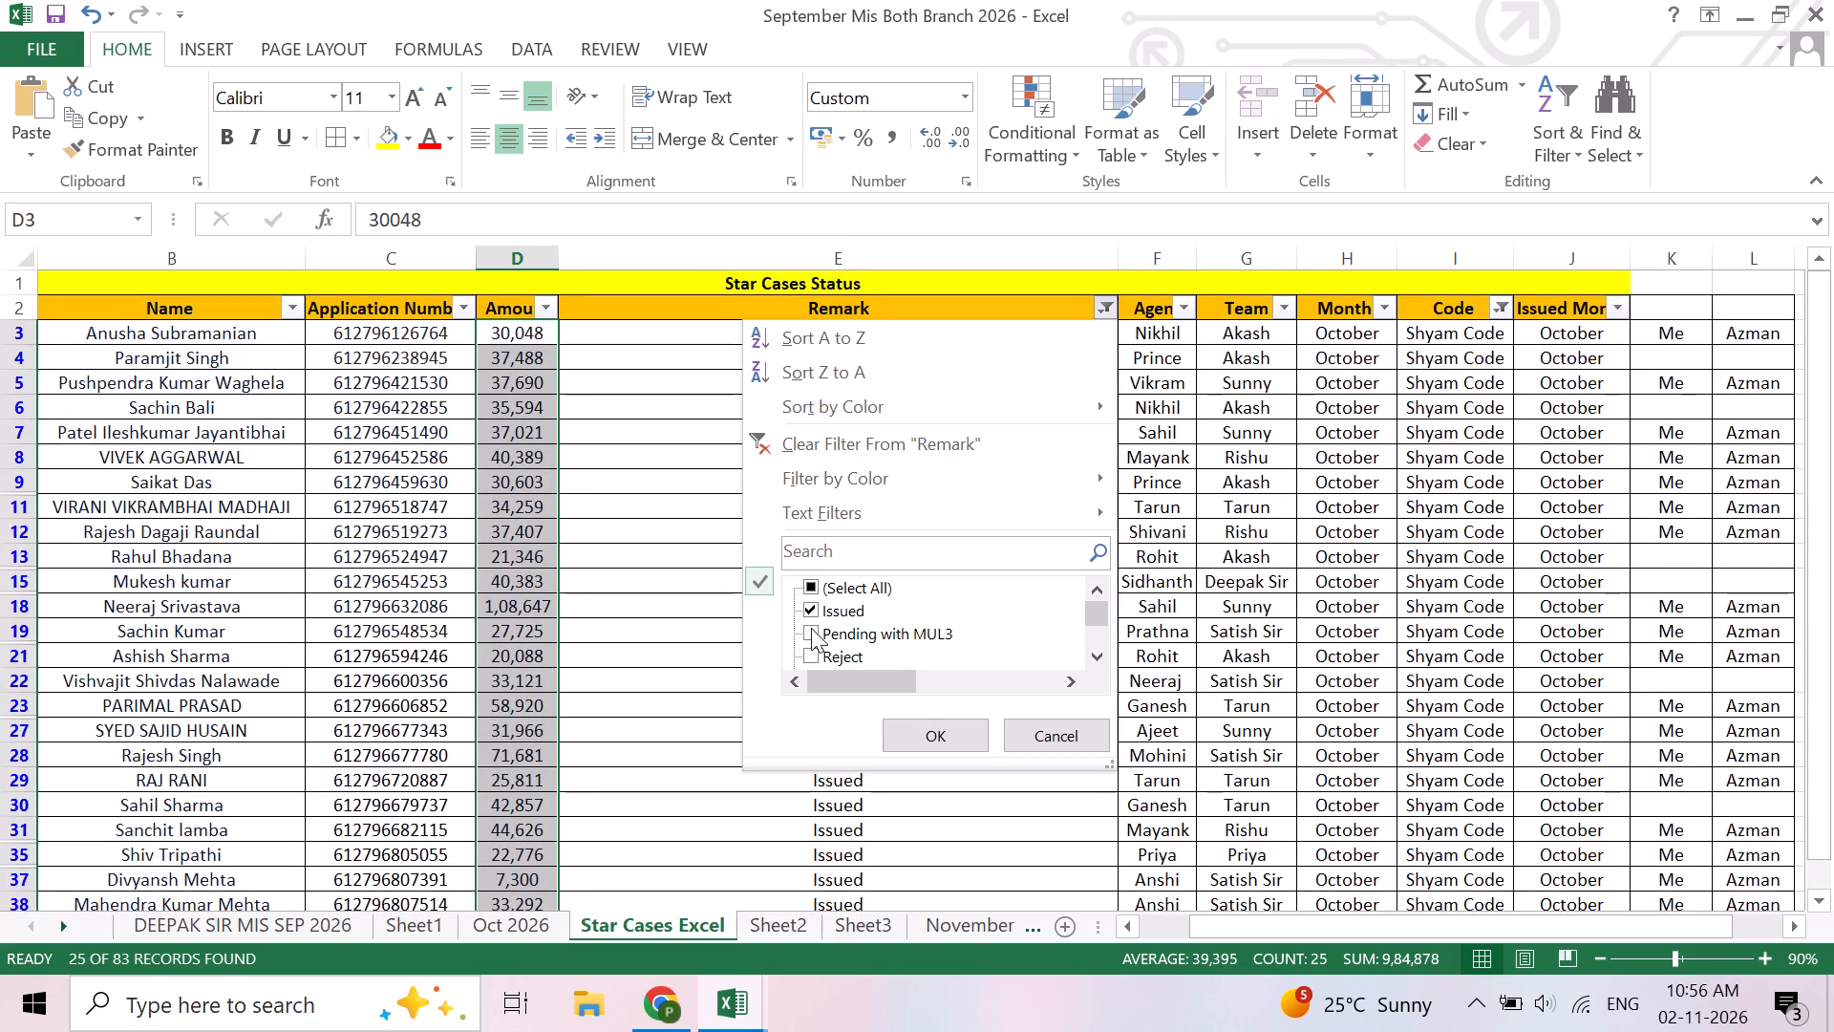
click(802, 608)
click(818, 650)
click(939, 735)
click(1113, 311)
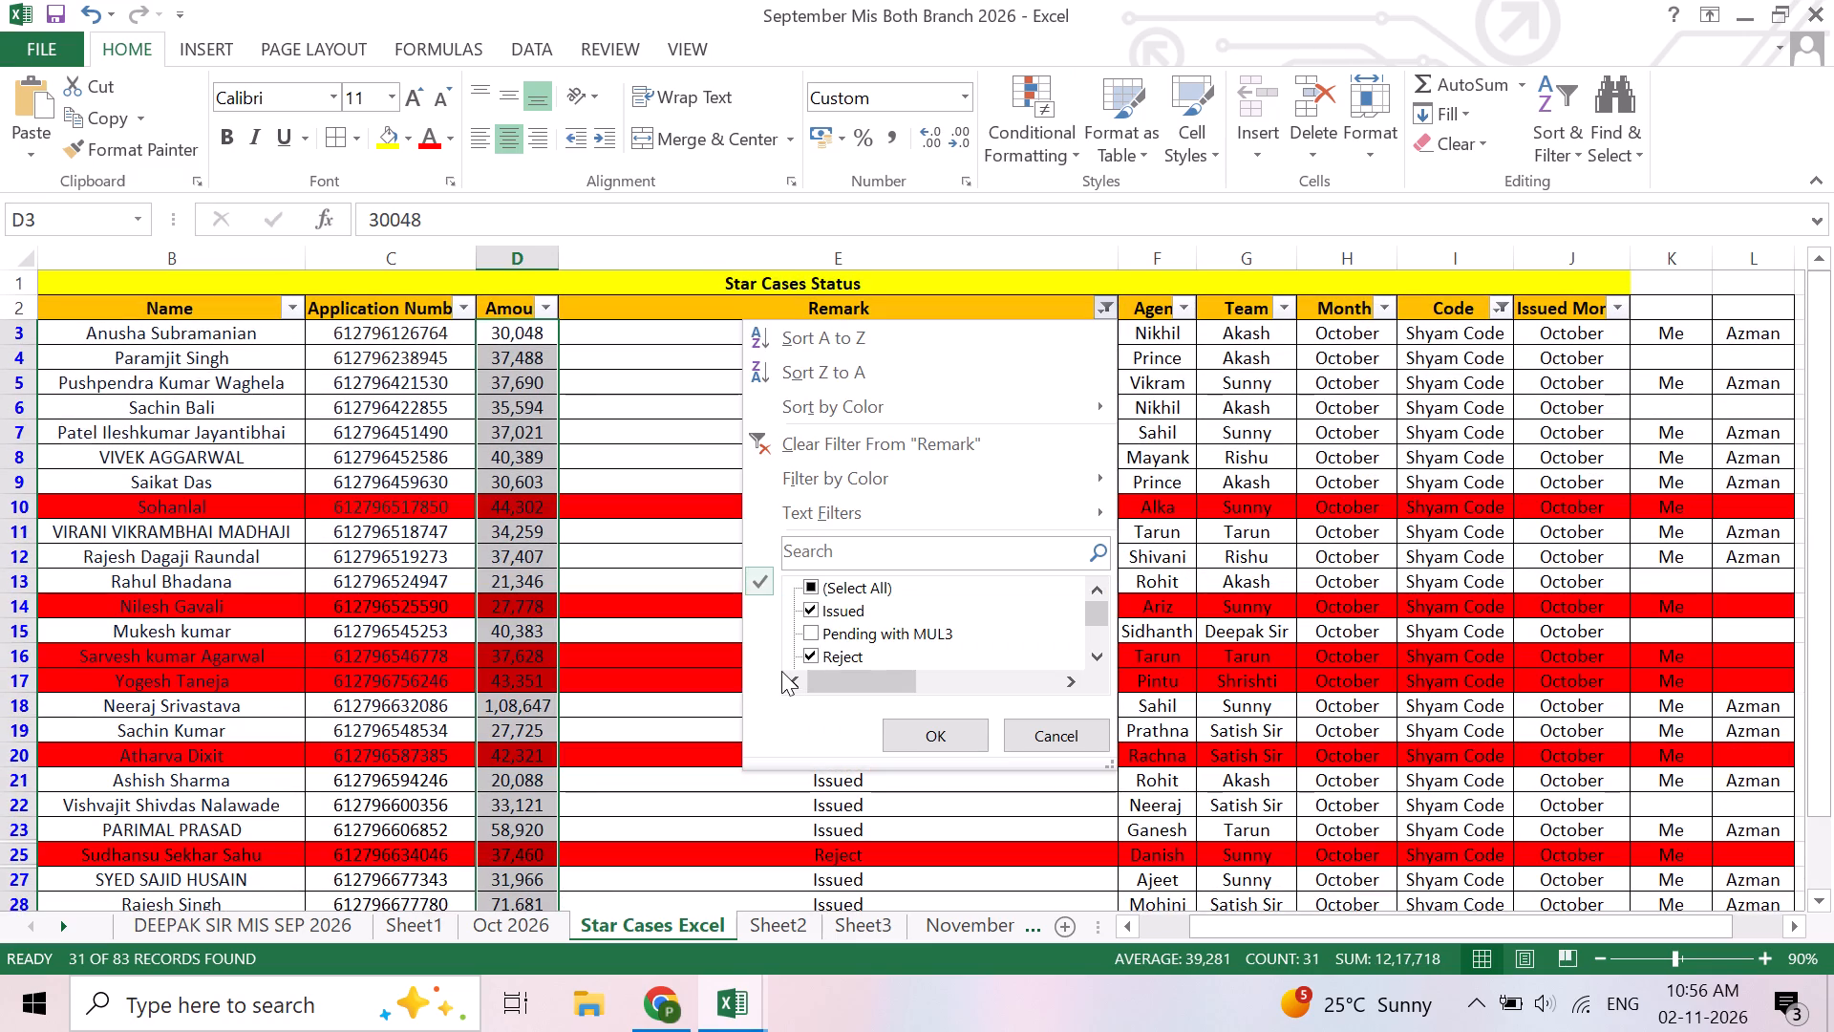
click(810, 604)
click(913, 733)
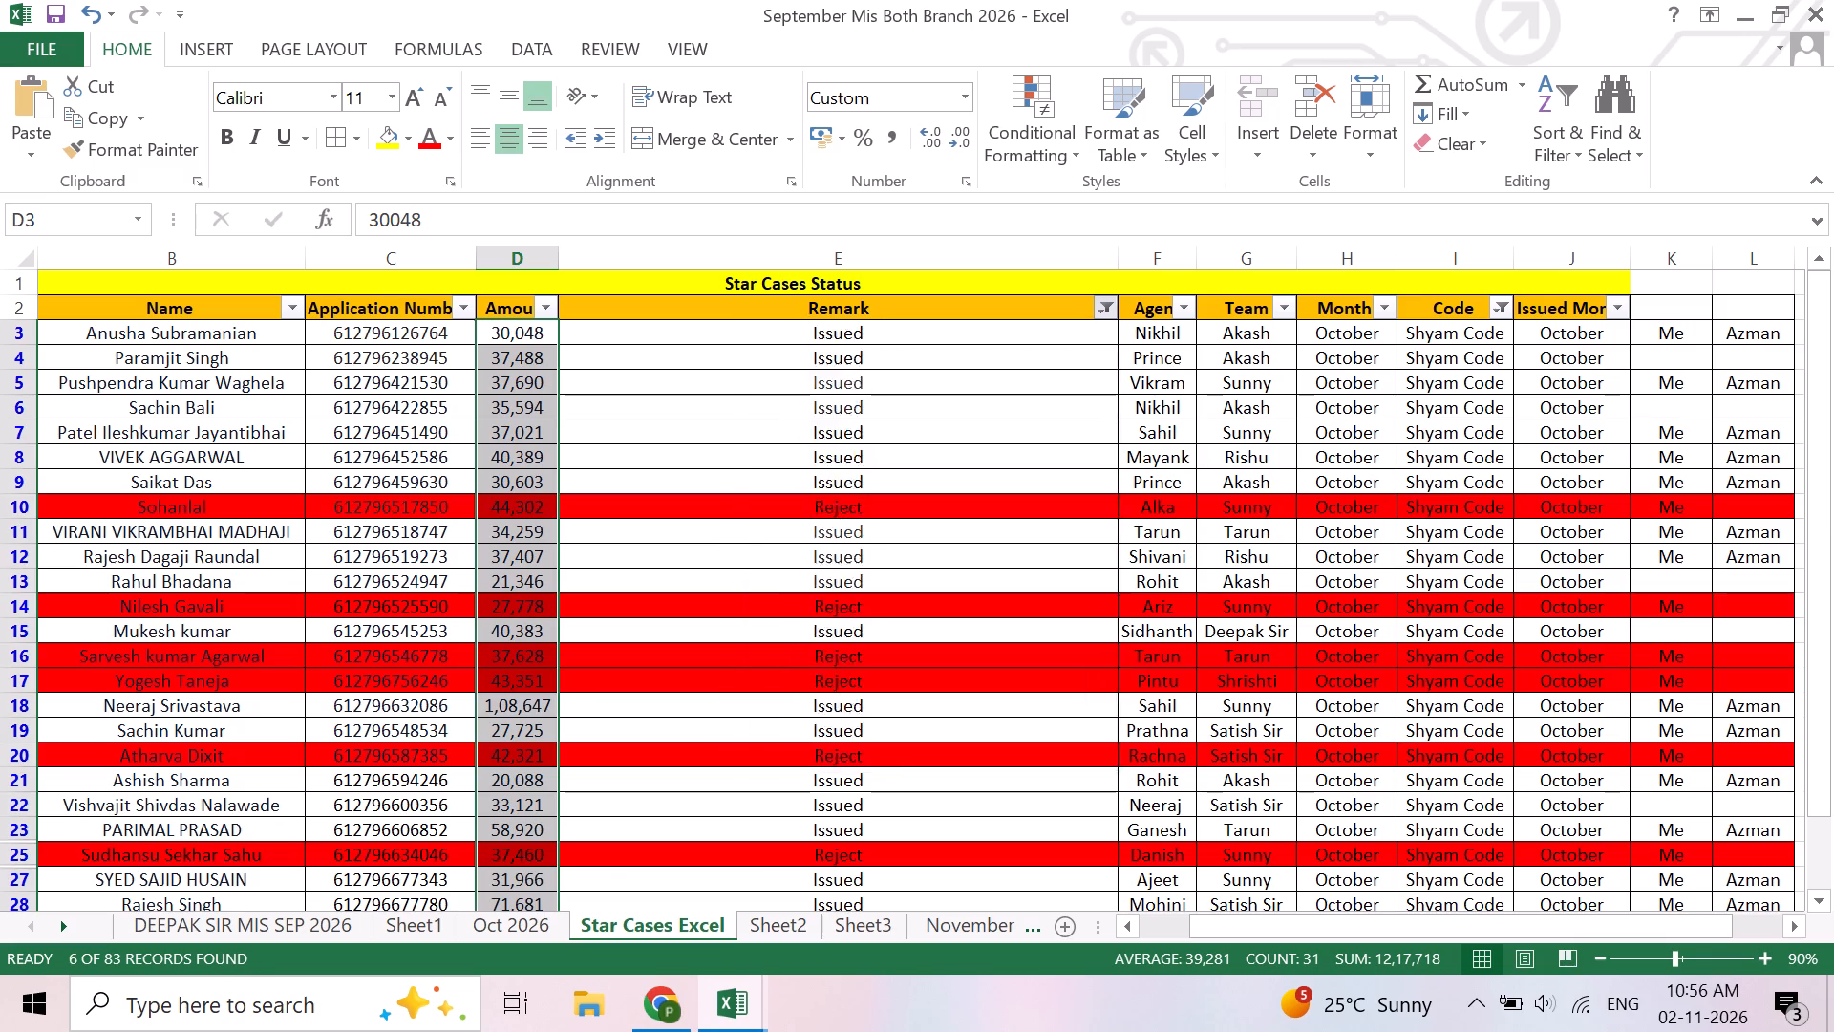
click(1085, 659)
click(1114, 304)
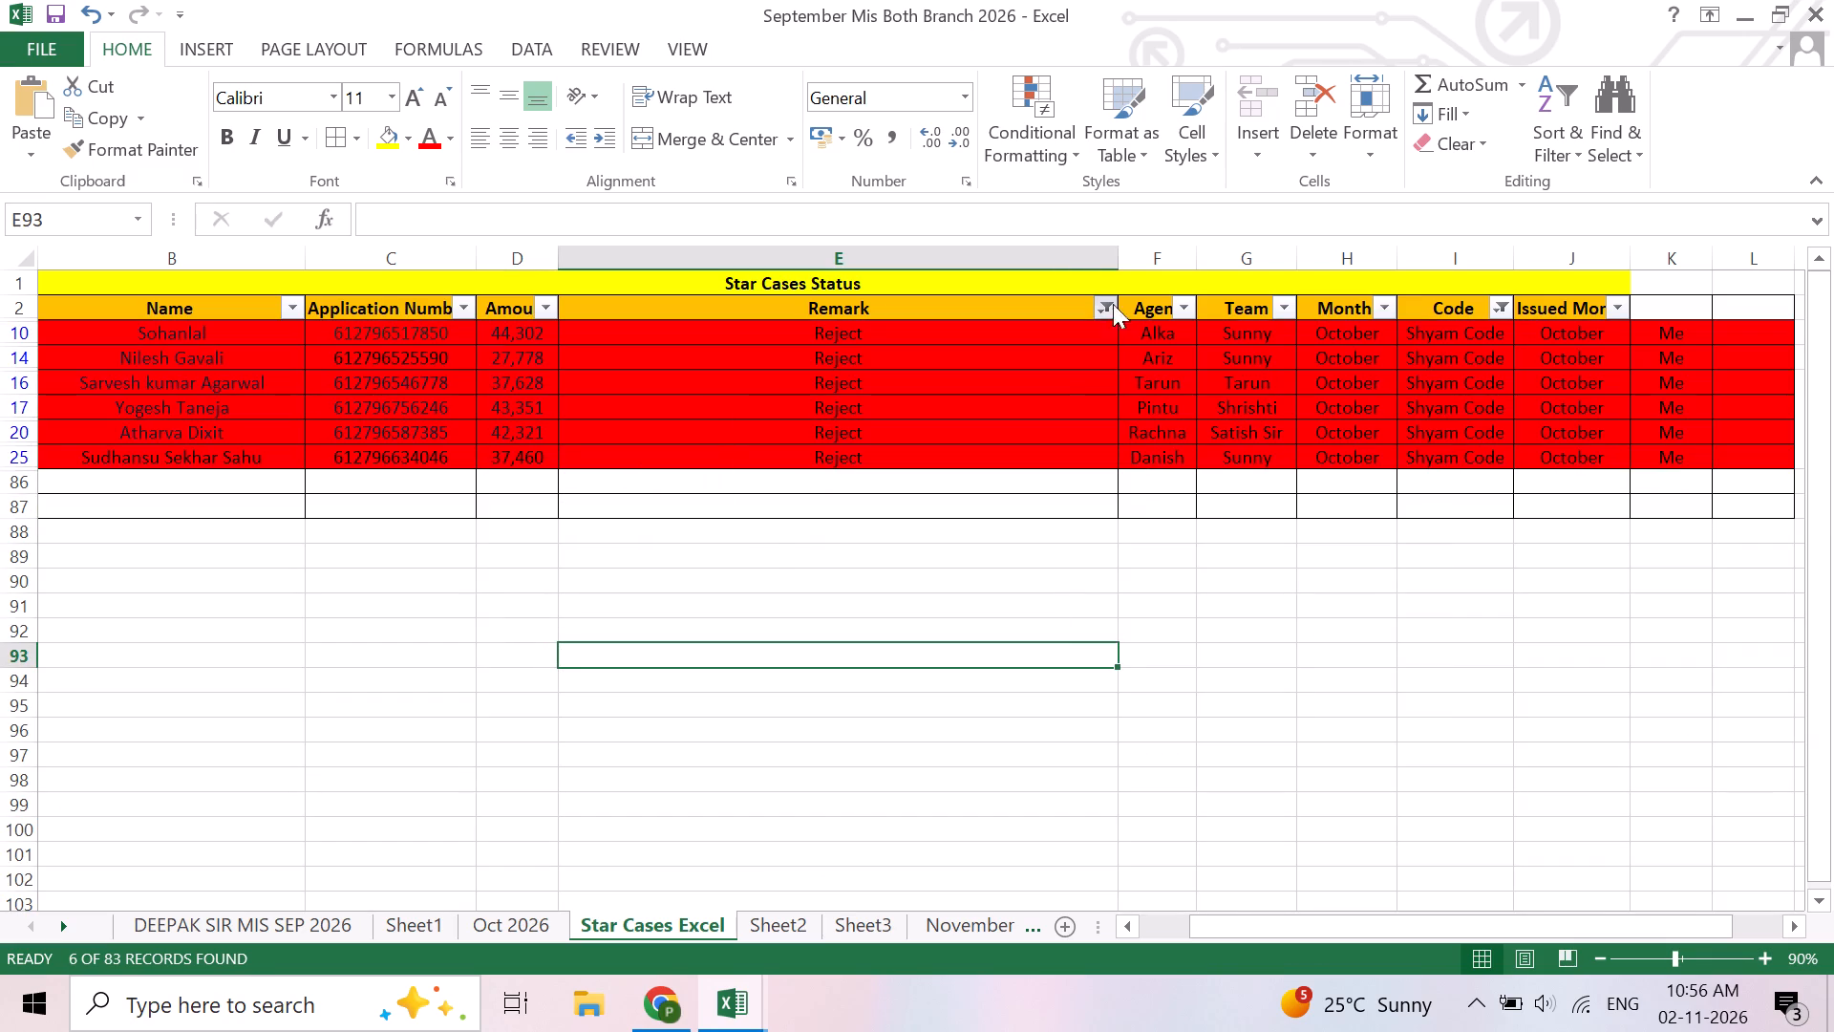
scroll(928, 595, down, 5)
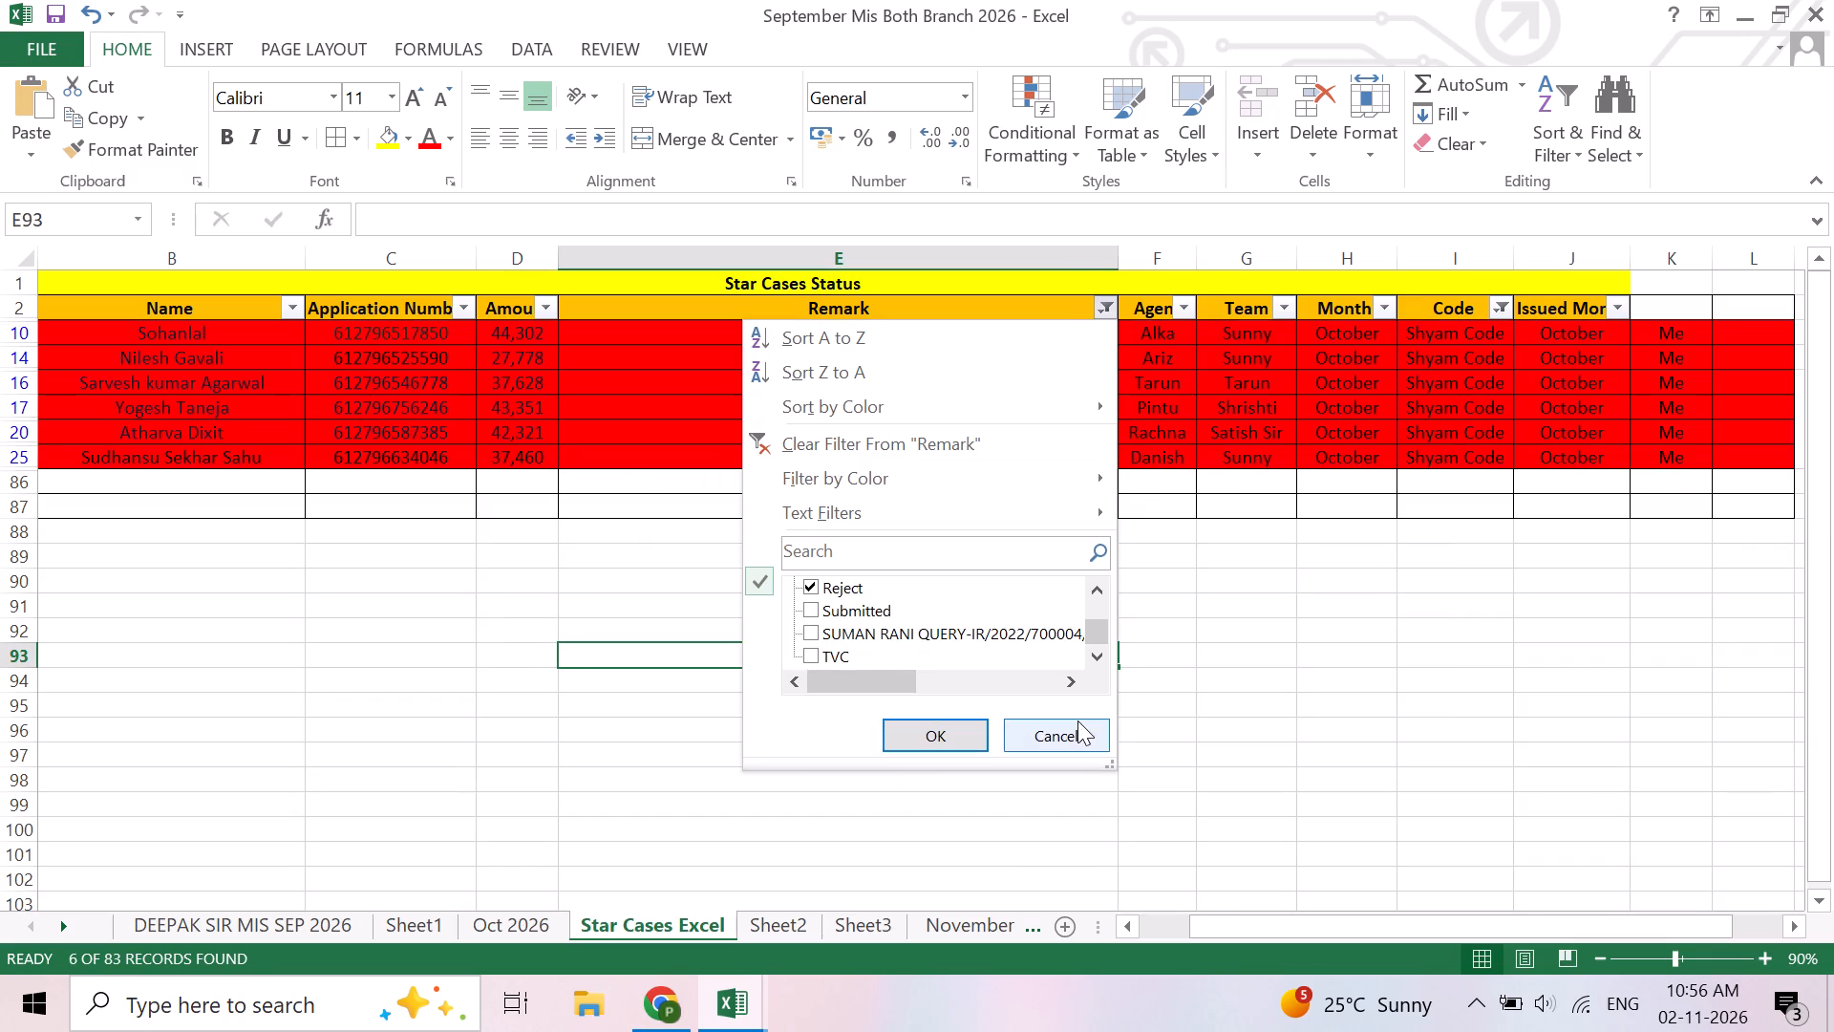
click(1077, 745)
Check the sum of the Amount column for the rejected cases, D10 to D25.
drag(530, 329, 531, 459)
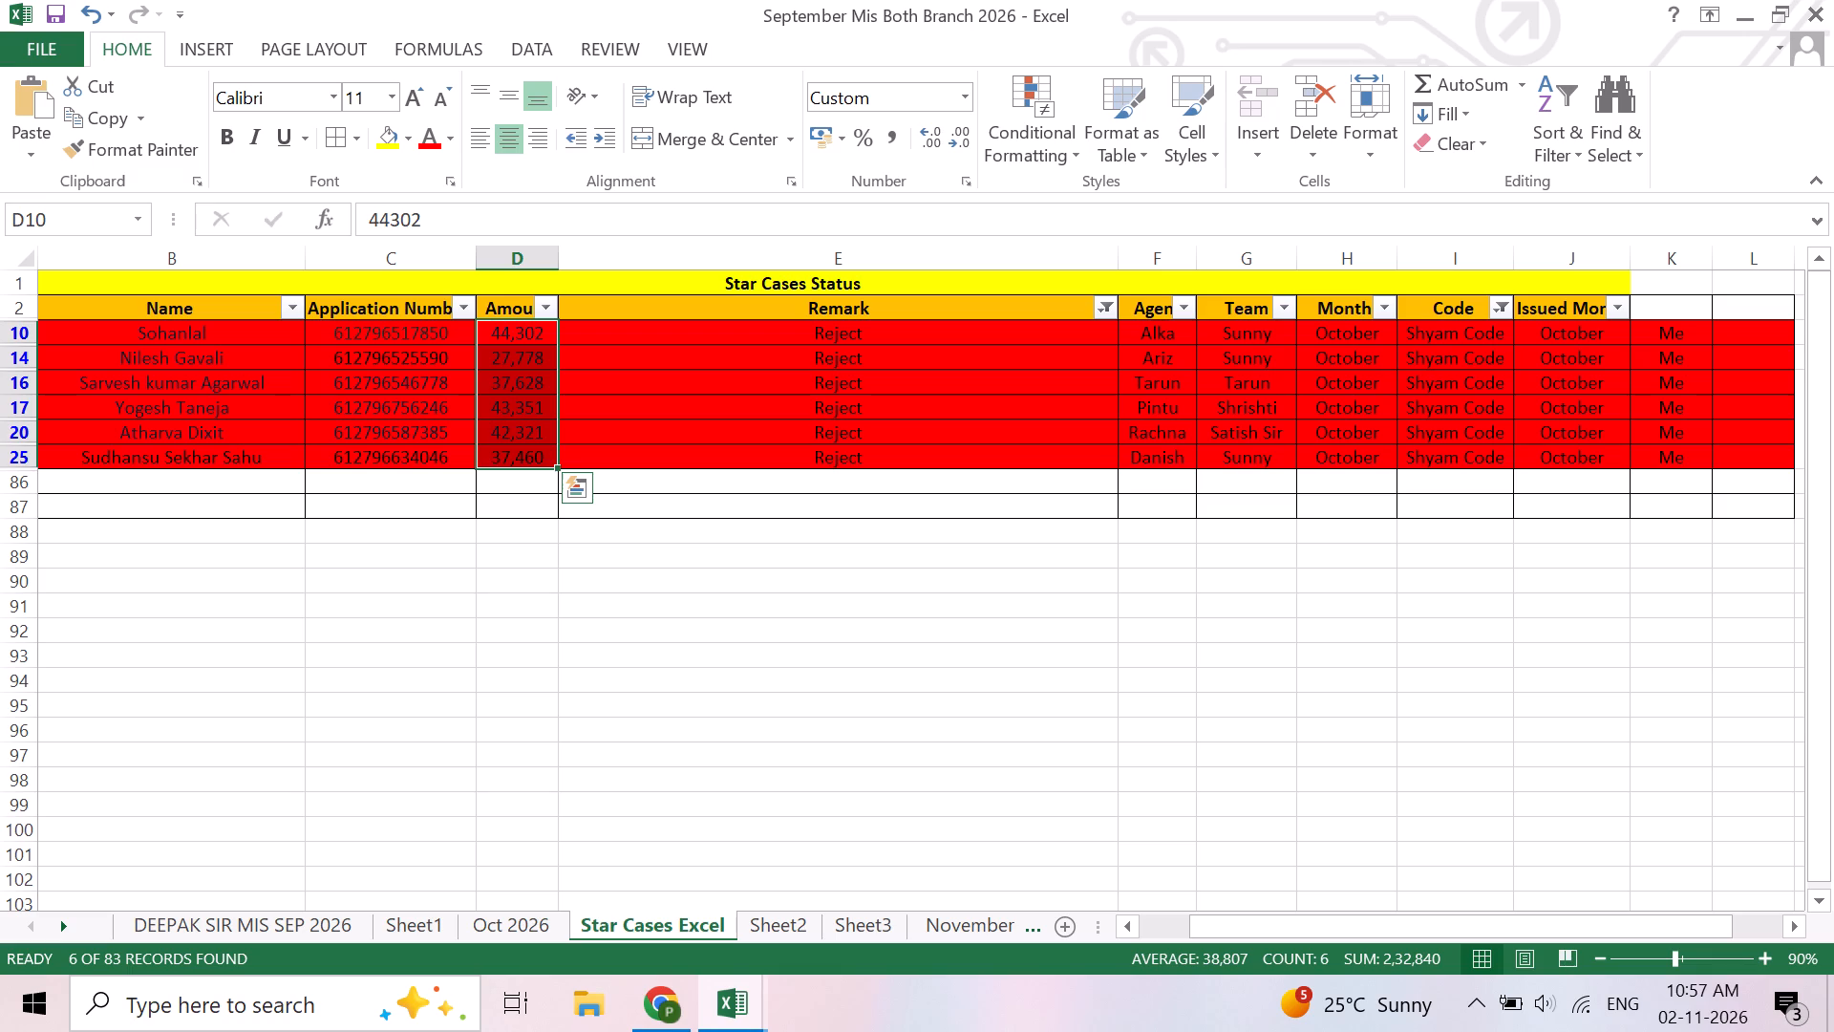
Change the Remark filter to show only Pending with MUL3, Submitted, the query remark and TVC cases, and review its options.
click(1107, 311)
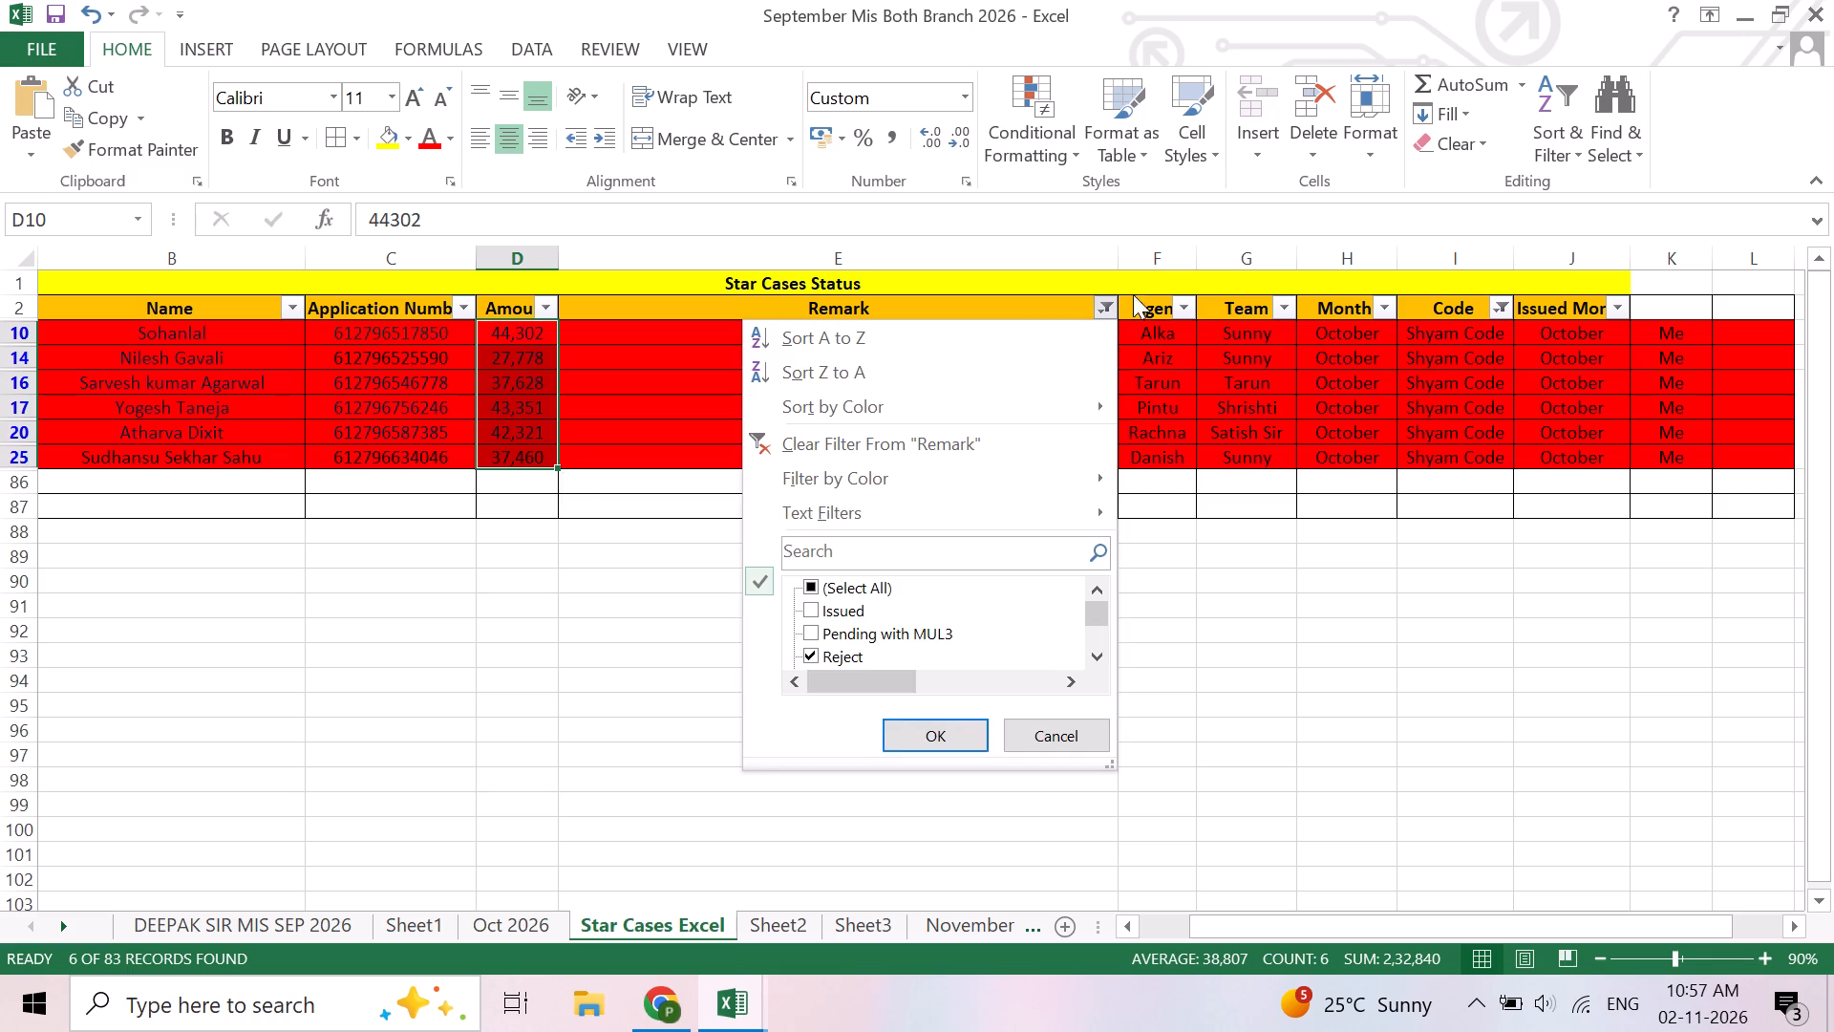
click(813, 654)
click(819, 639)
double_click(1097, 650)
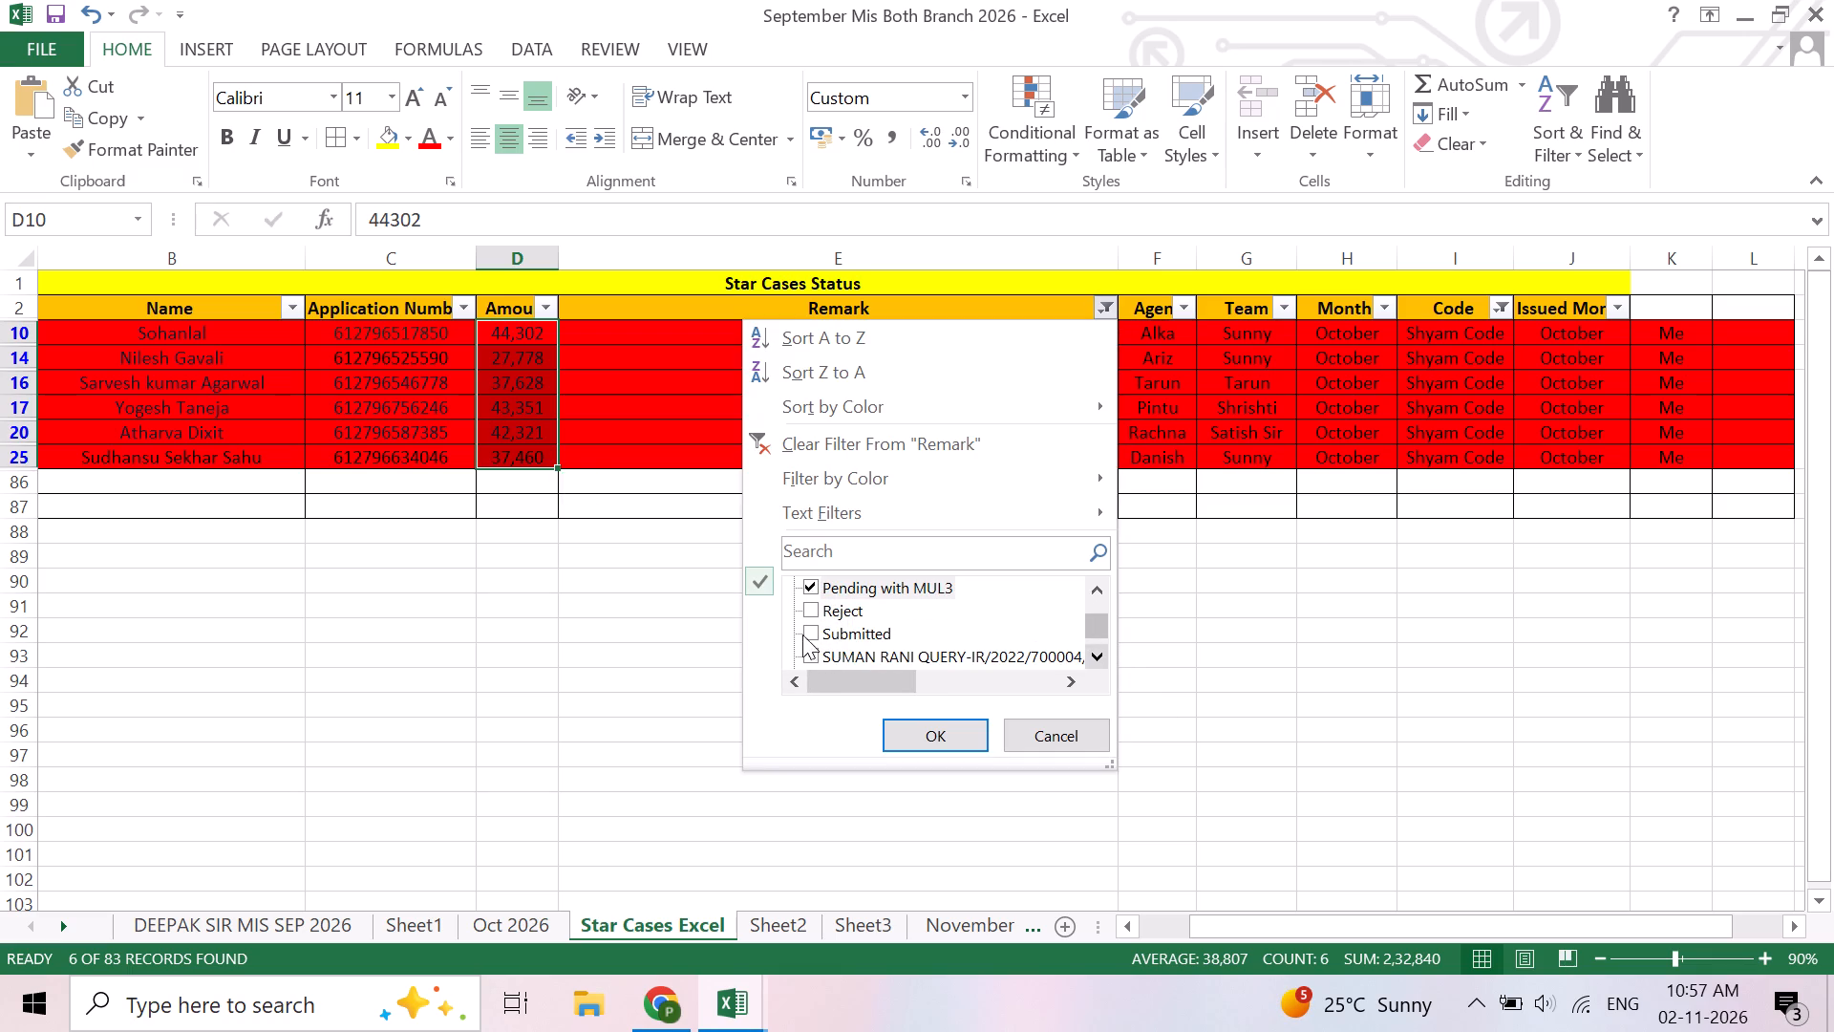
click(815, 641)
click(807, 654)
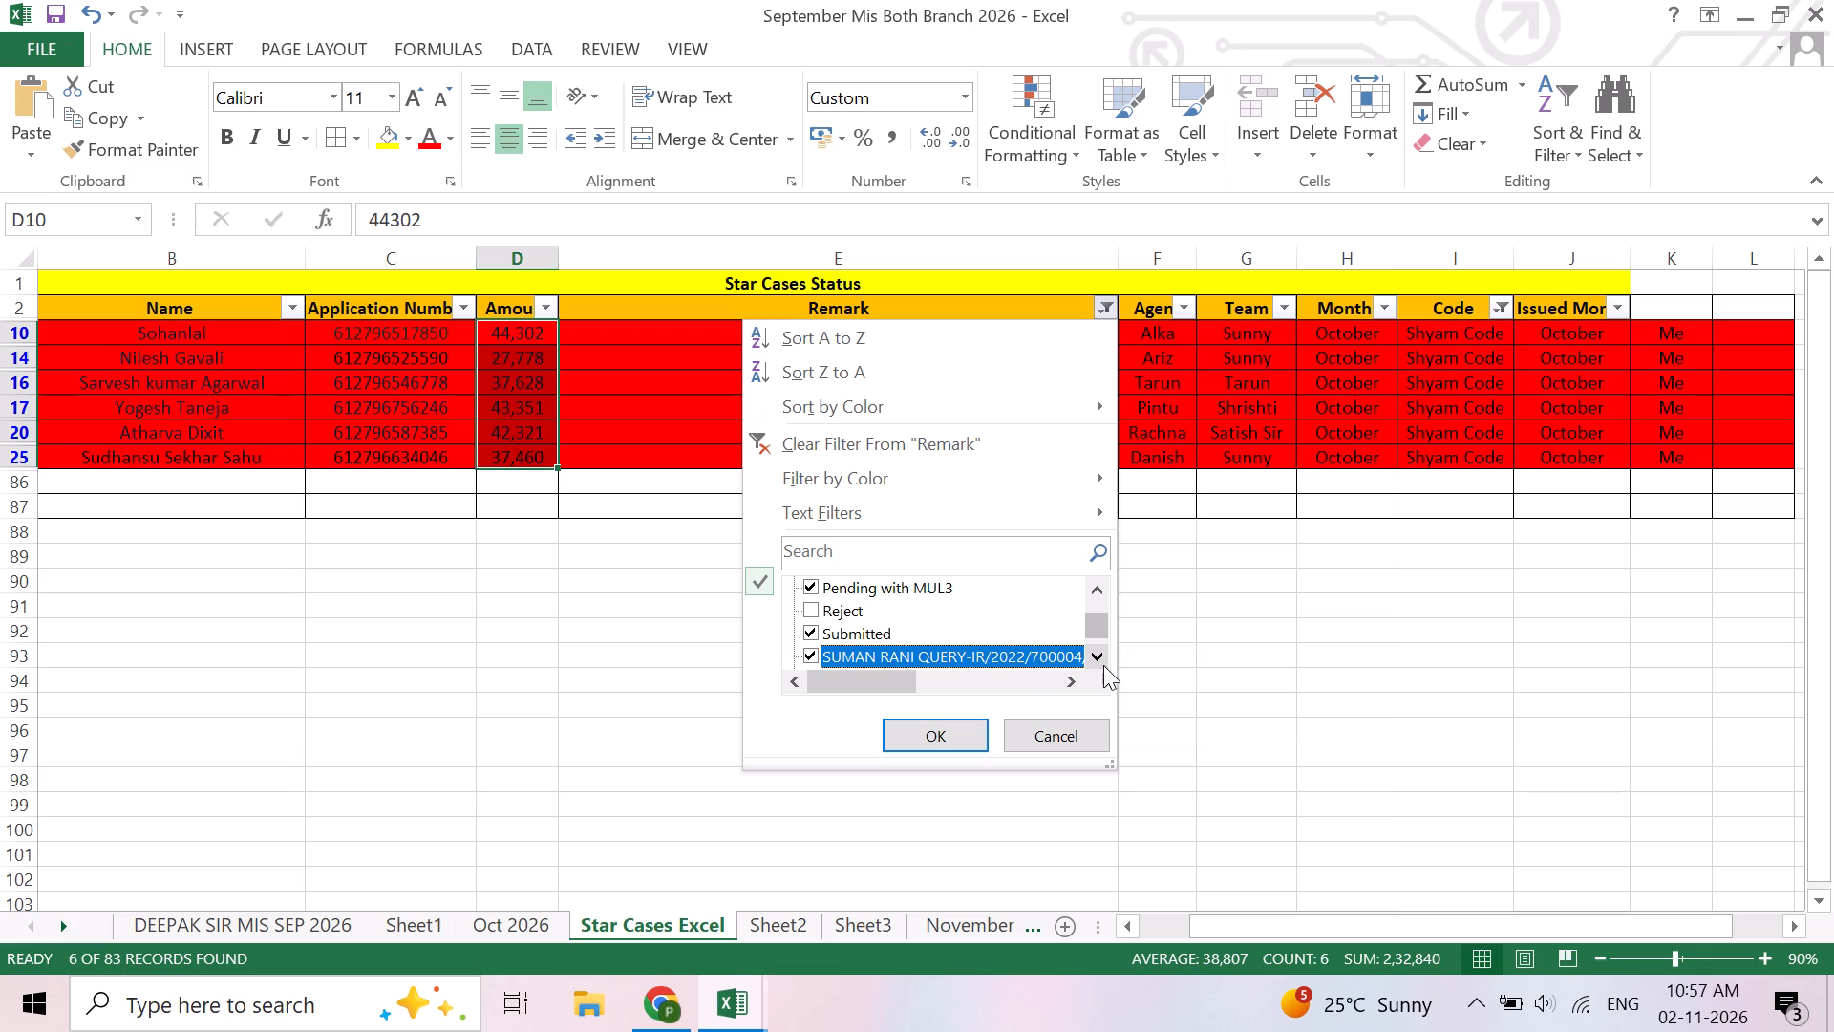
triple_click(1100, 657)
click(818, 654)
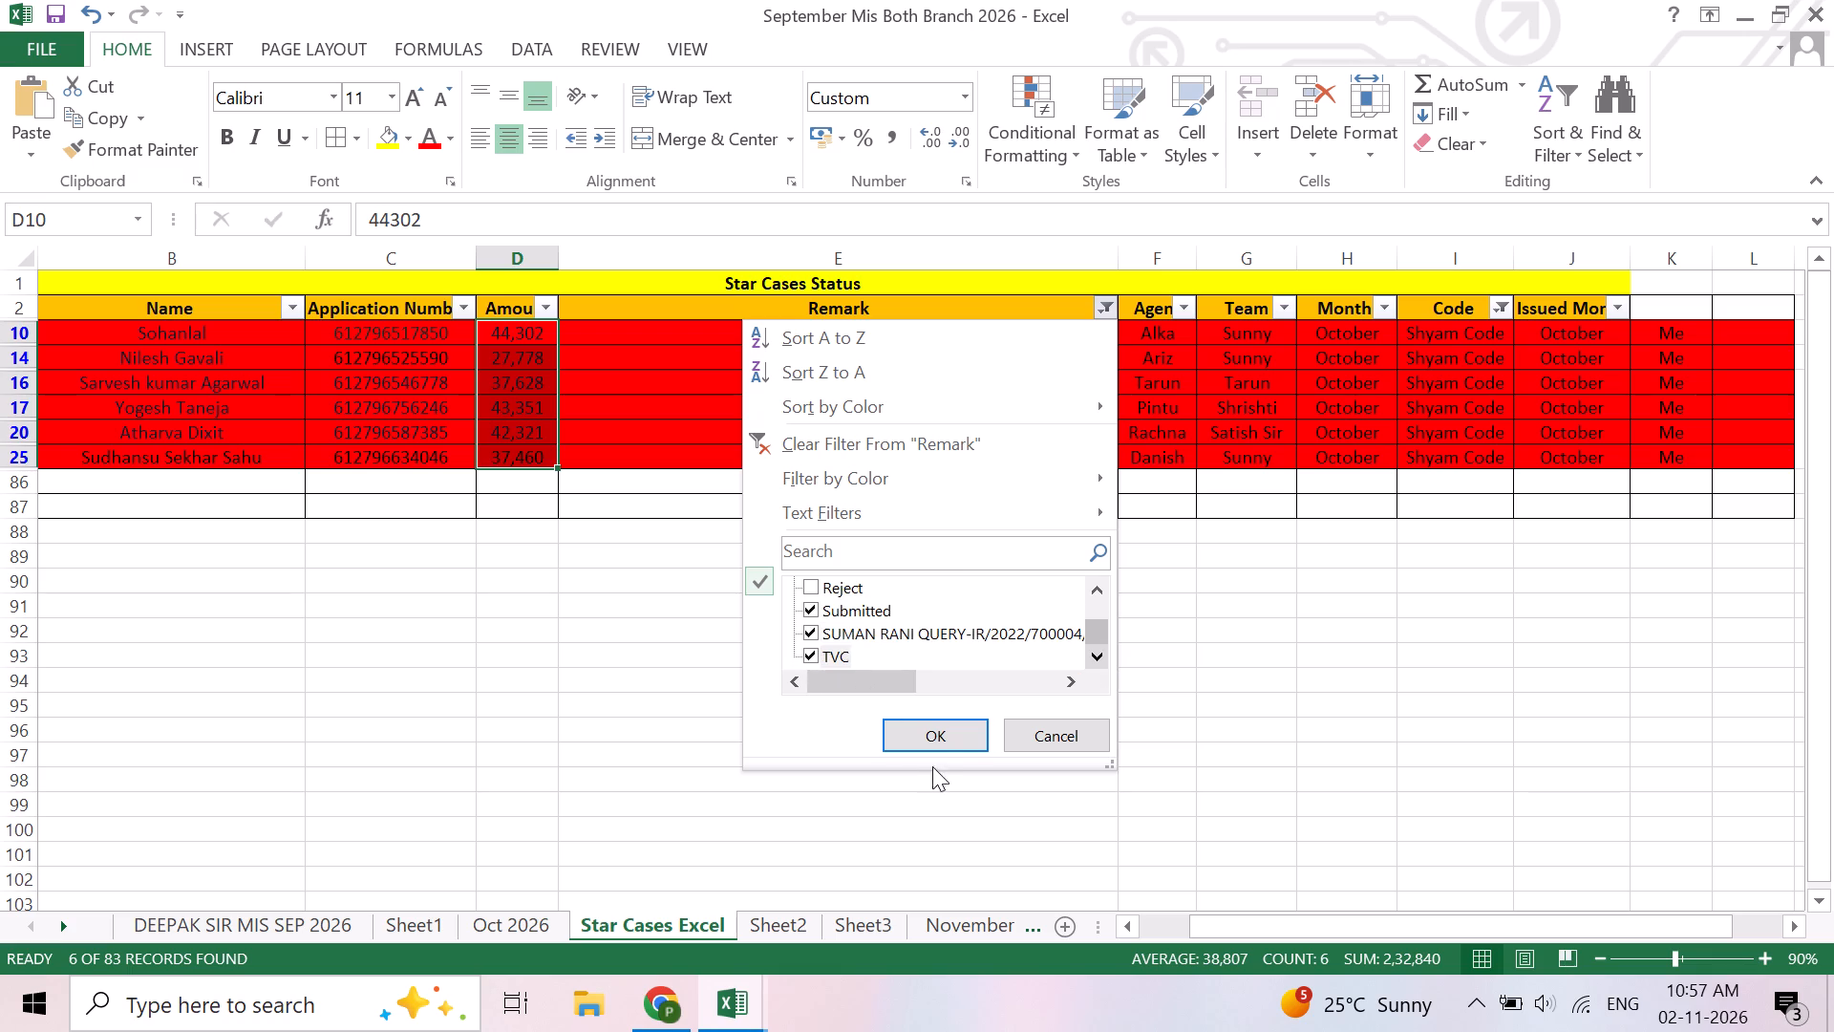
click(936, 745)
click(583, 721)
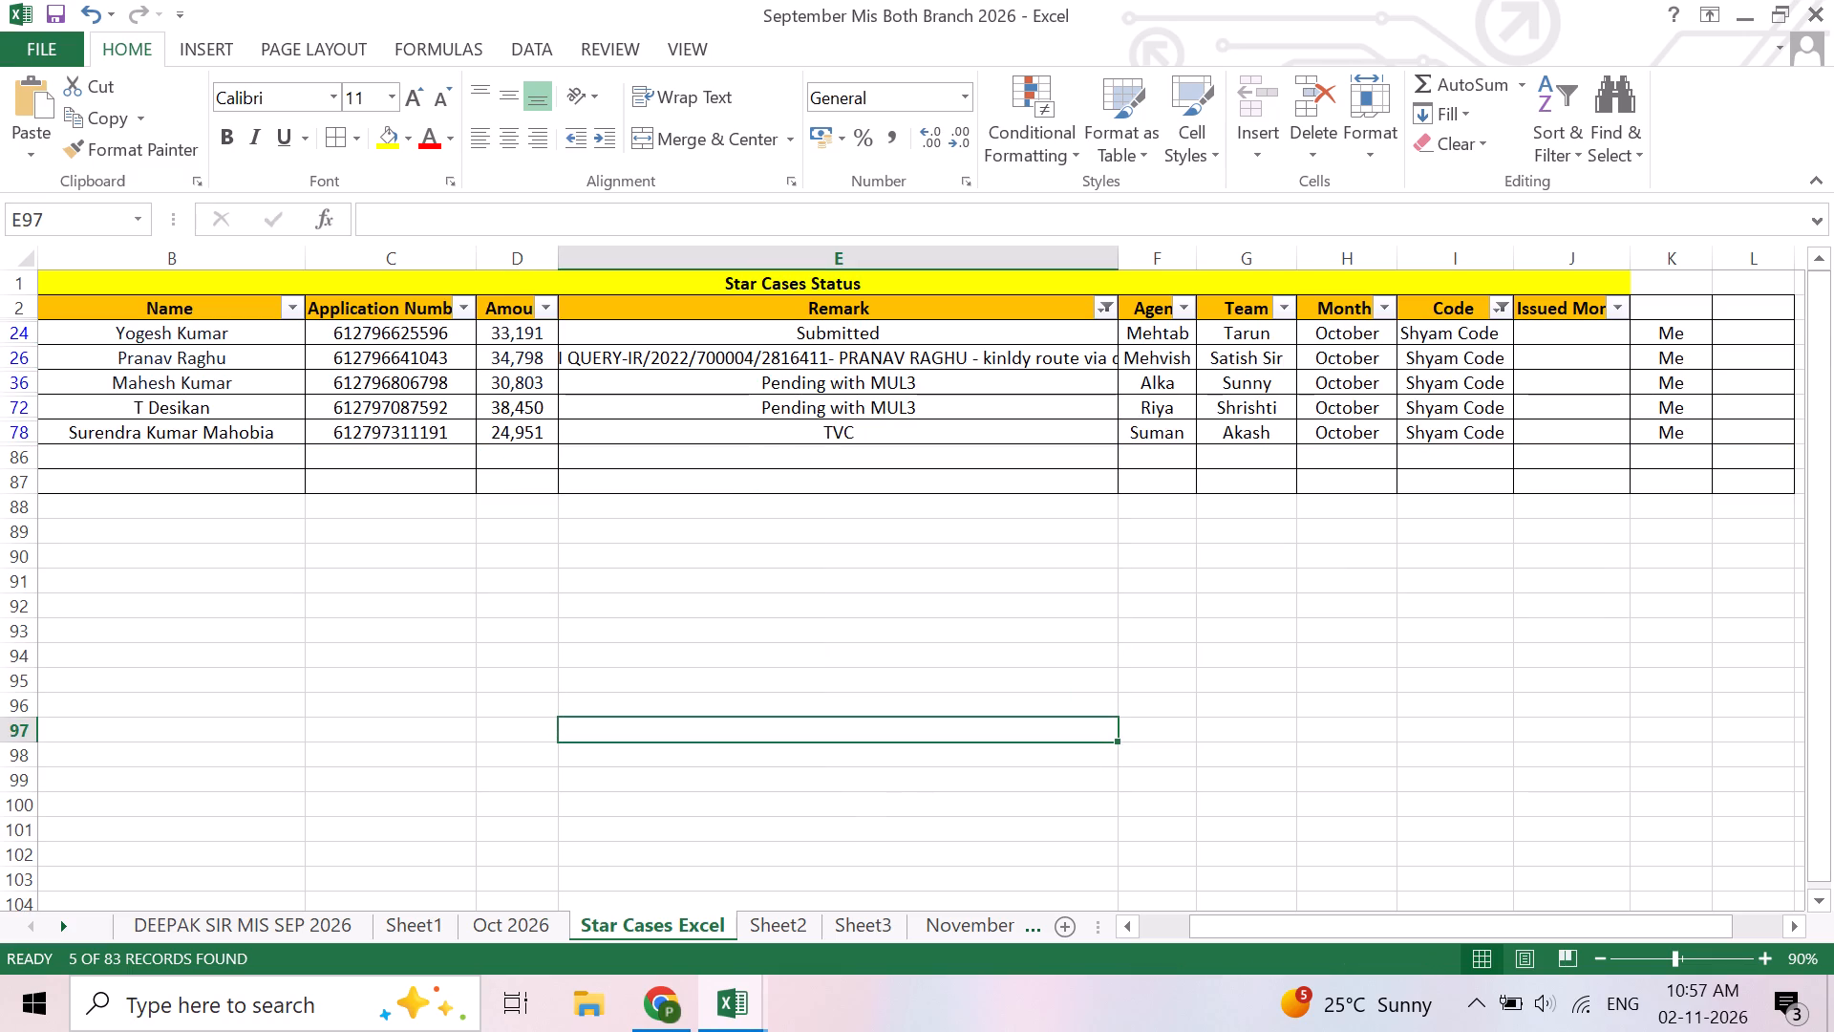
click(1106, 303)
scroll(866, 597, up, 1)
scroll(926, 619, down, 2)
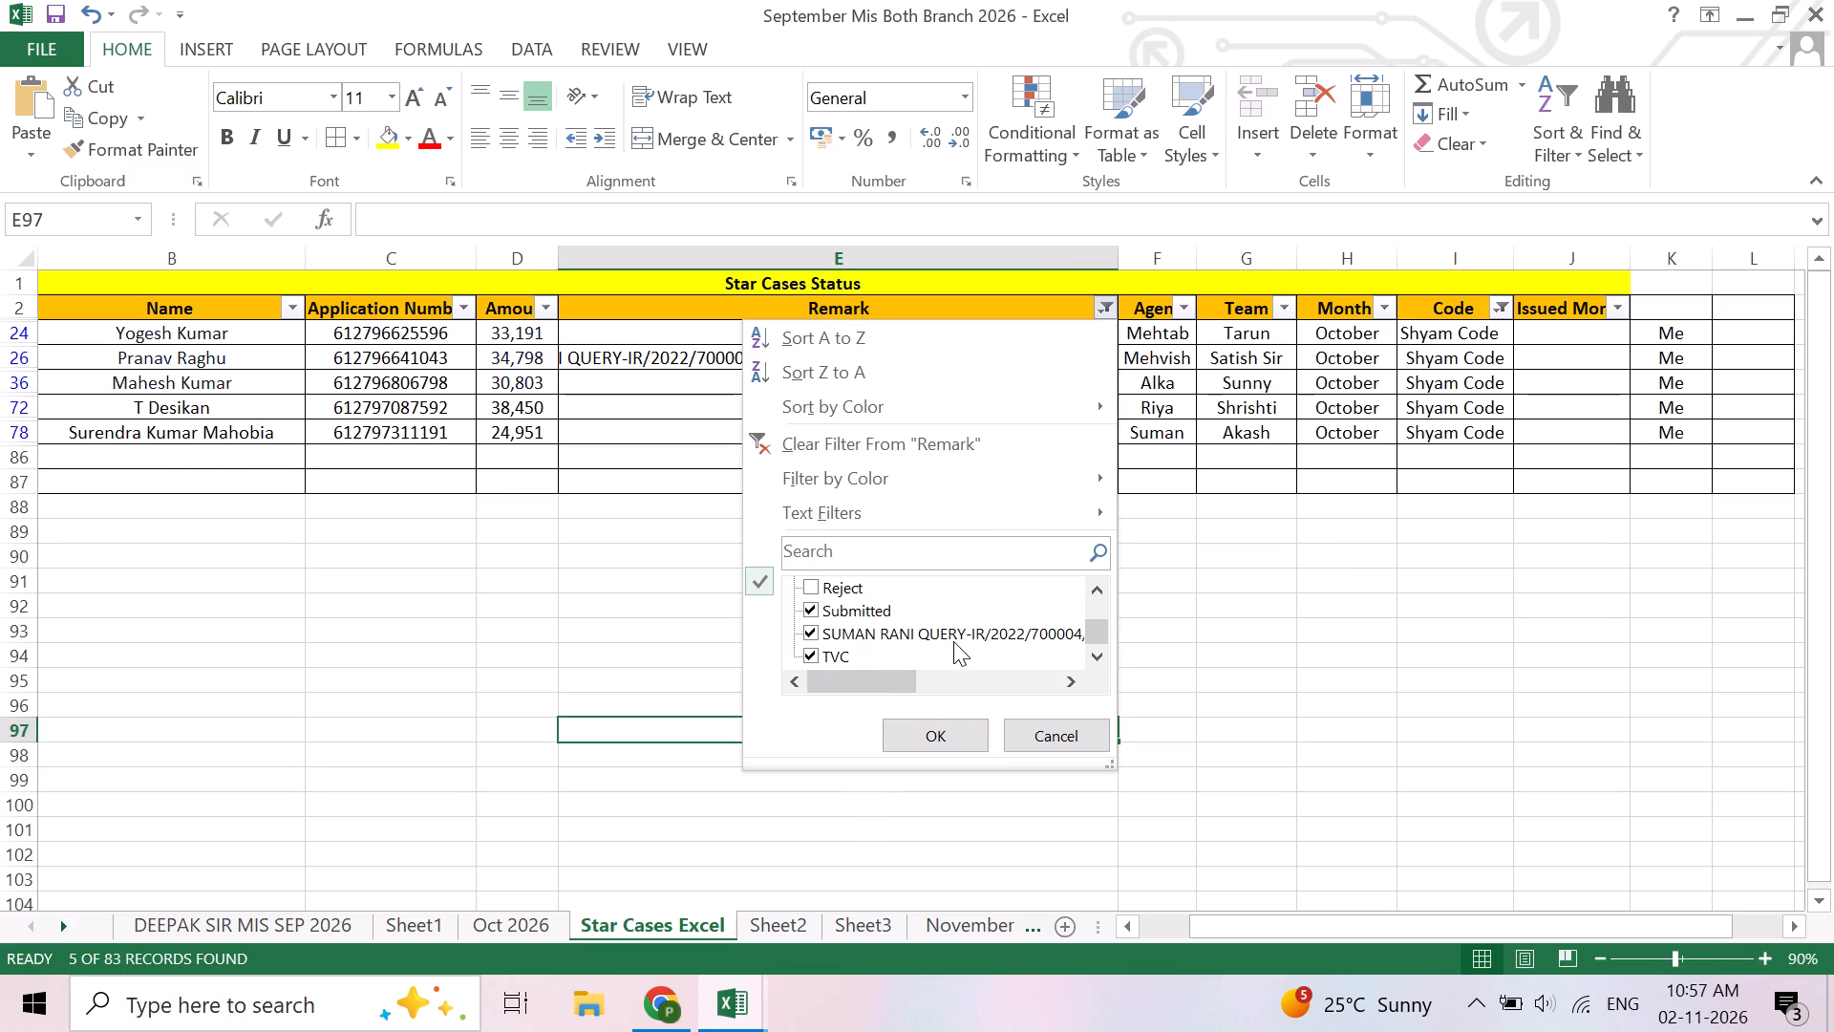
scroll(953, 641, up, 2)
click(1063, 734)
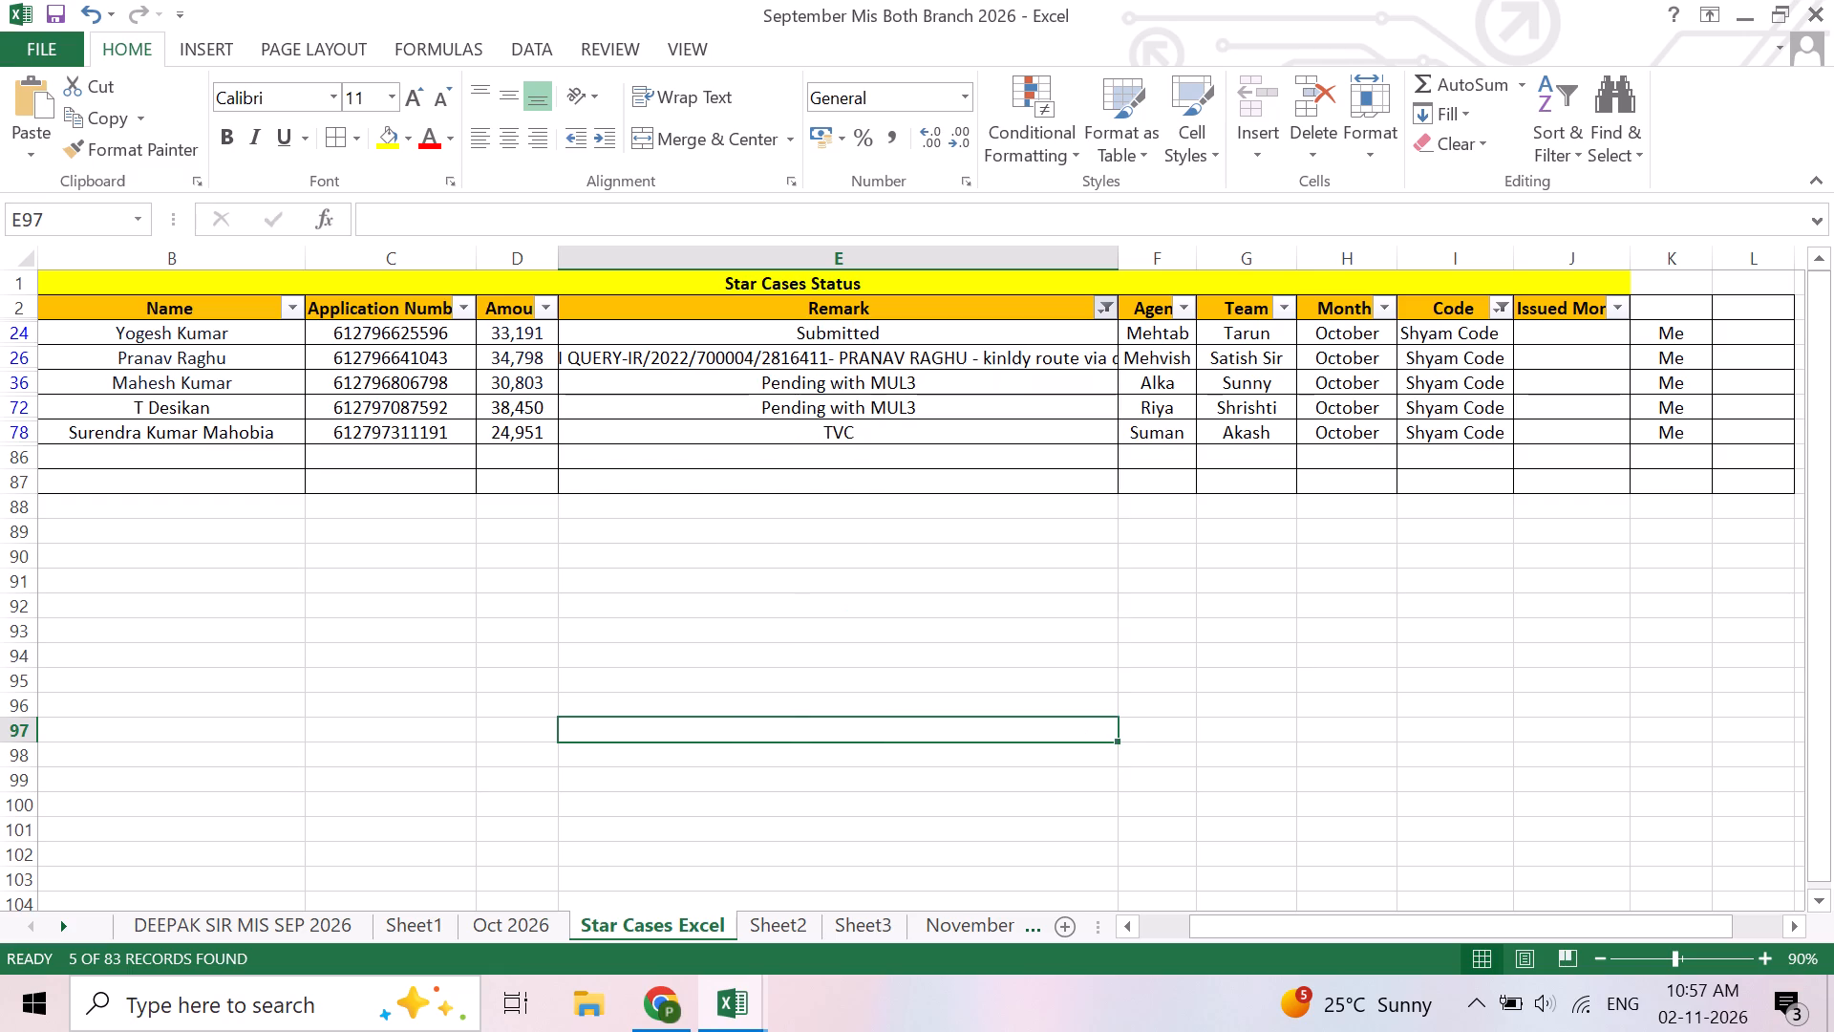
Check the sum of the Amount column for the remaining pending cases, D24 to D78.
drag(510, 333, 509, 436)
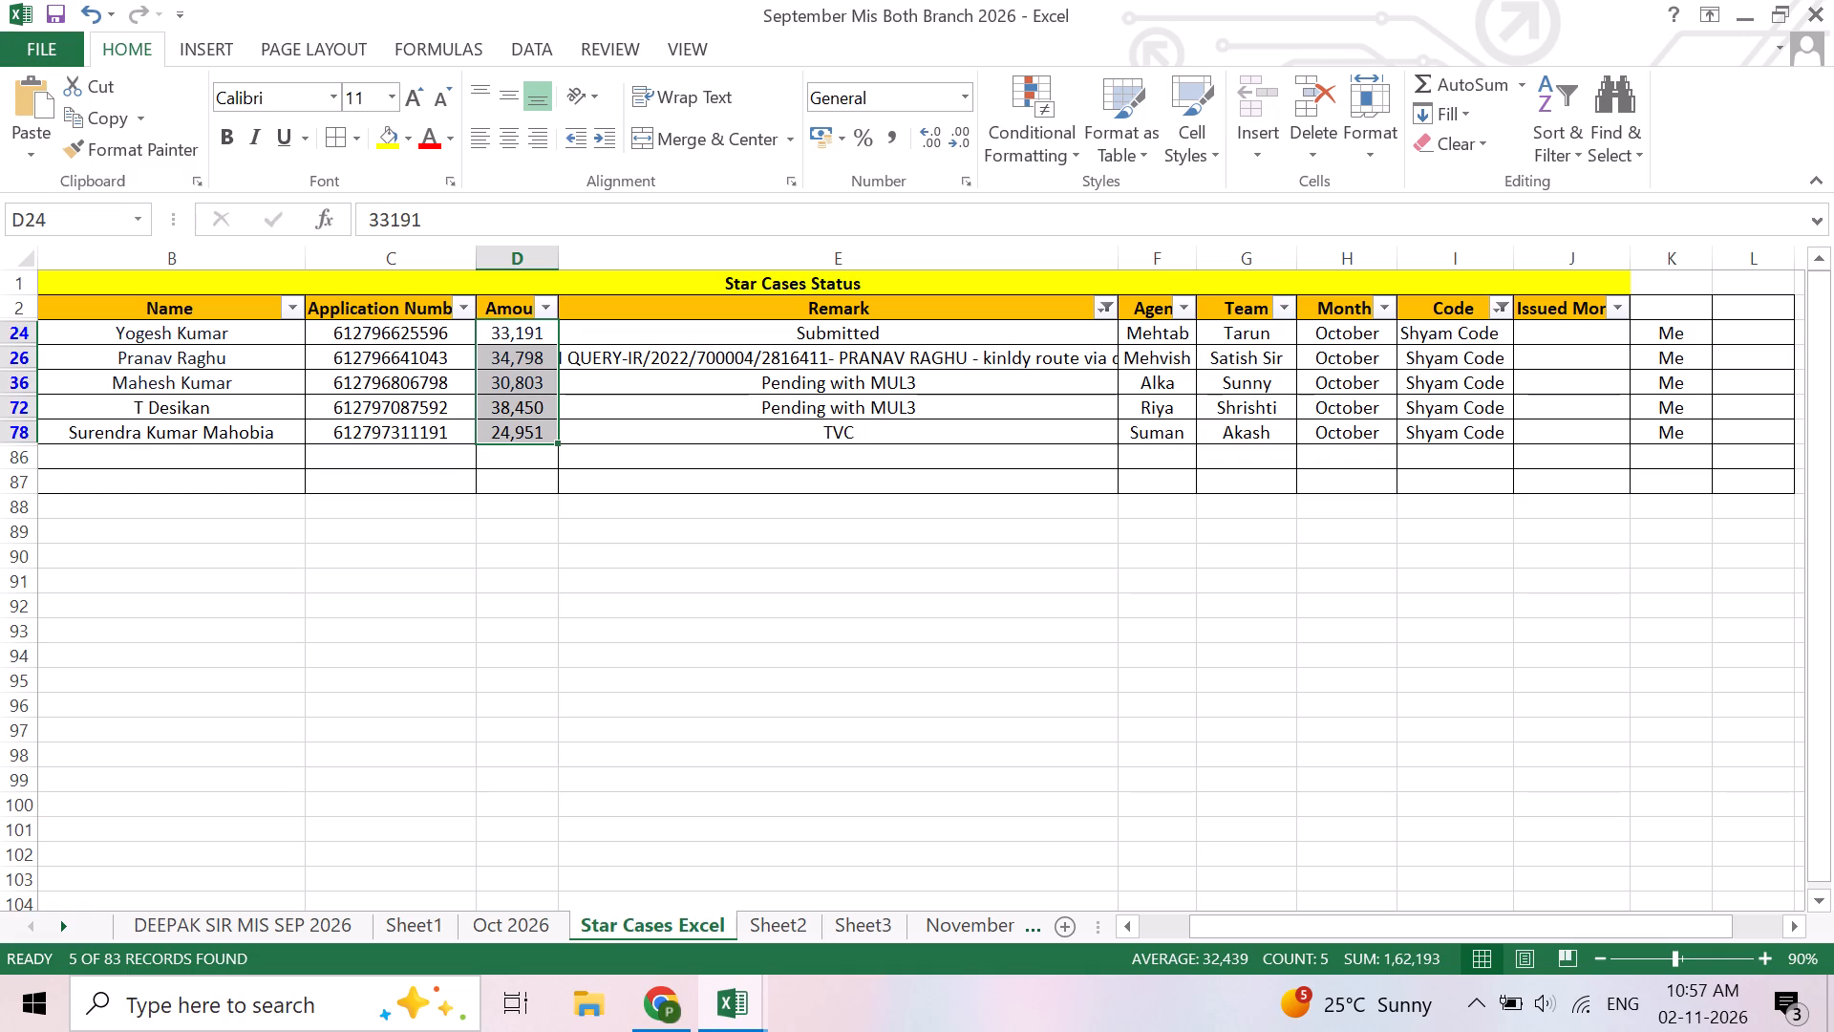
Switch to Chrome and view the Business page of the Niva Bupa UNO portal.
click(658, 1003)
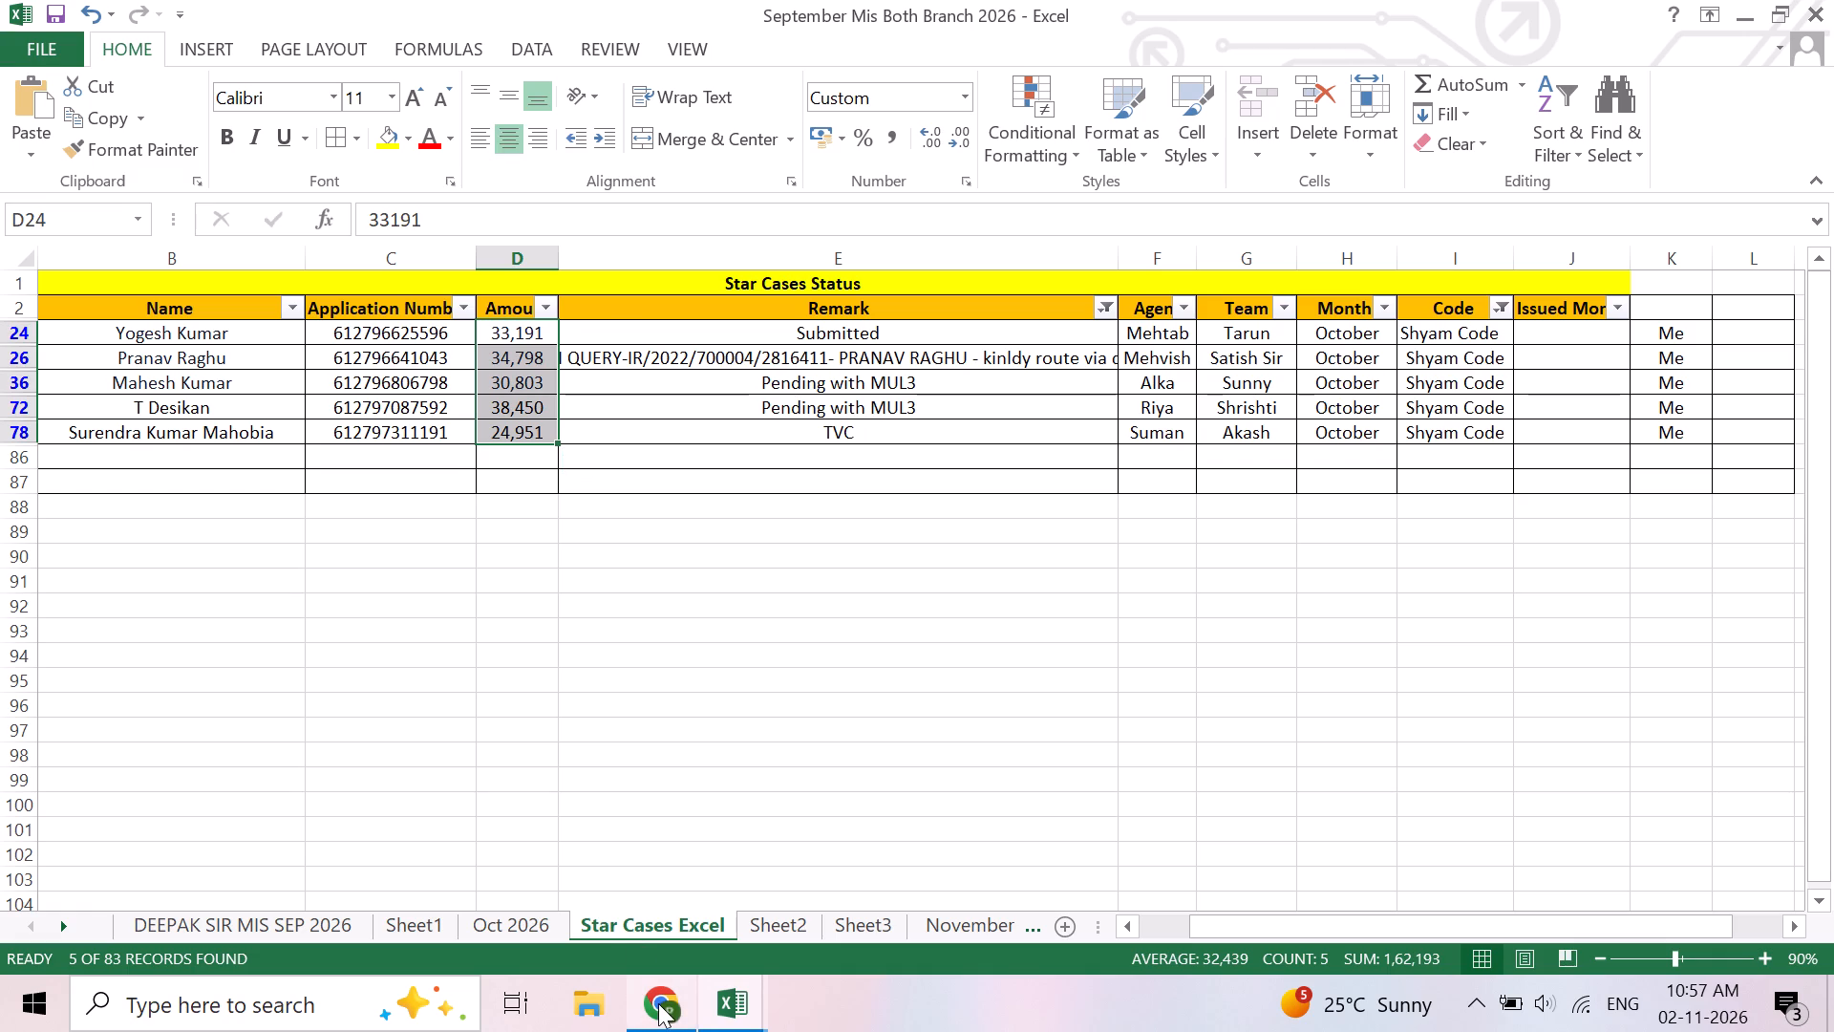
click(734, 1015)
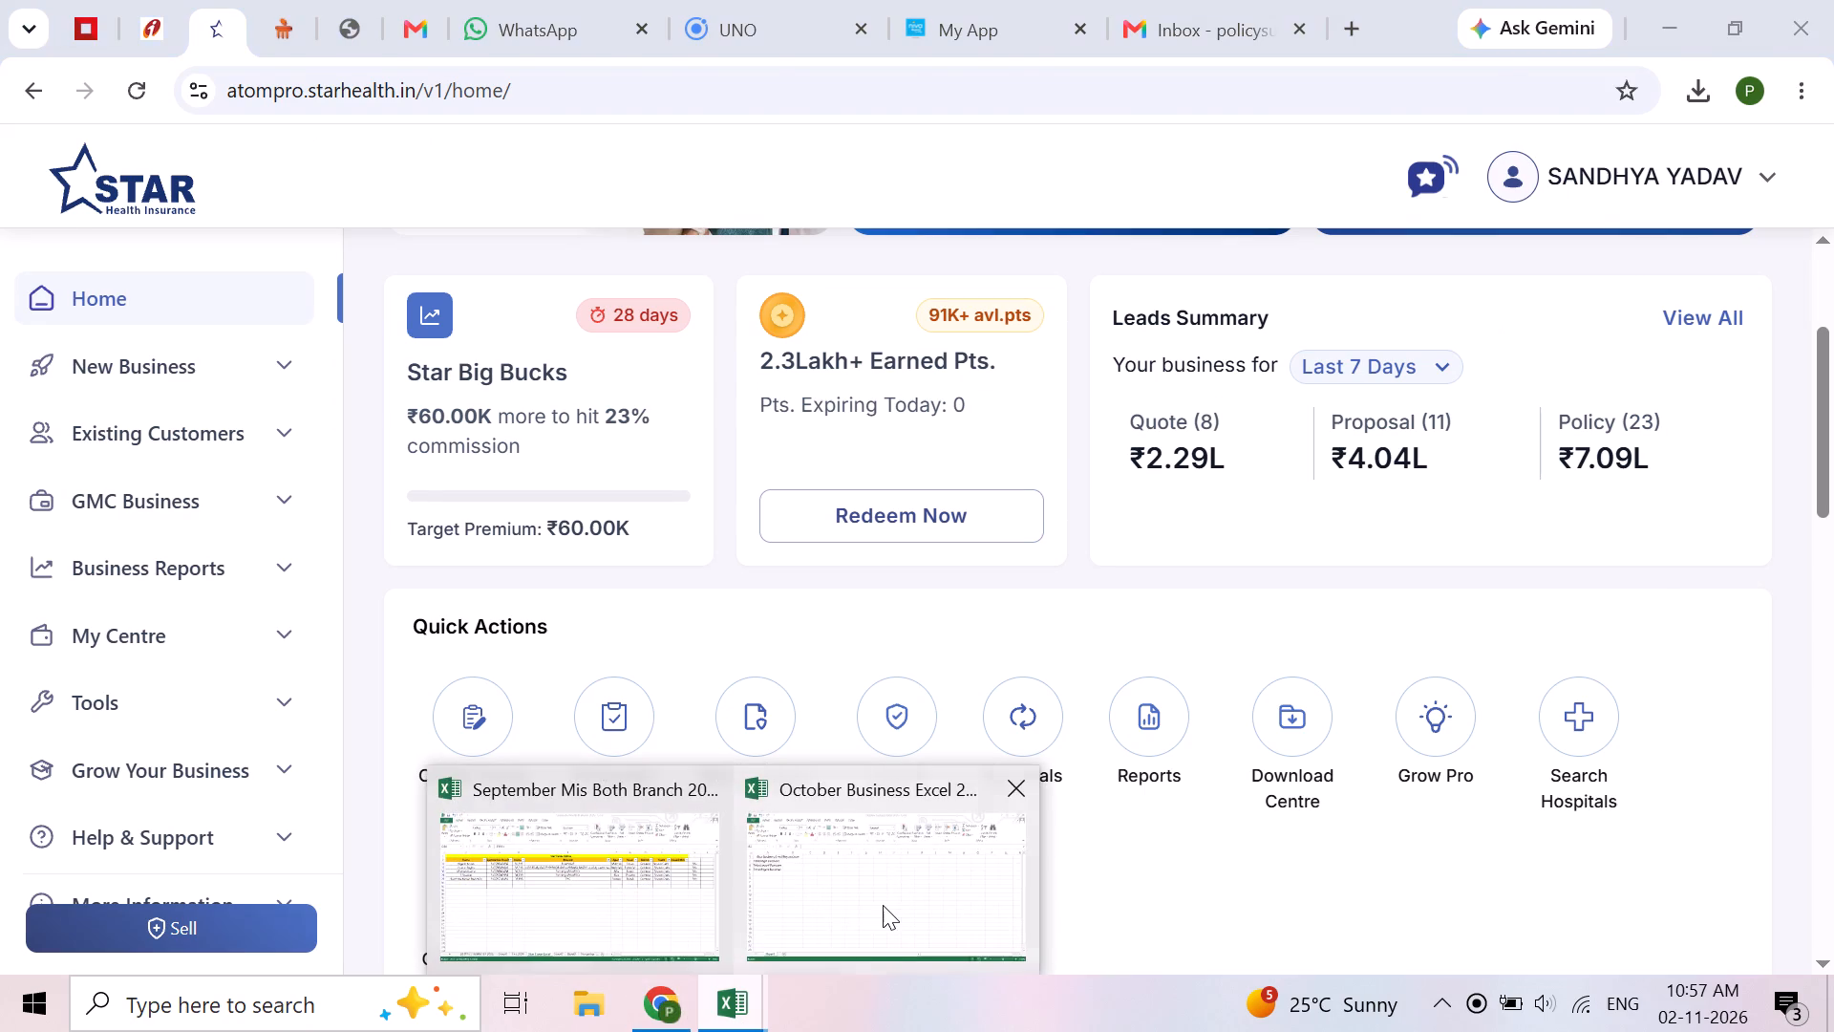
click(883, 905)
click(665, 1013)
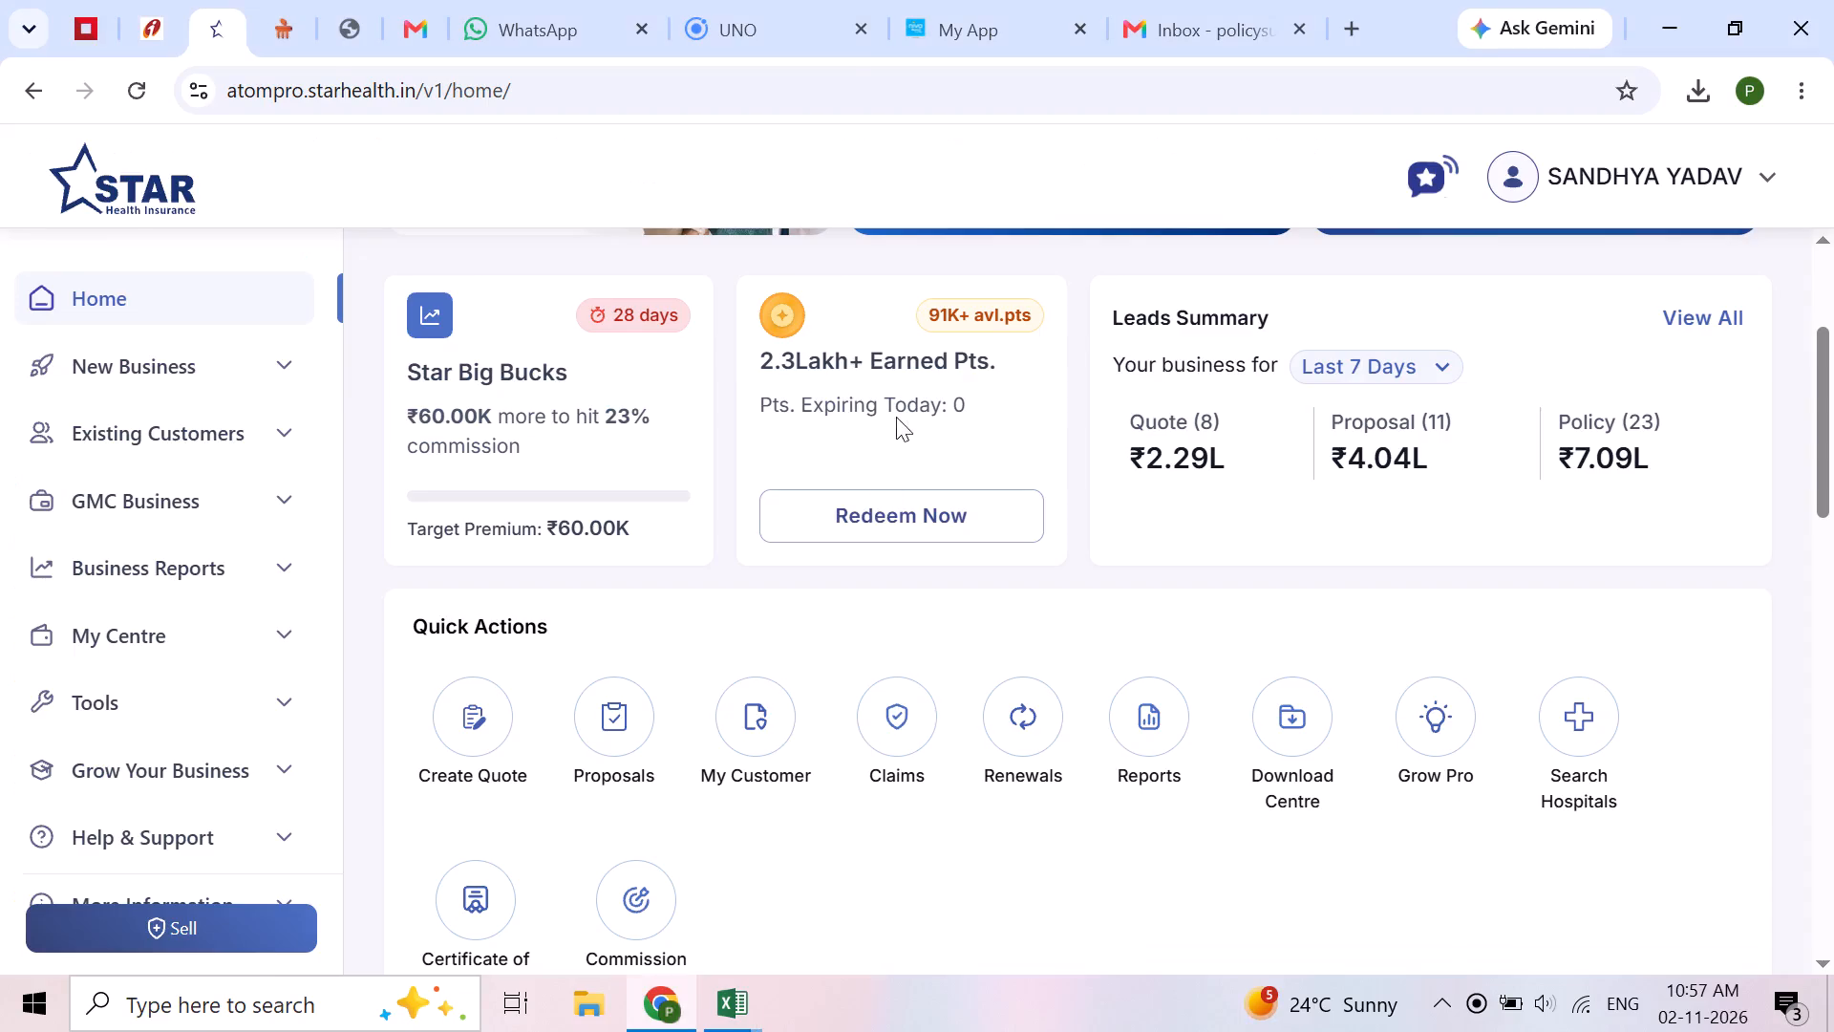
click(841, 0)
click(489, 391)
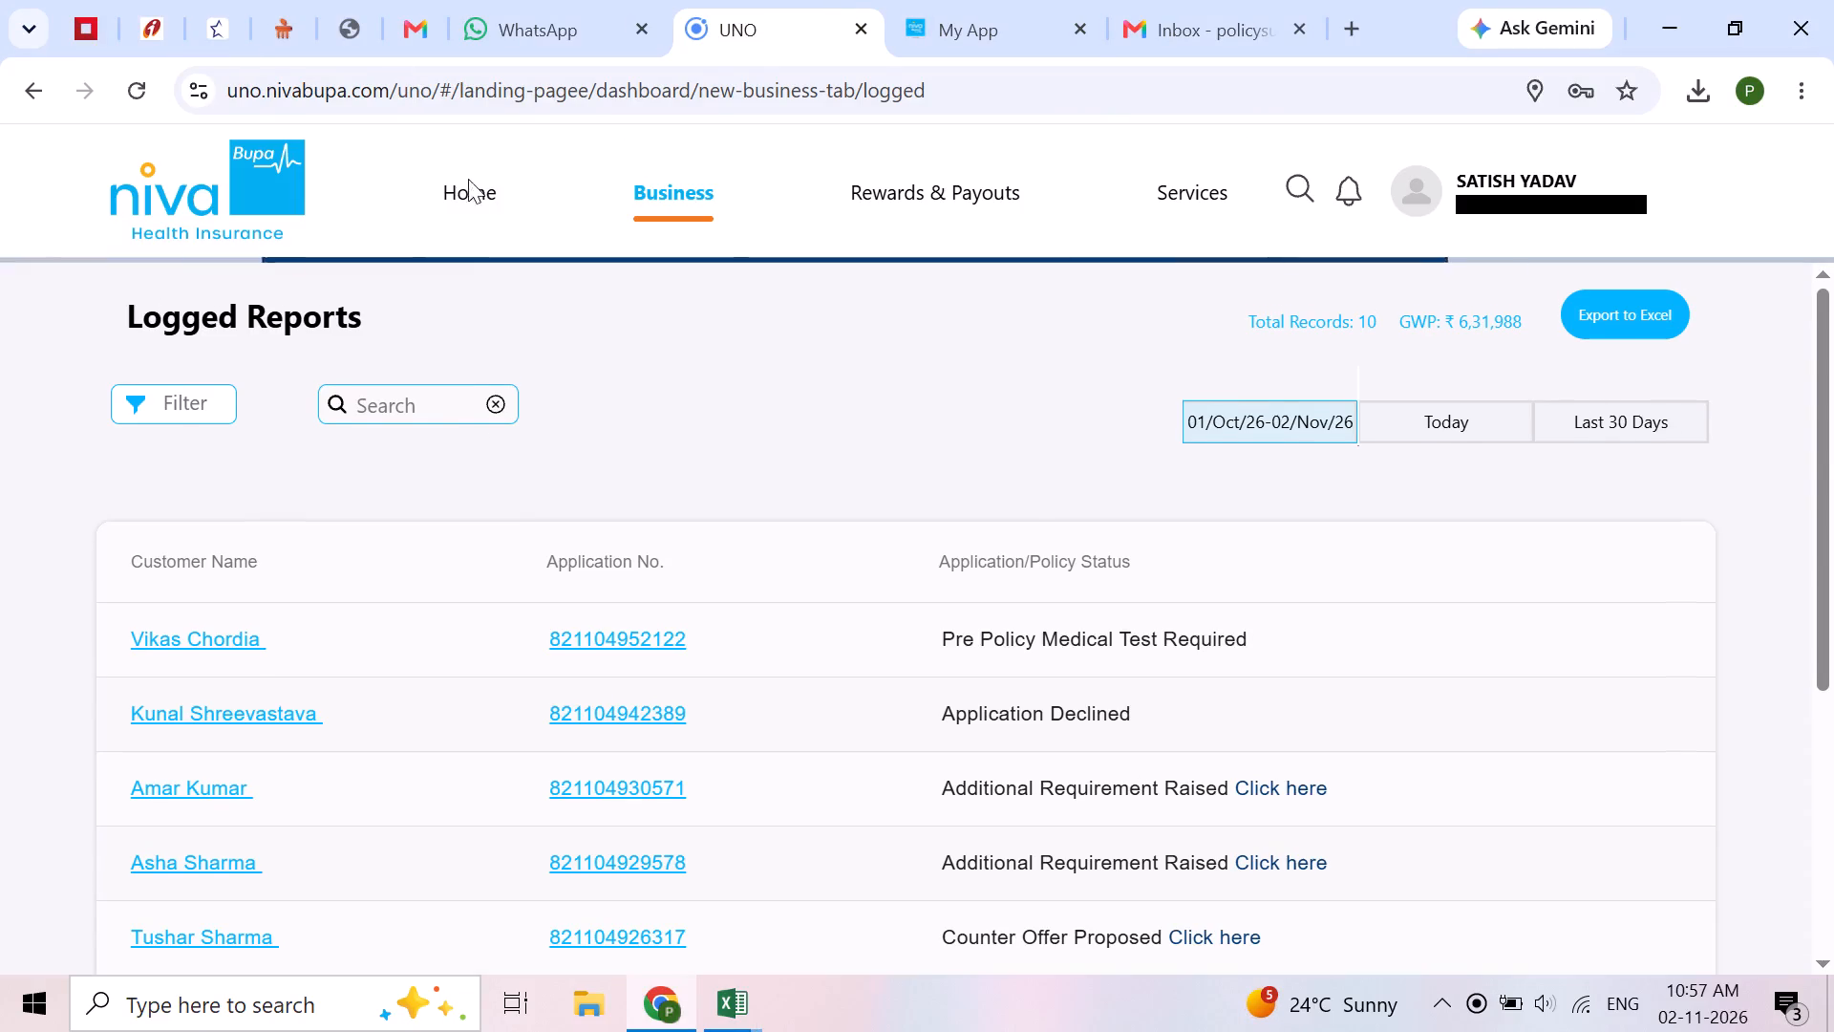
click(468, 185)
click(659, 203)
Switch to the October Business Excel 2026 workbook and enter 1349863 for login, 984878 for issued and 232840 for reject business in column B.
click(752, 1010)
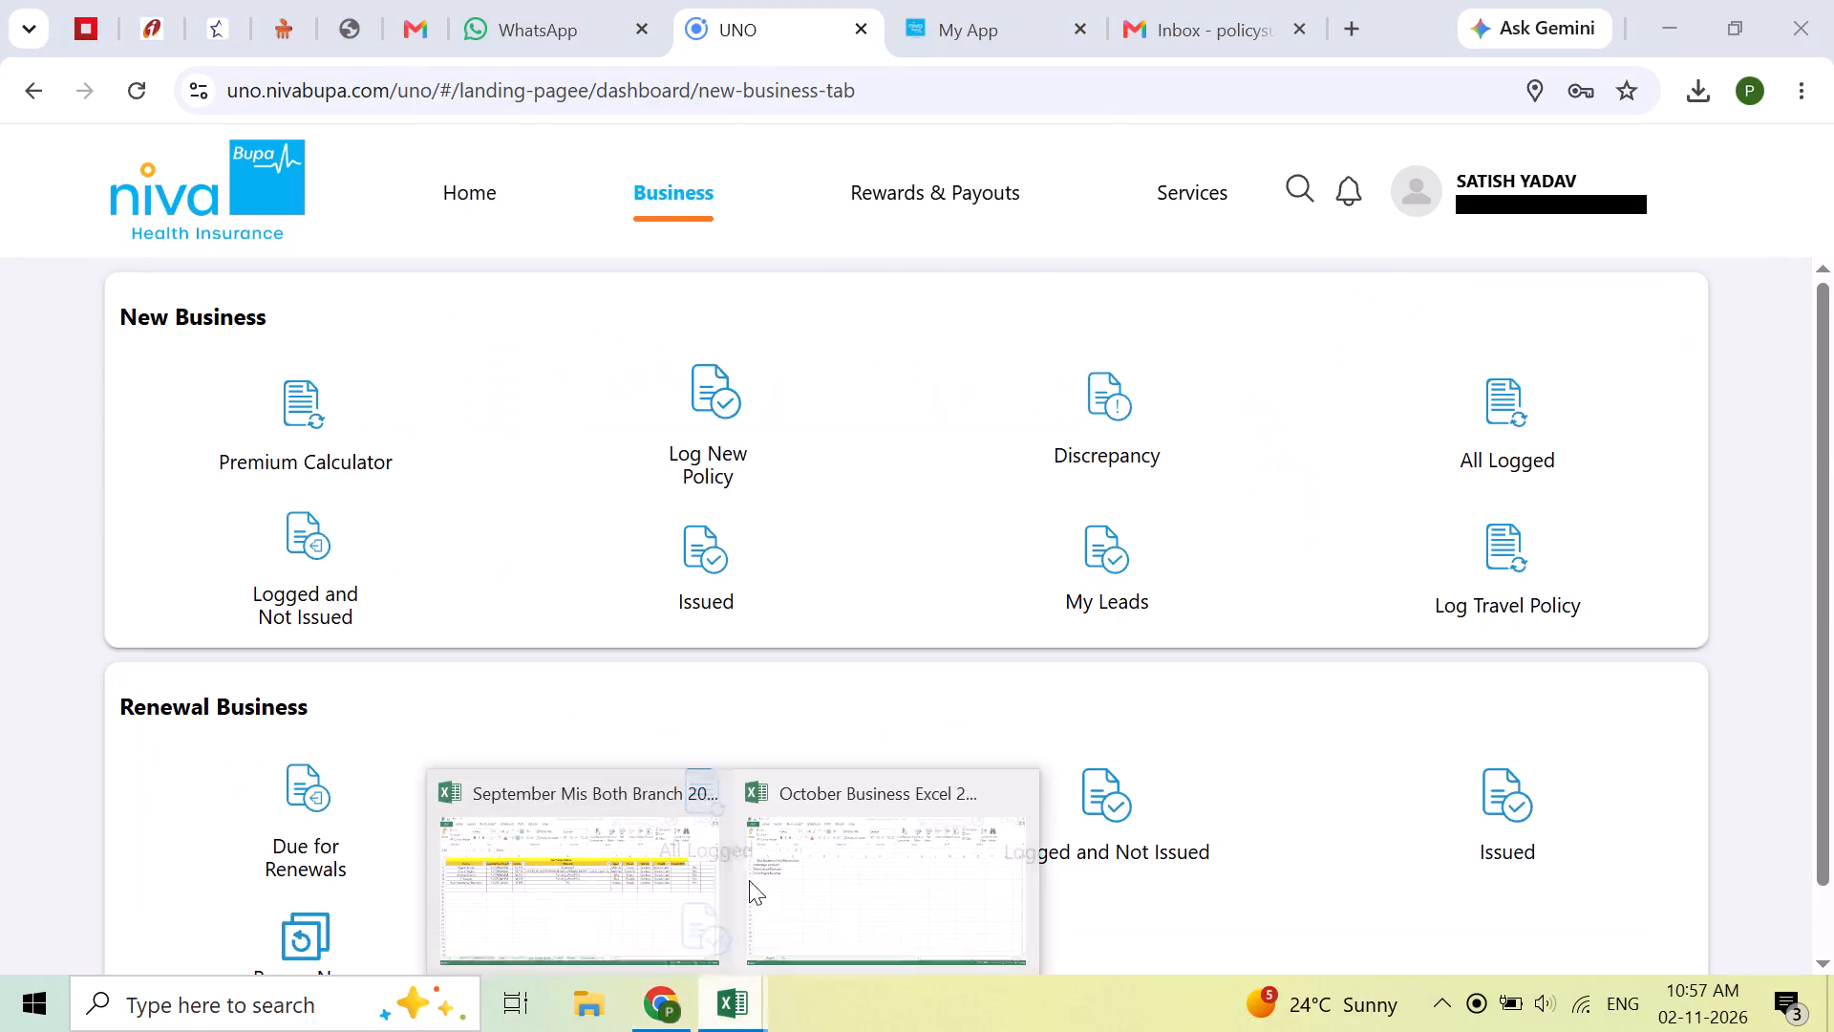
click(786, 891)
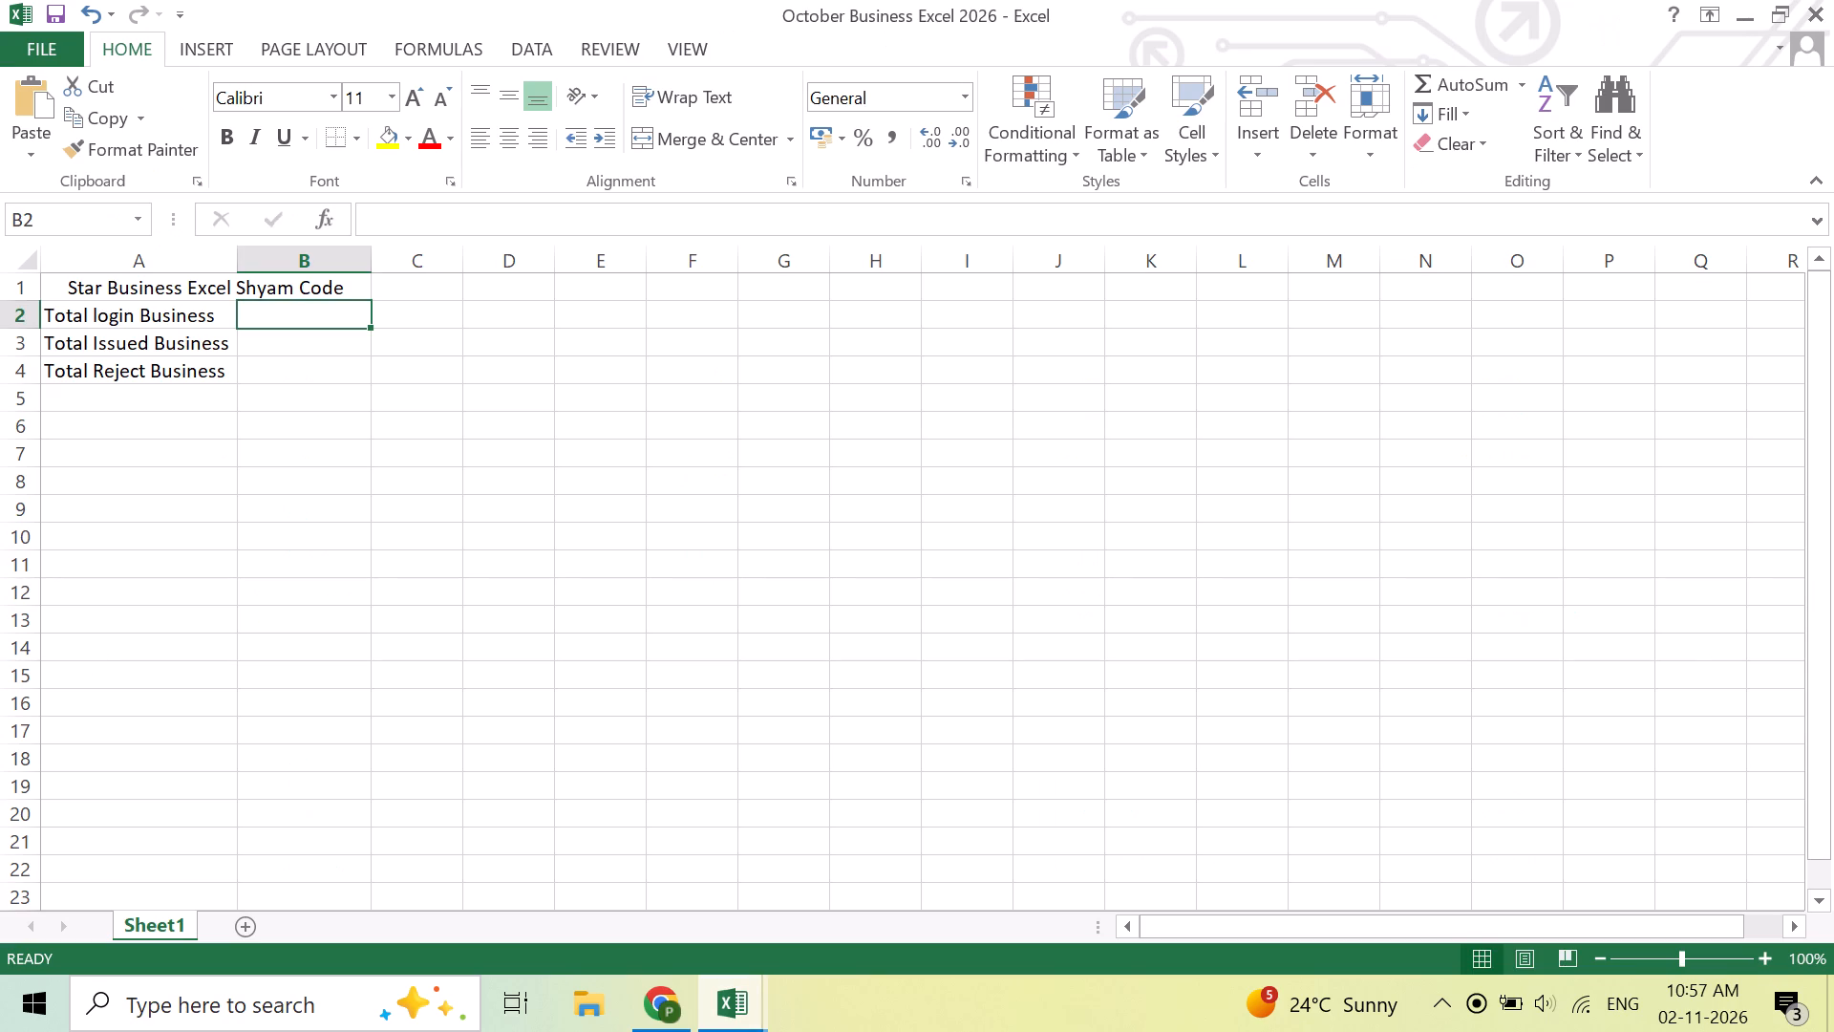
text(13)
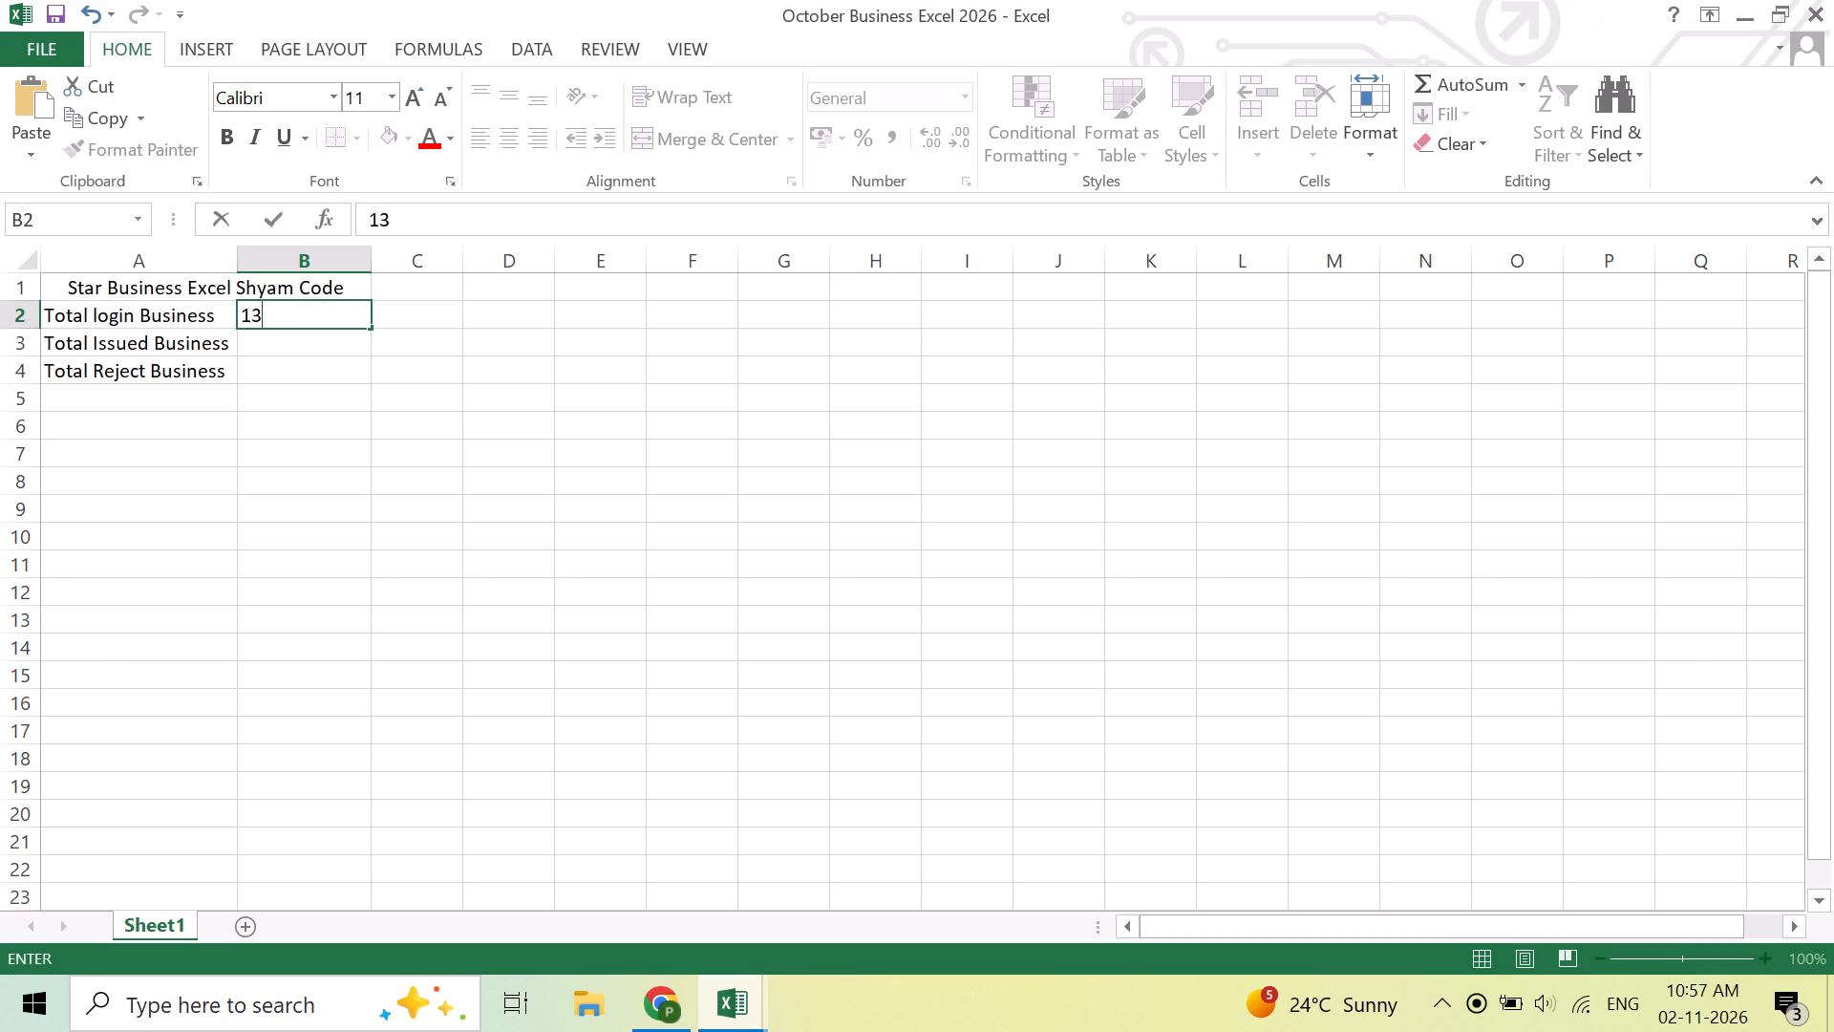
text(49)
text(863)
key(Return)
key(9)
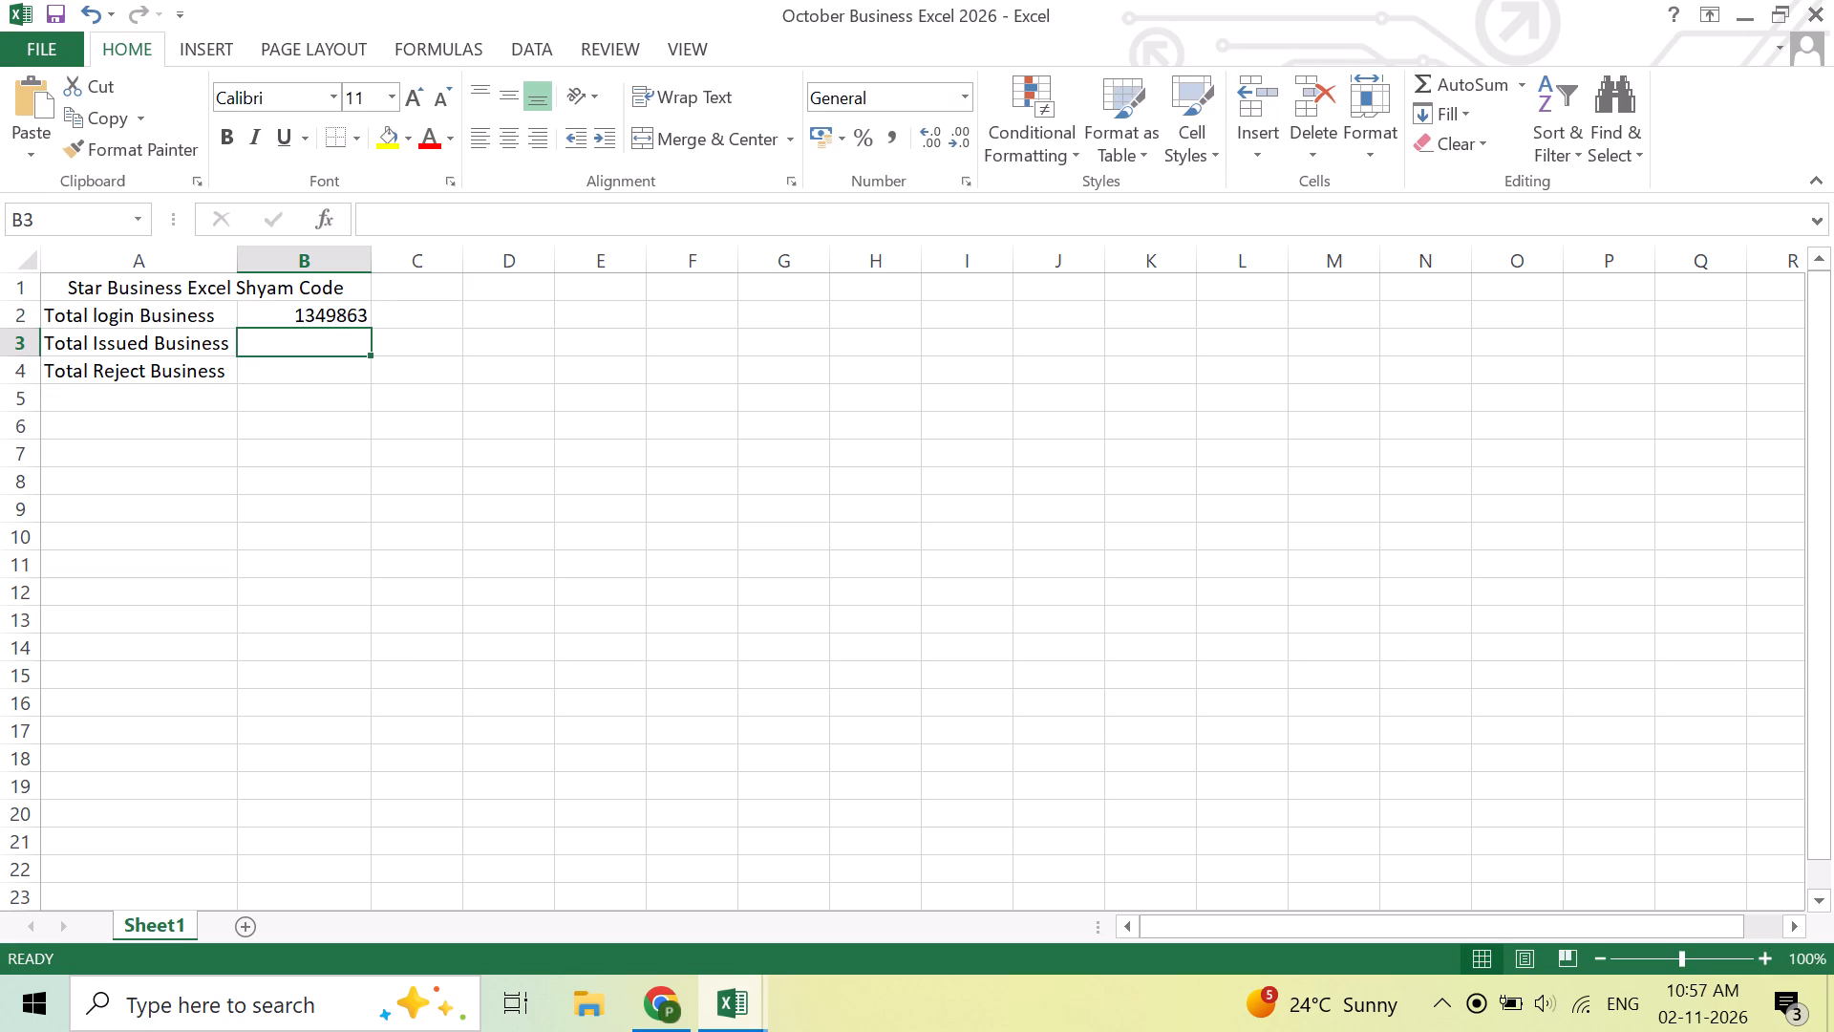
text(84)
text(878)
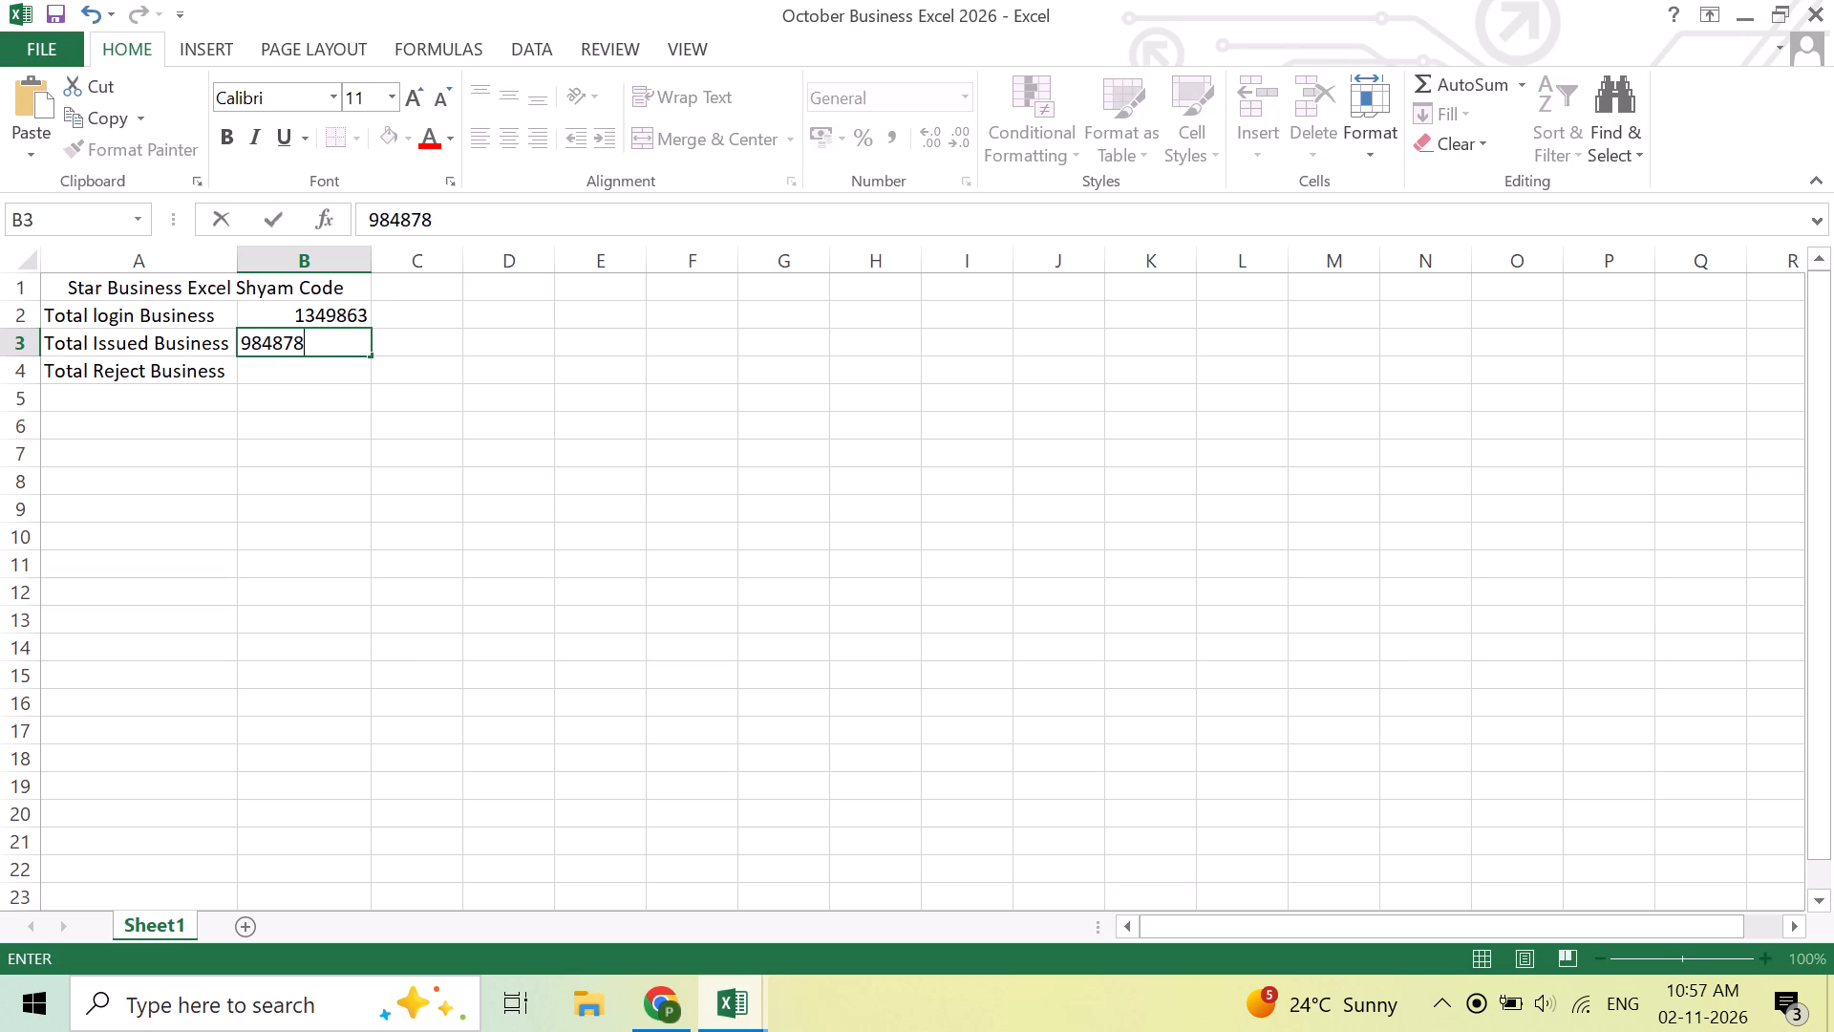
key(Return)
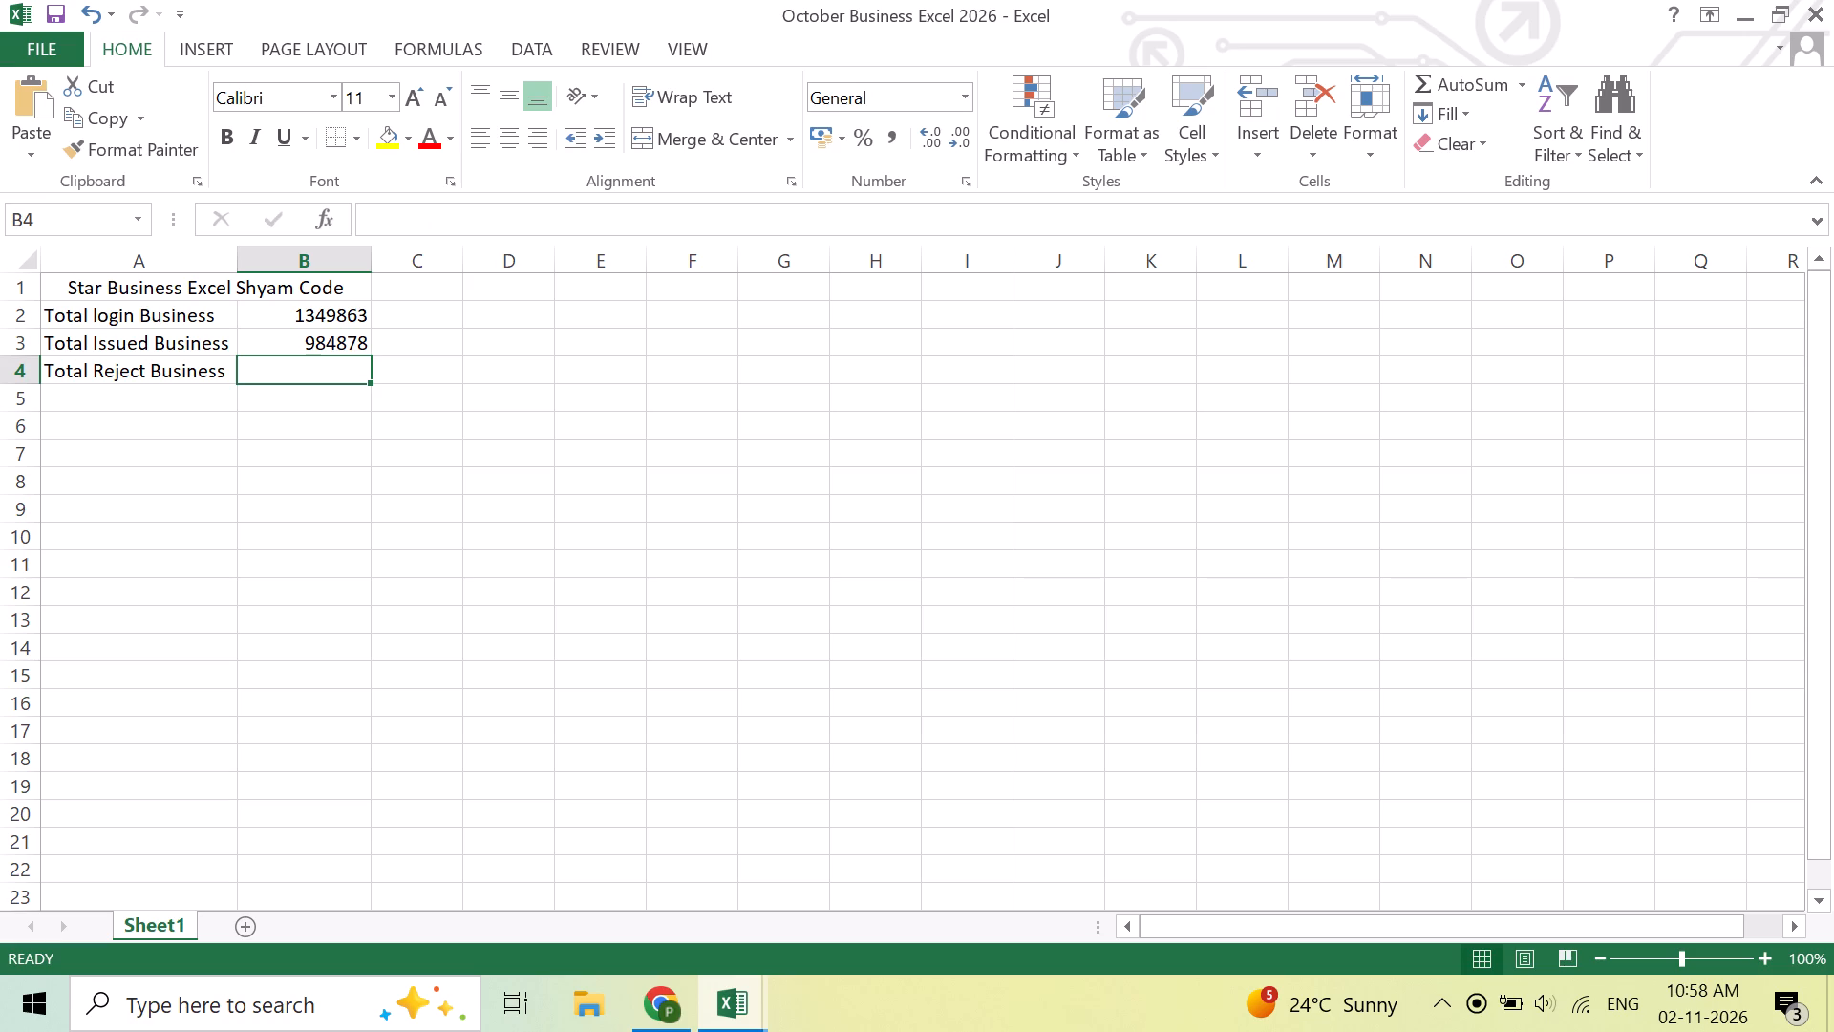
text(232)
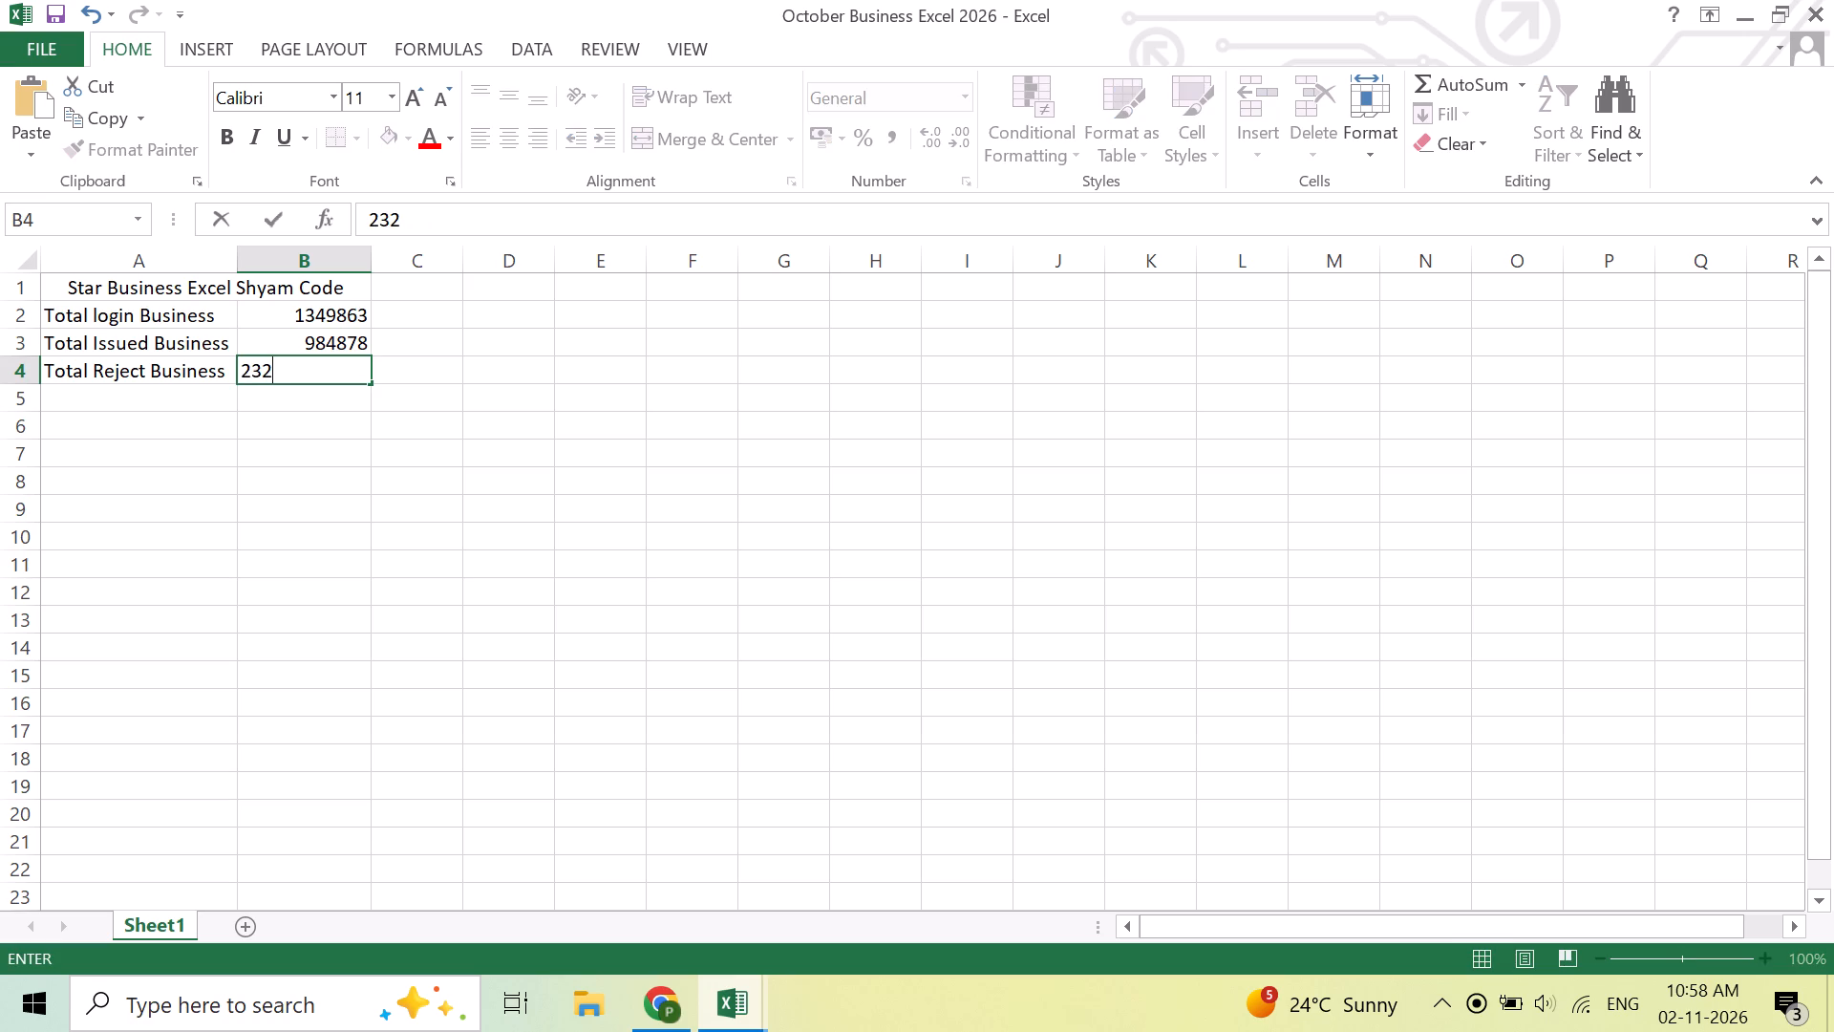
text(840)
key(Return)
Add the label "Total Pending Business For Issuence" in cell A5, below Total Reject Business.
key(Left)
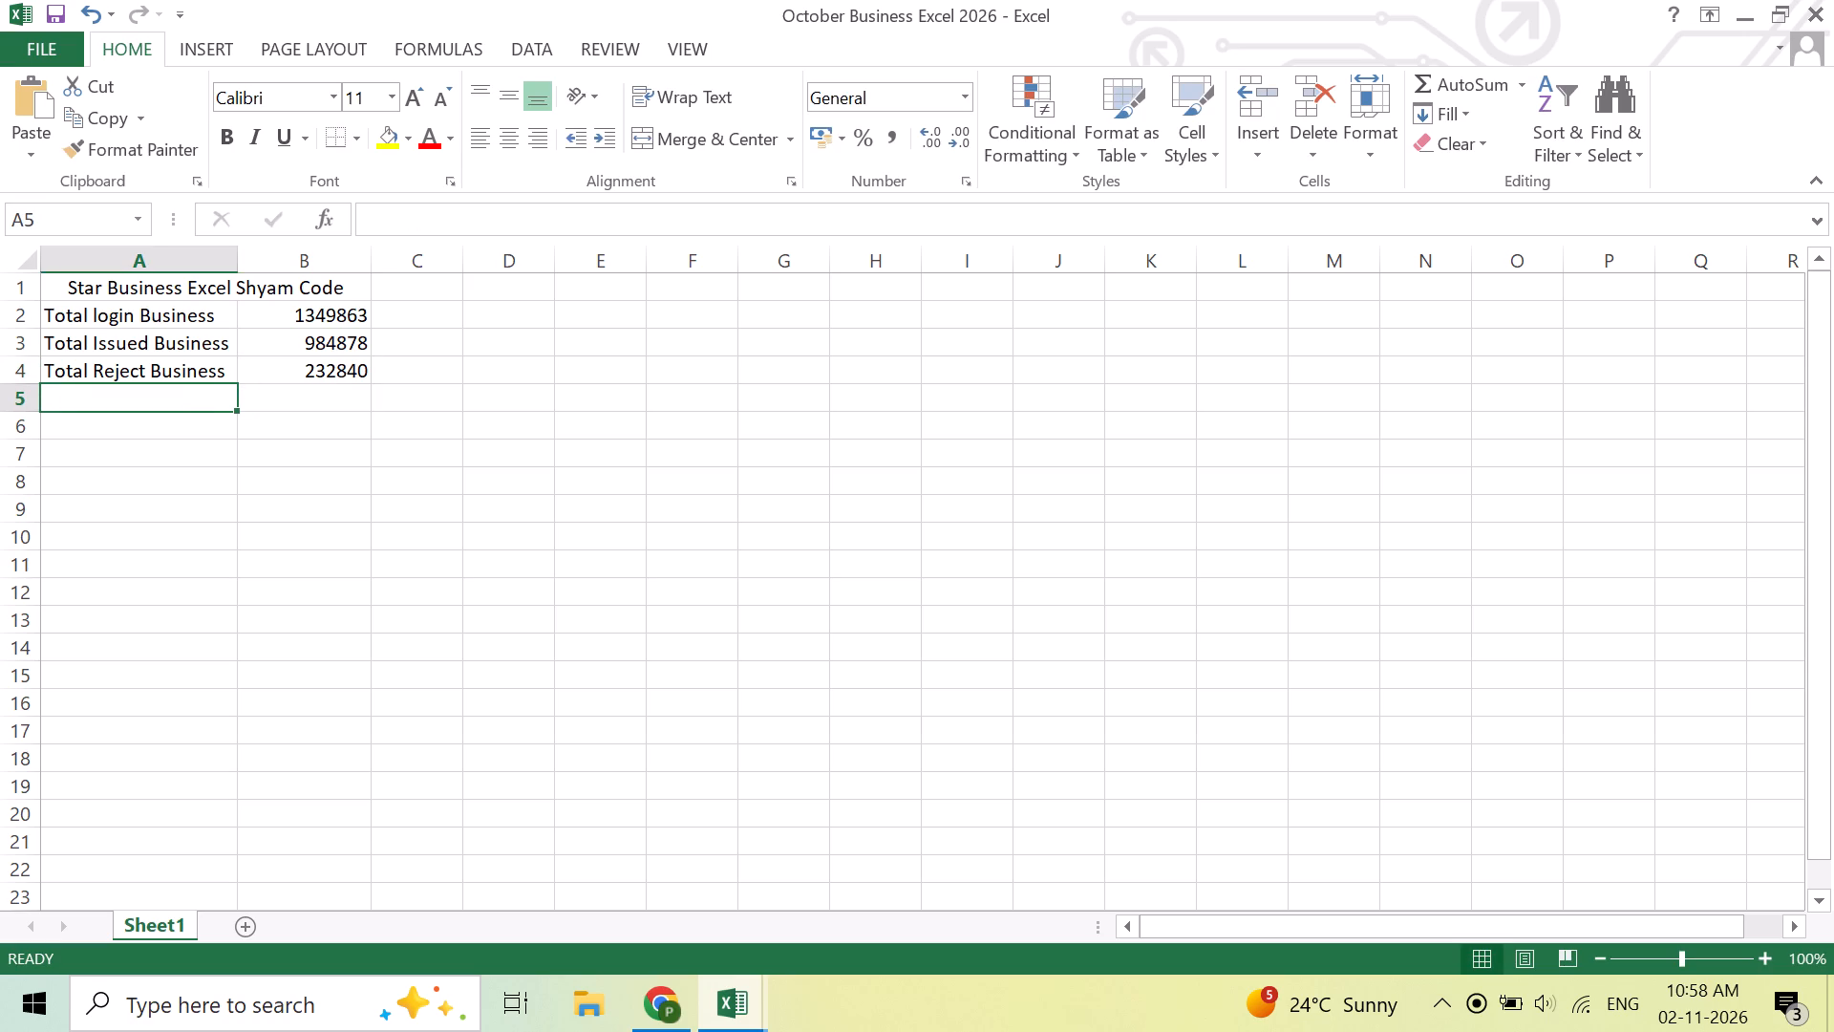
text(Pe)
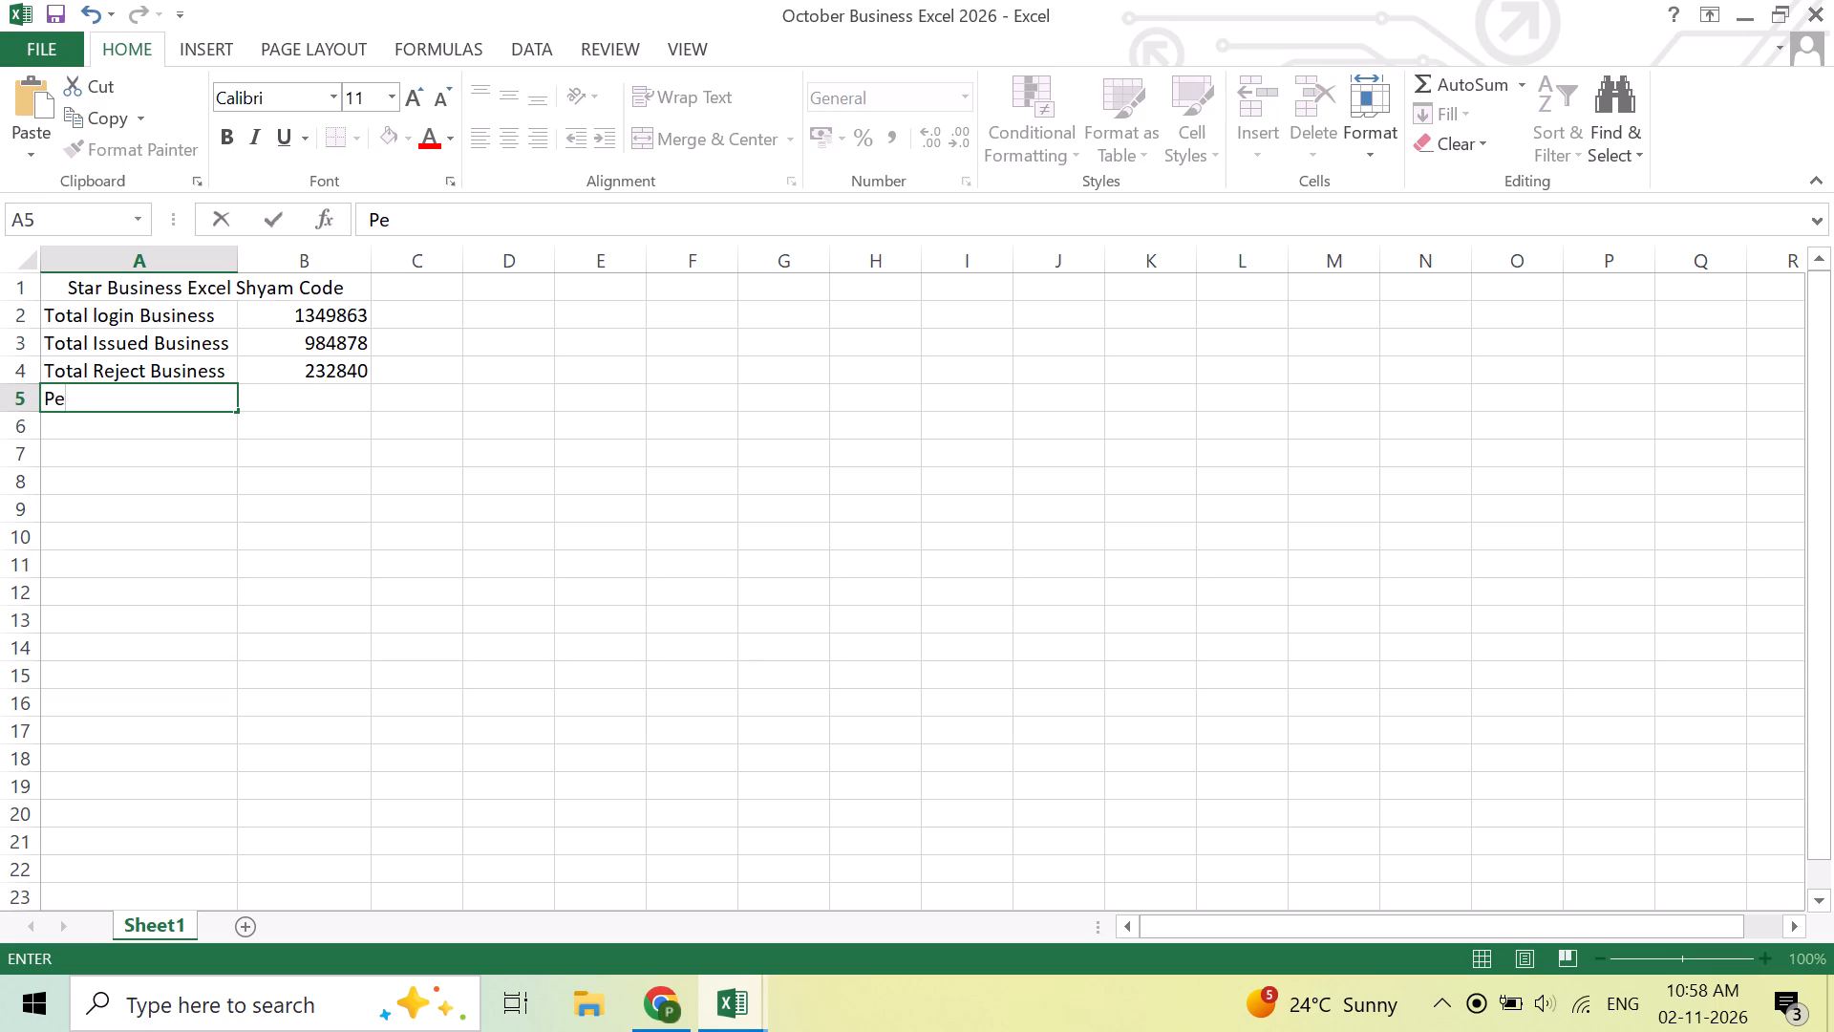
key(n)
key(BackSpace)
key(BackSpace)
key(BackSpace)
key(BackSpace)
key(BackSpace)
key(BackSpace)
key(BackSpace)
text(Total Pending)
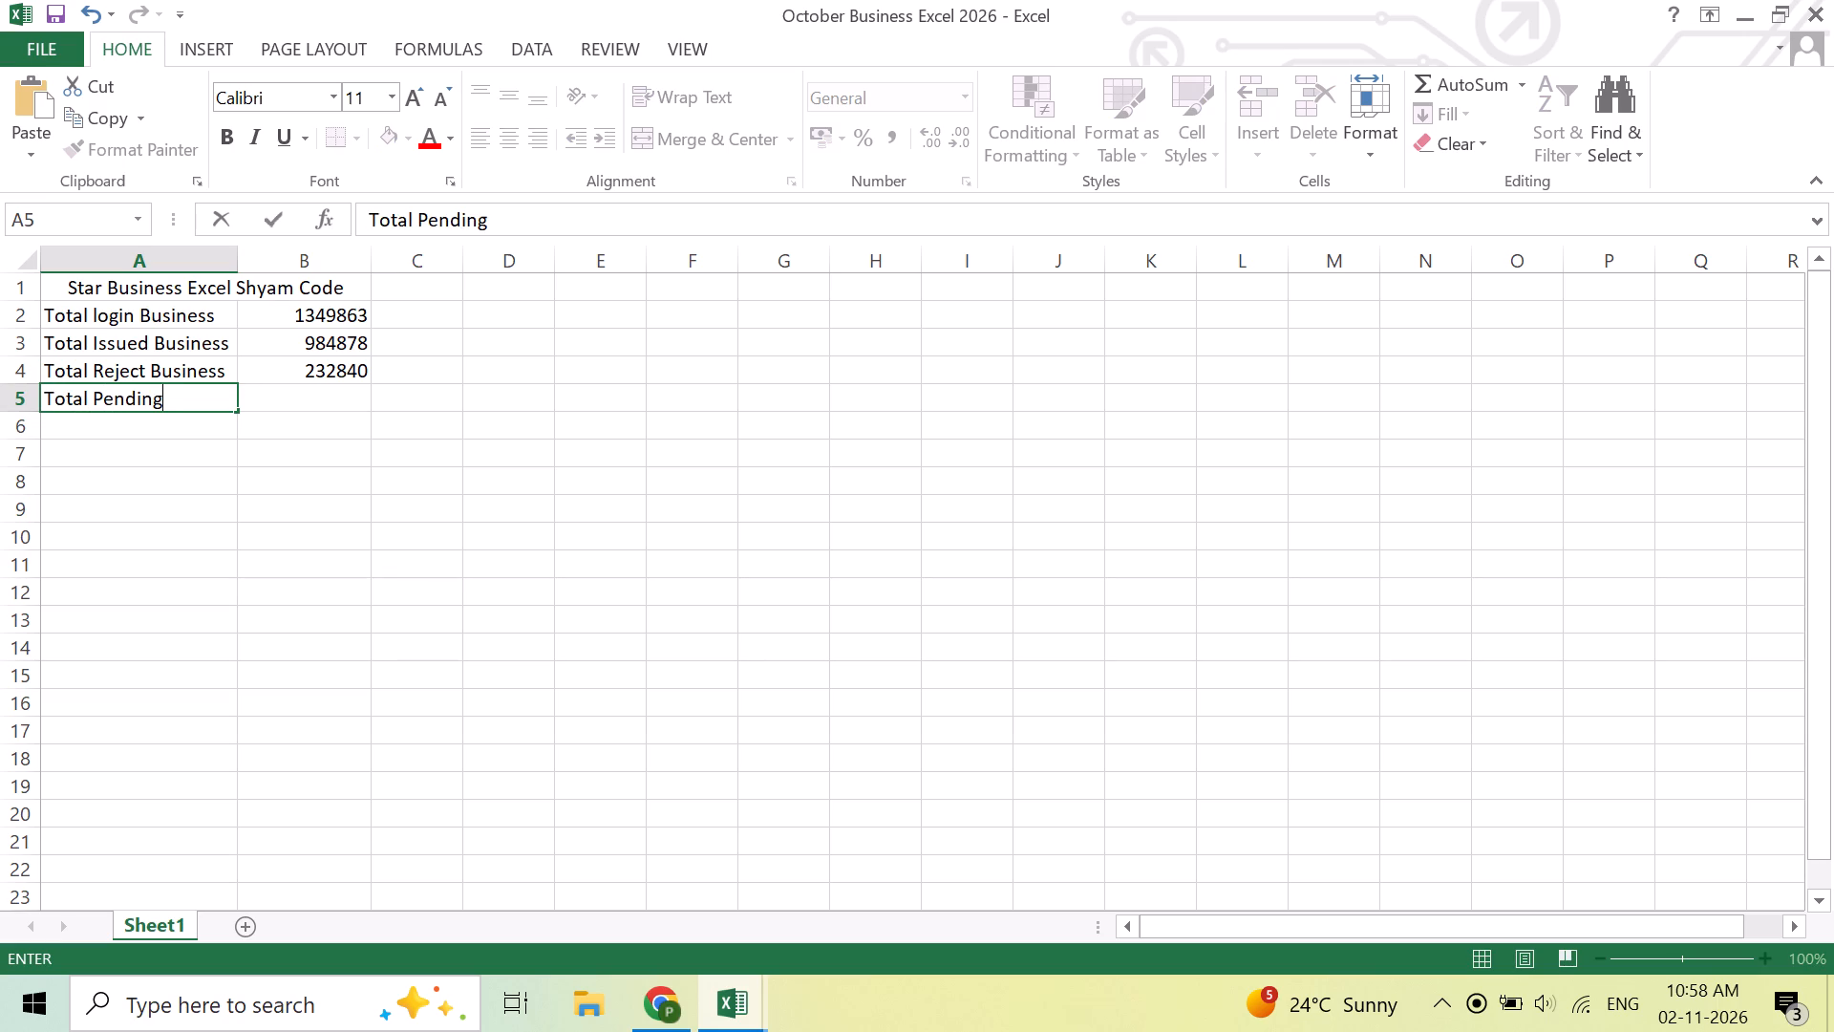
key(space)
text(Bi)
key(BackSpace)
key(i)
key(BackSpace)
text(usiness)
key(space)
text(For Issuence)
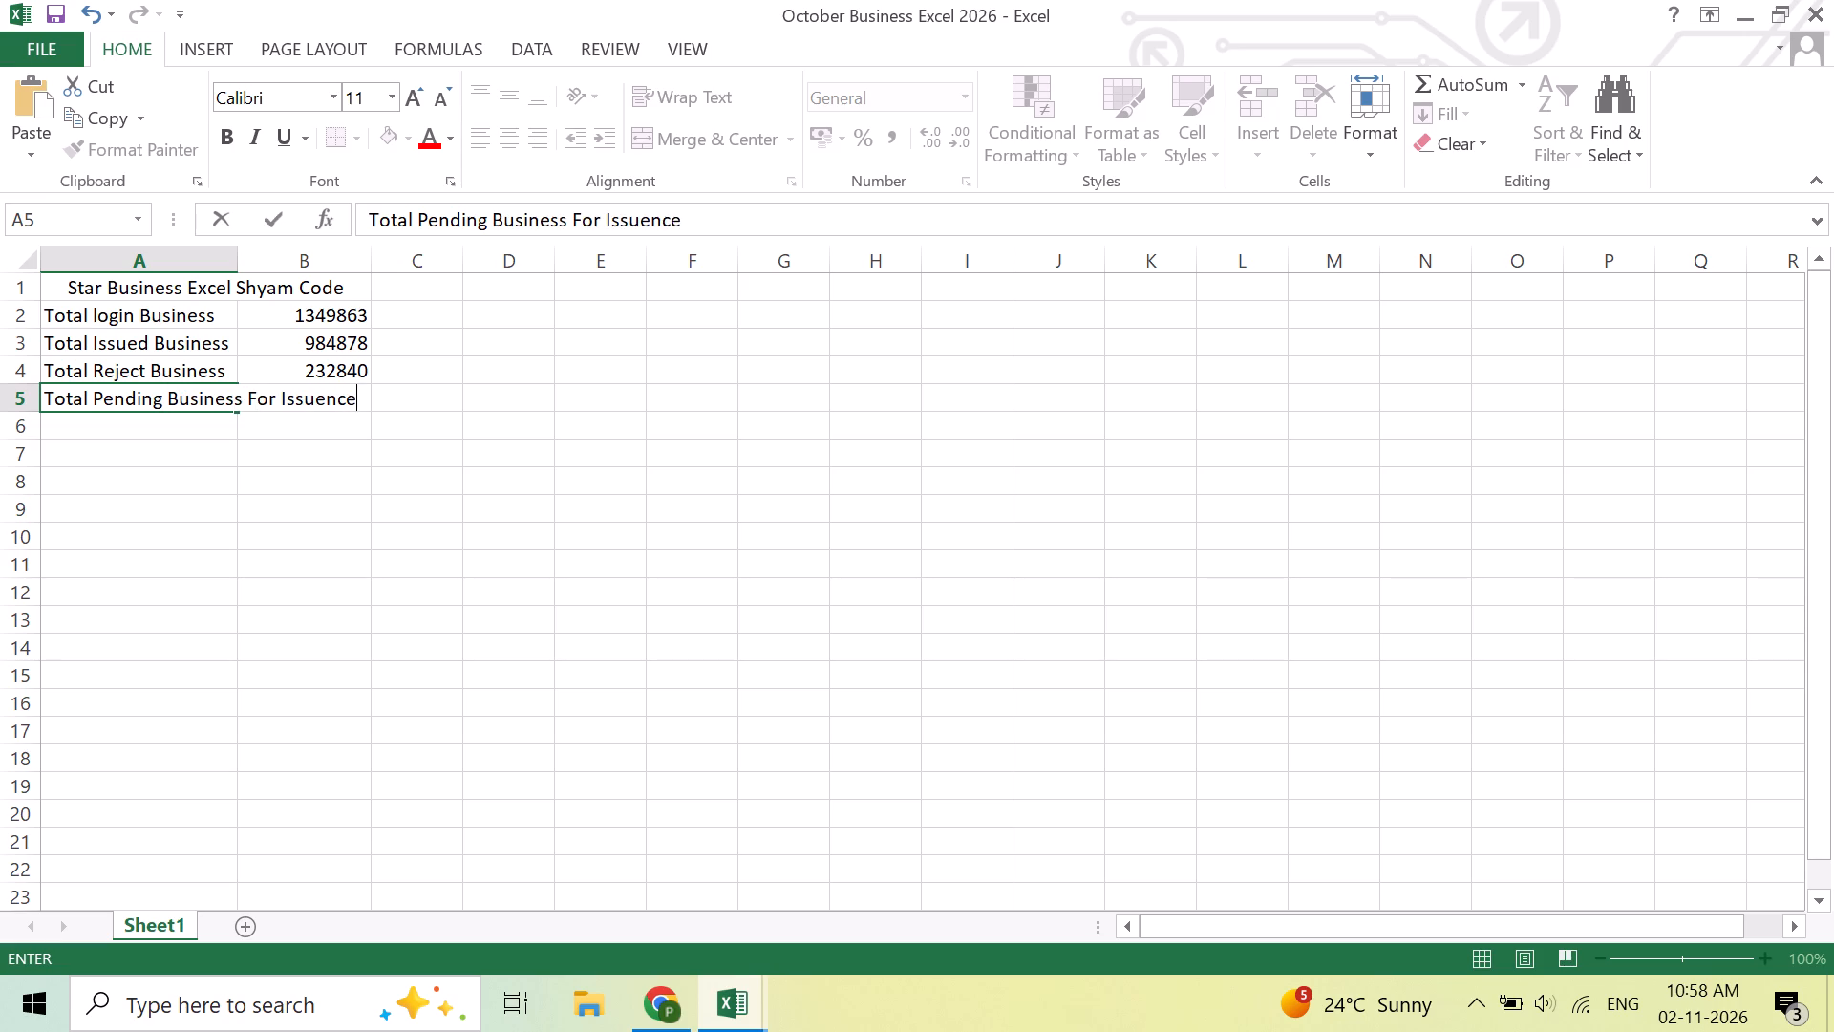
Enter 162193 in B5 as the pending business amount and fit column A's width to its text.
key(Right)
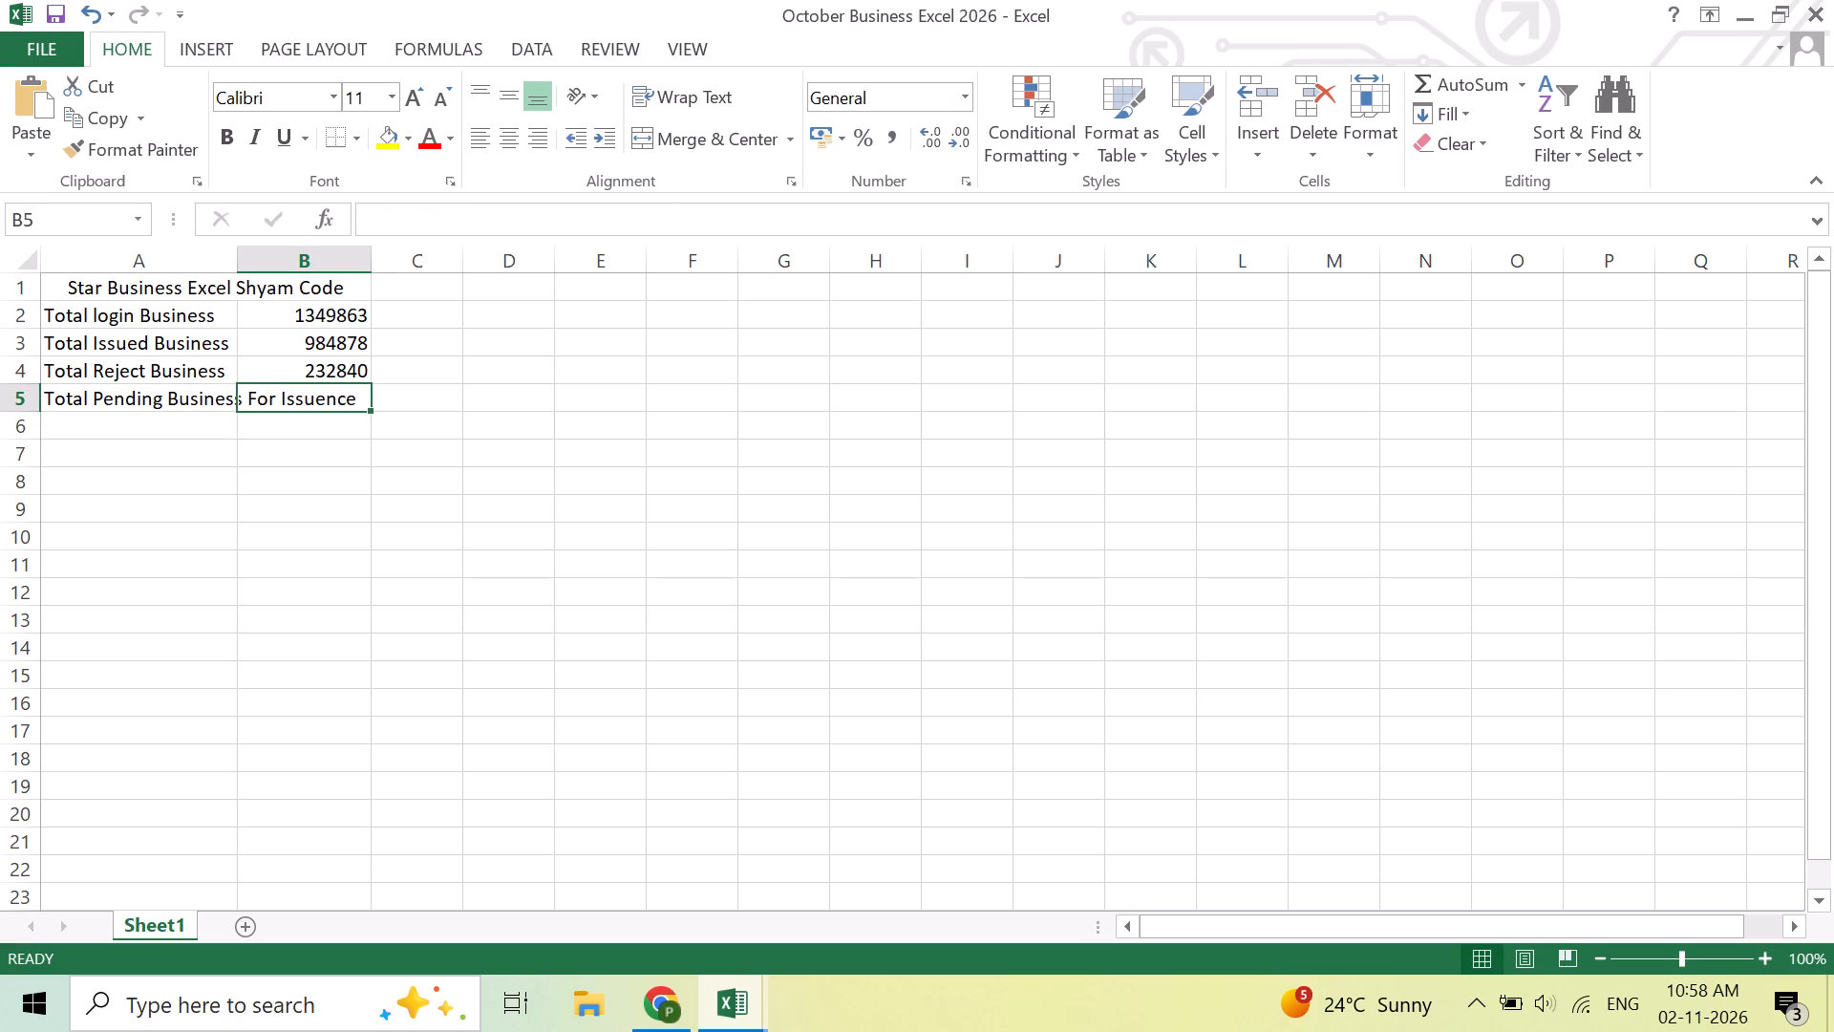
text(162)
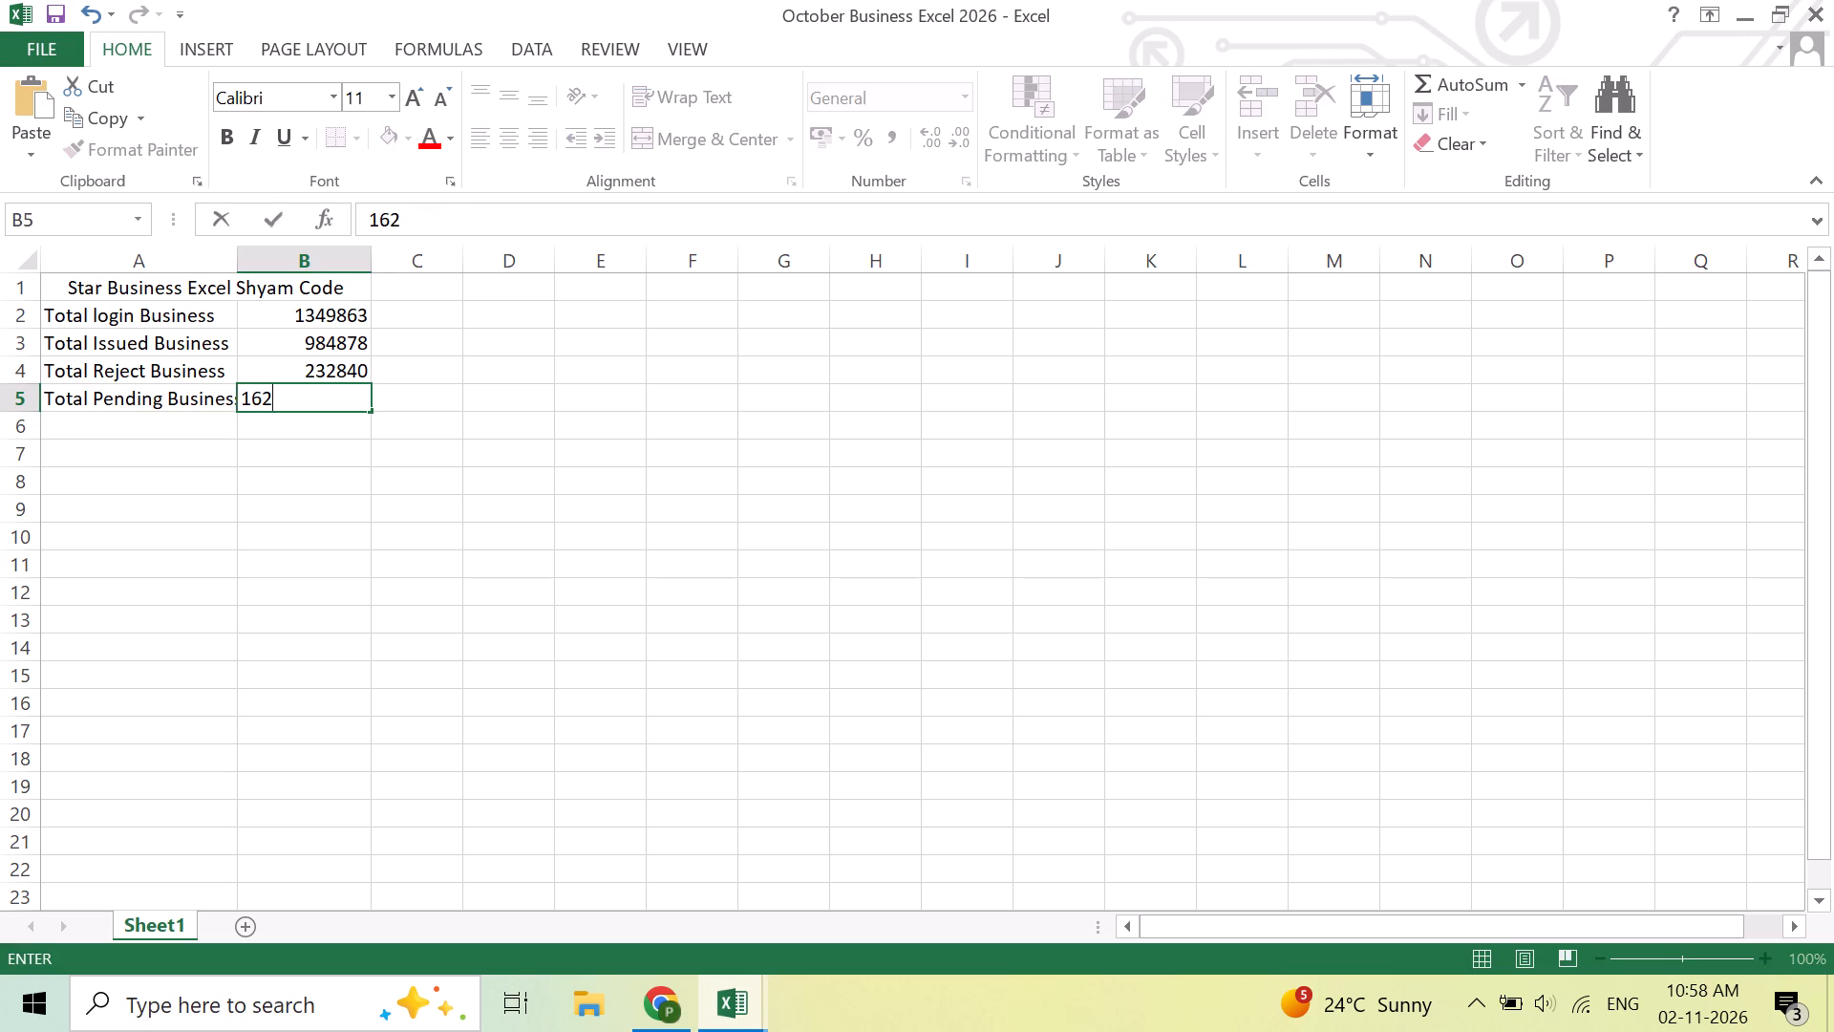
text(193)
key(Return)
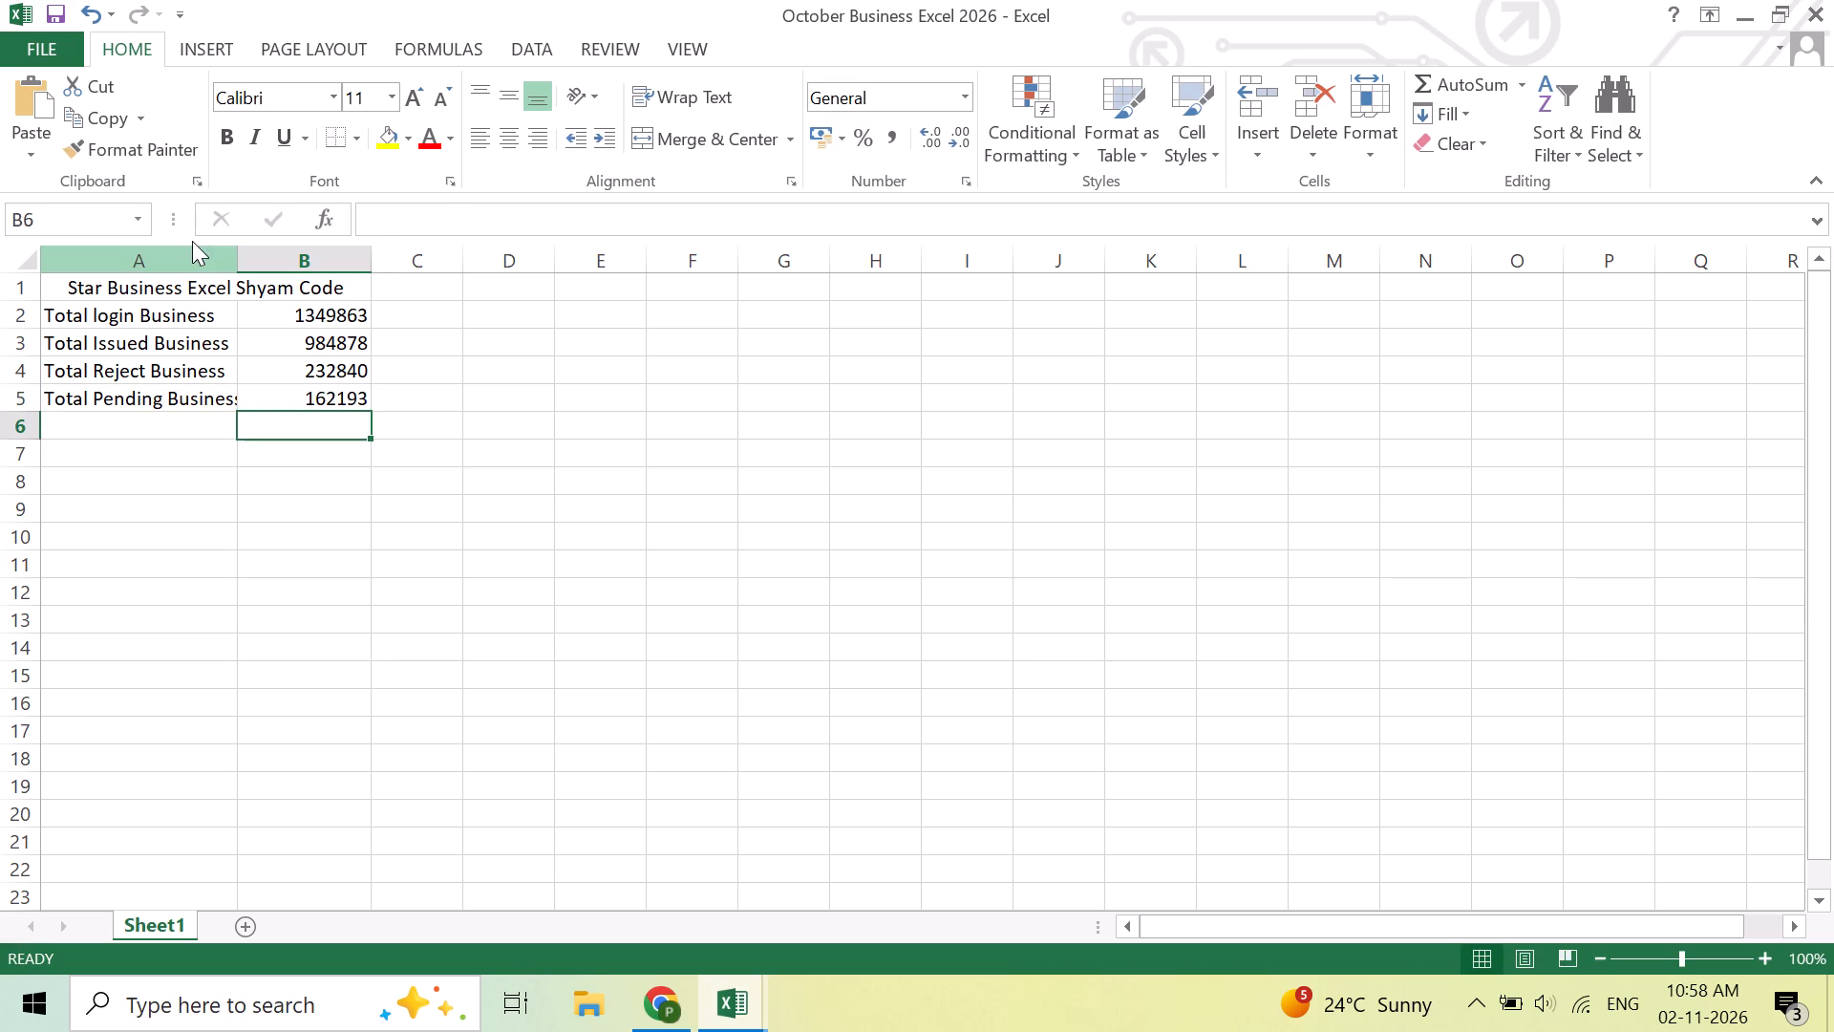
double_click(244, 257)
Centre the contents of the summary table A1 to B5 and apply all borders to it.
drag(162, 286, 187, 359)
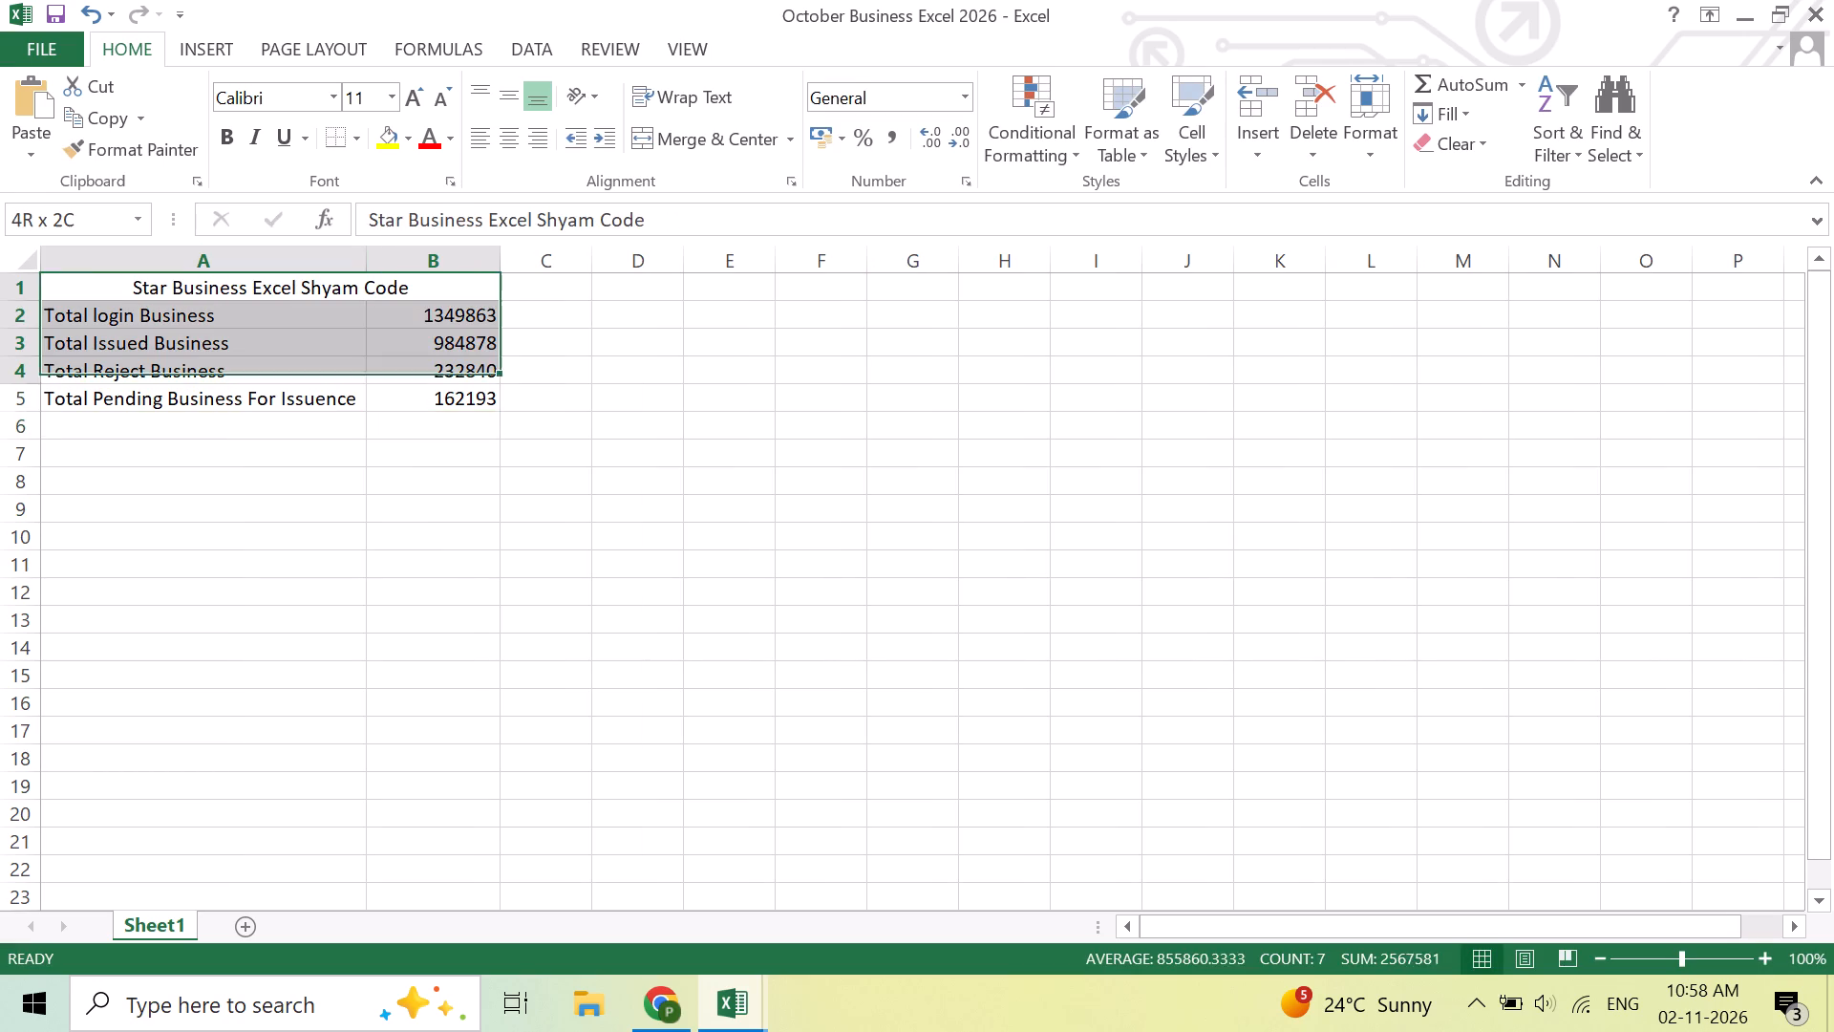
drag(187, 359, 352, 405)
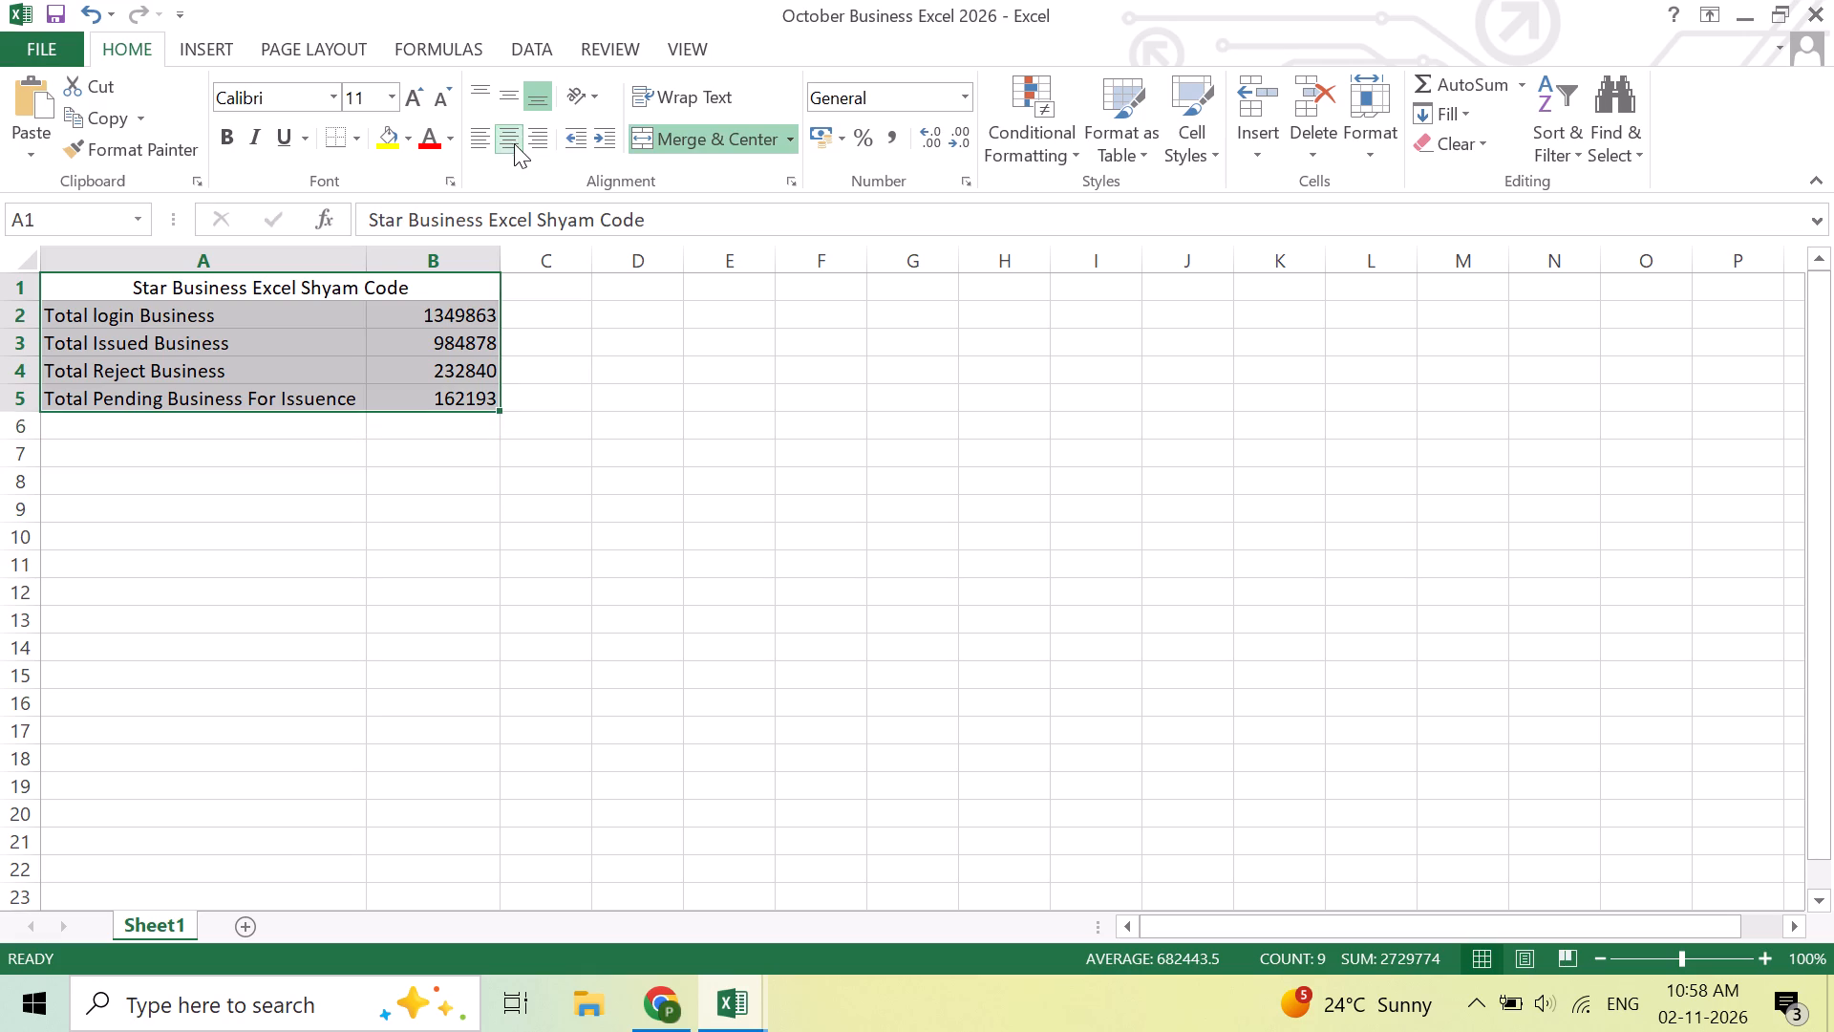
click(509, 139)
click(509, 139)
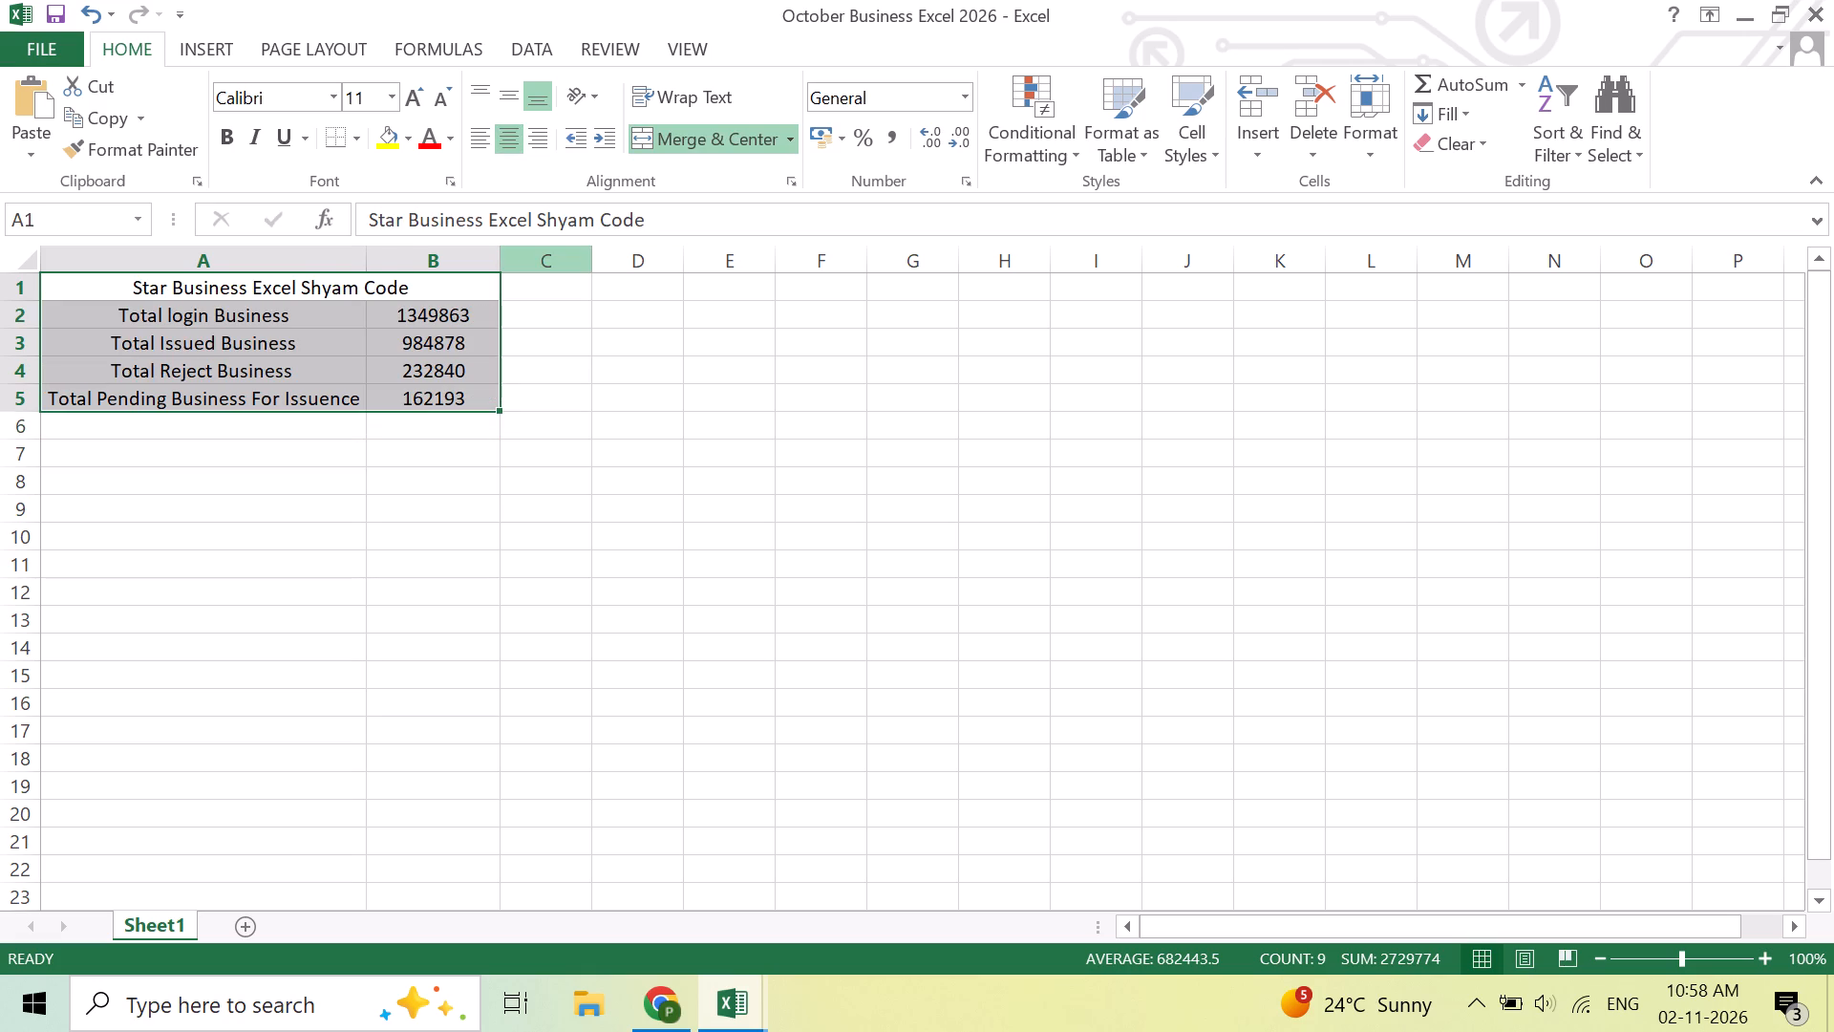
click(367, 136)
click(362, 136)
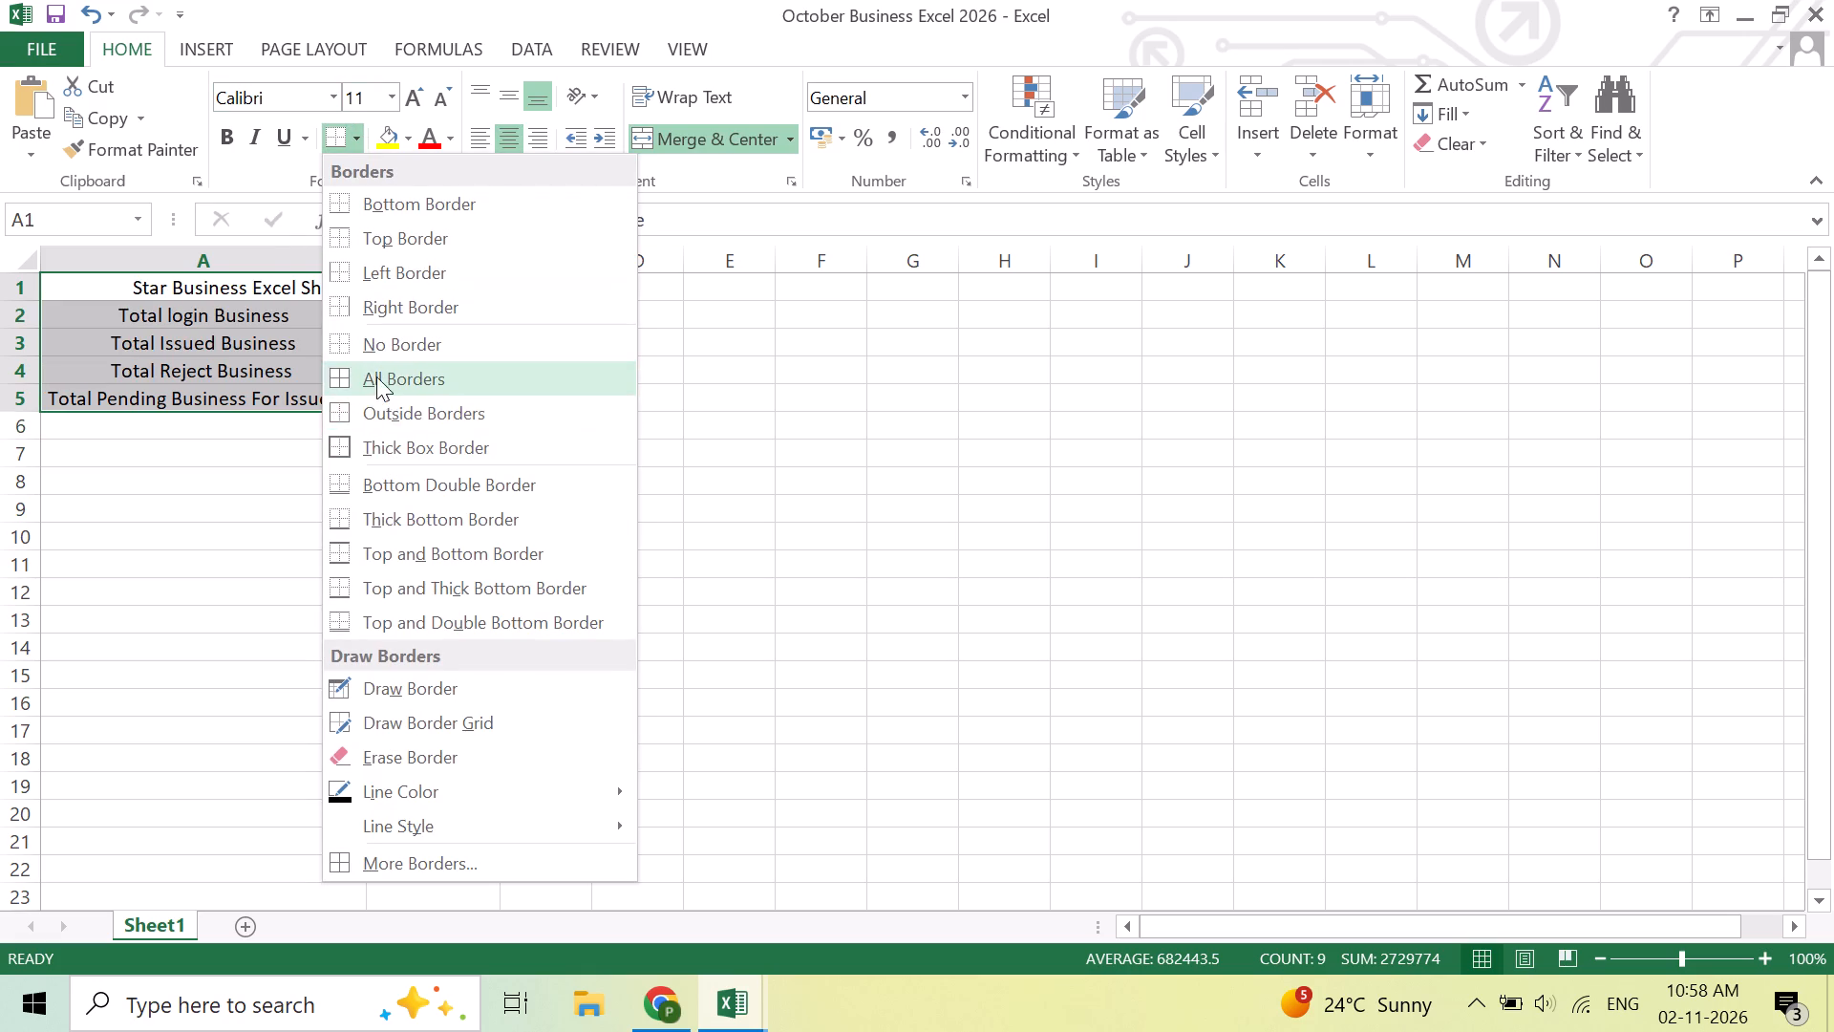
click(376, 376)
click(750, 482)
Add comma separators to the amounts in B2 to B5, giving 13,49,863, 9,84,878, 2,32,840 and 1,62,193.
double_click(430, 319)
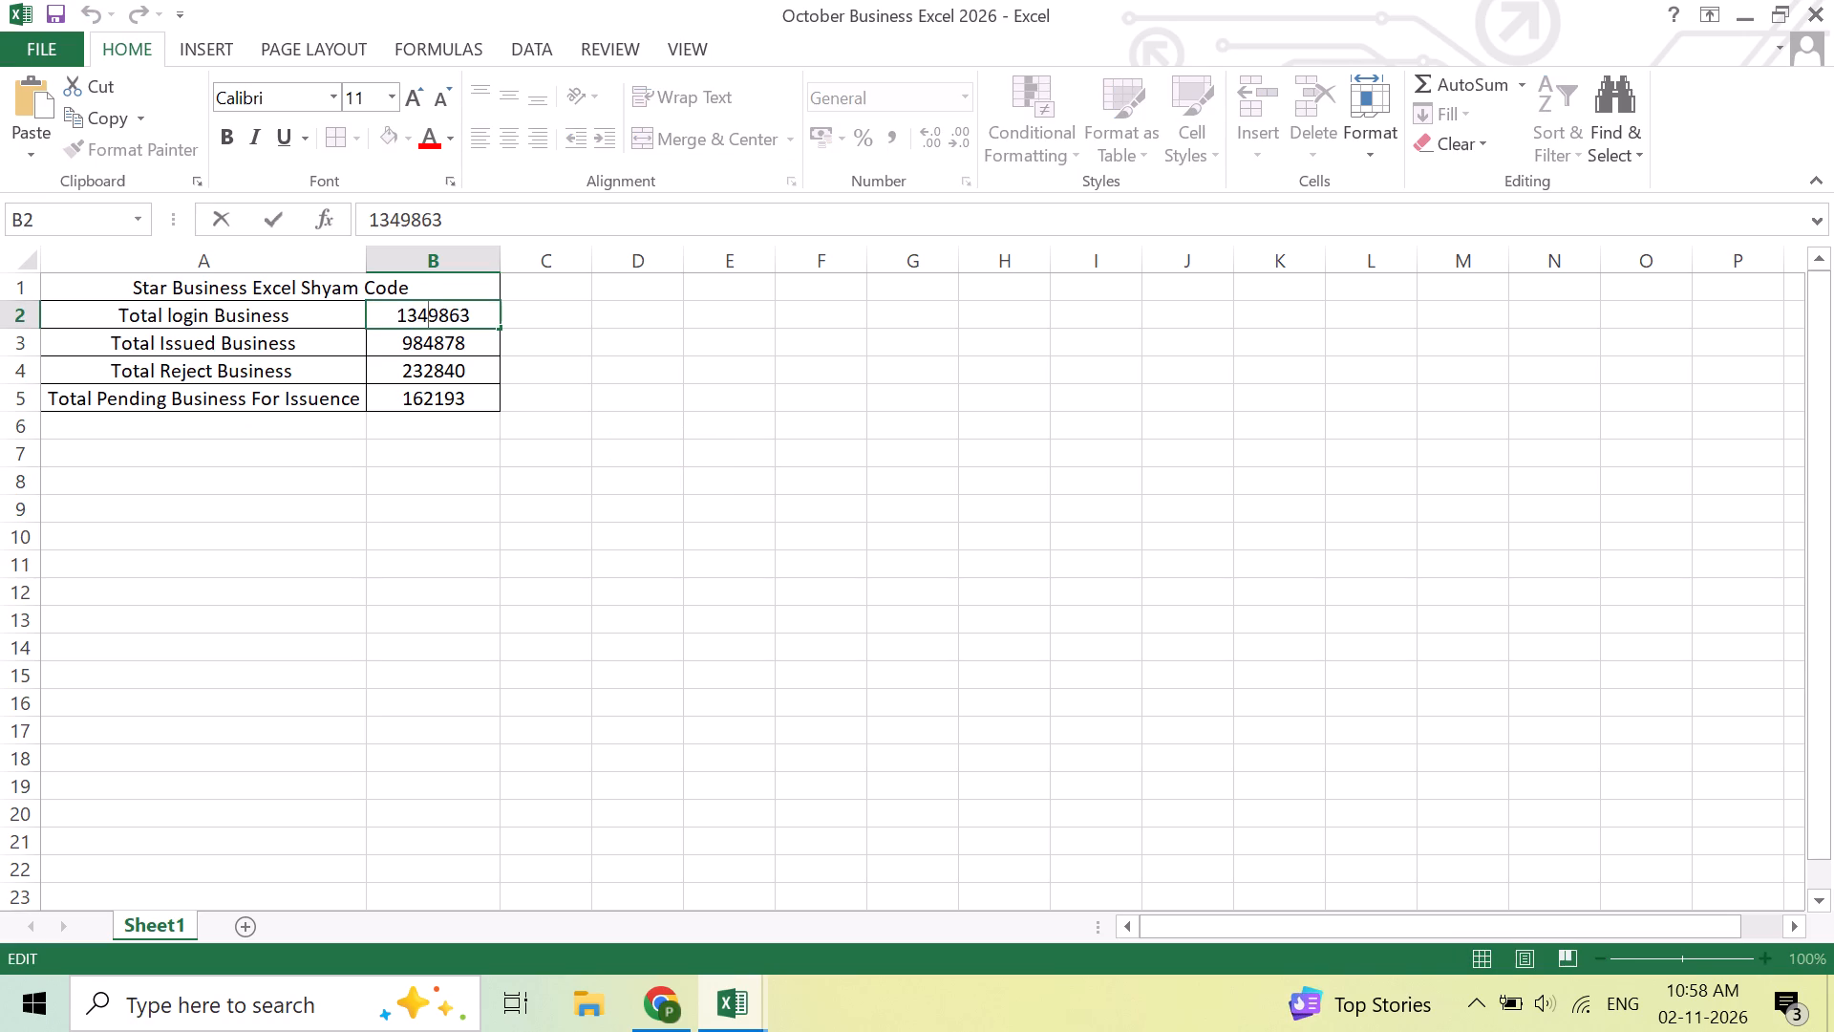
key(comma)
key(Return)
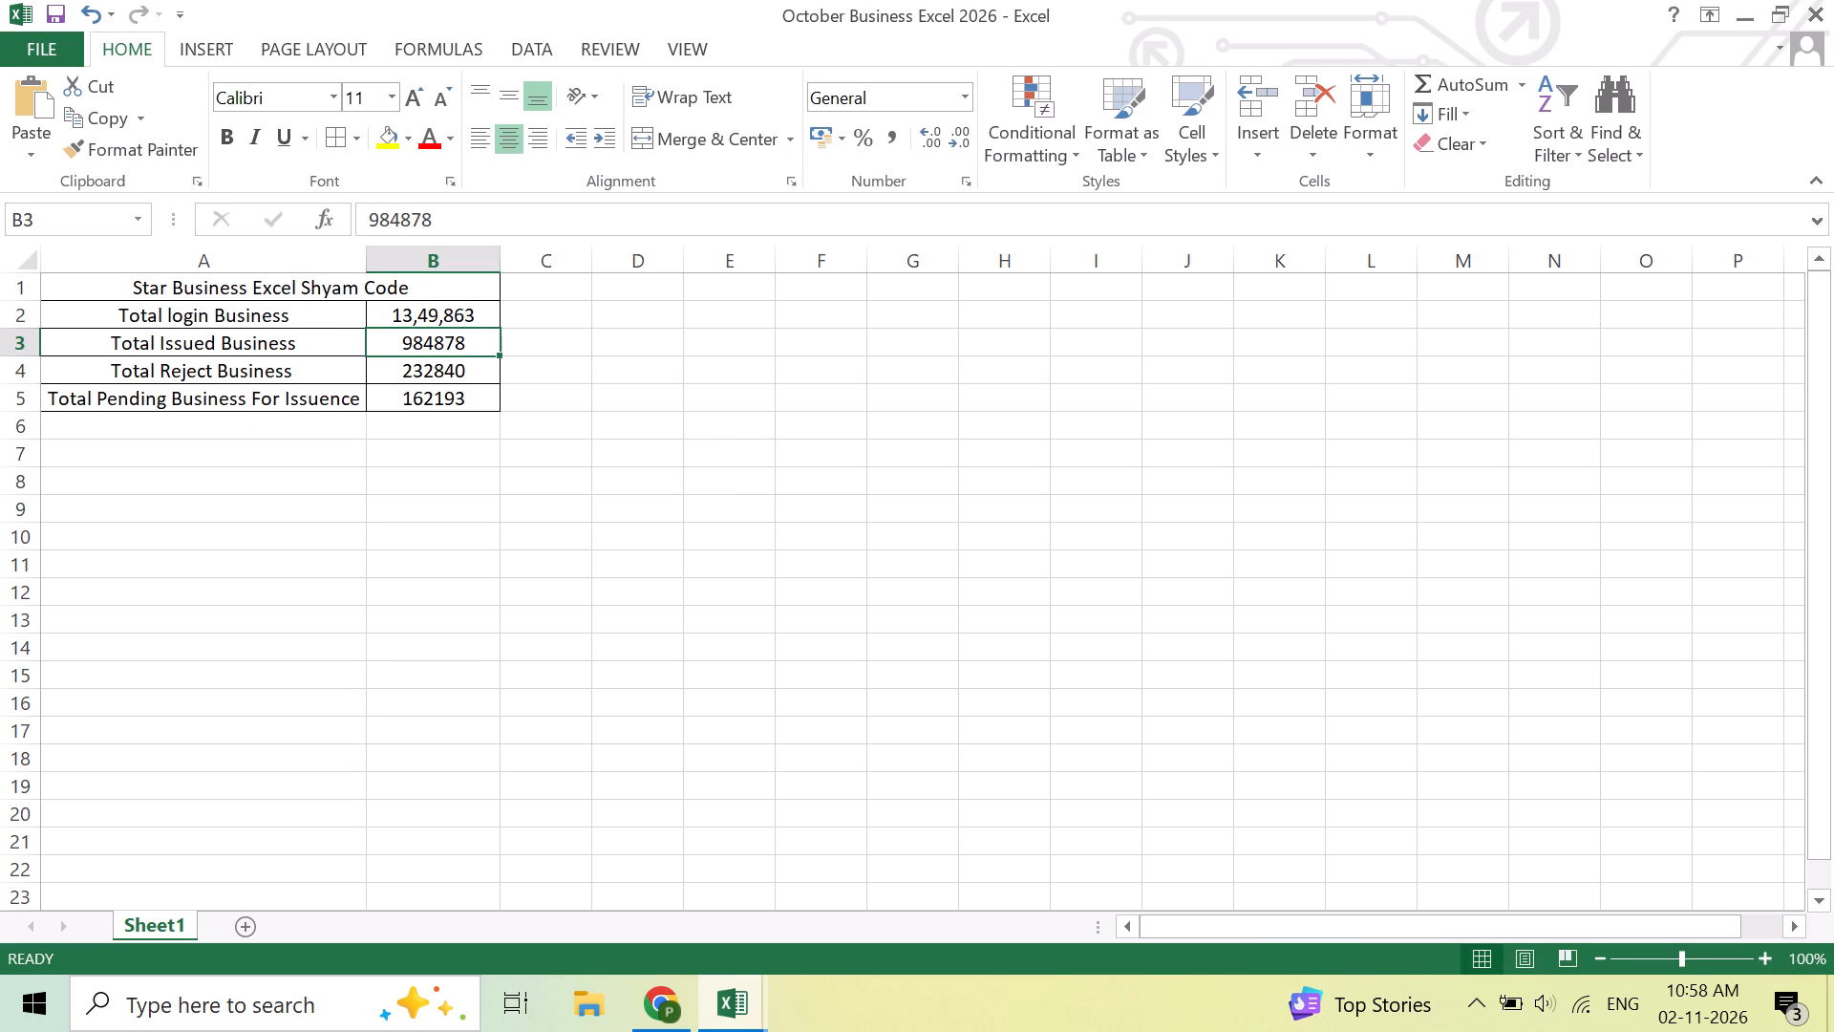
double_click(421, 347)
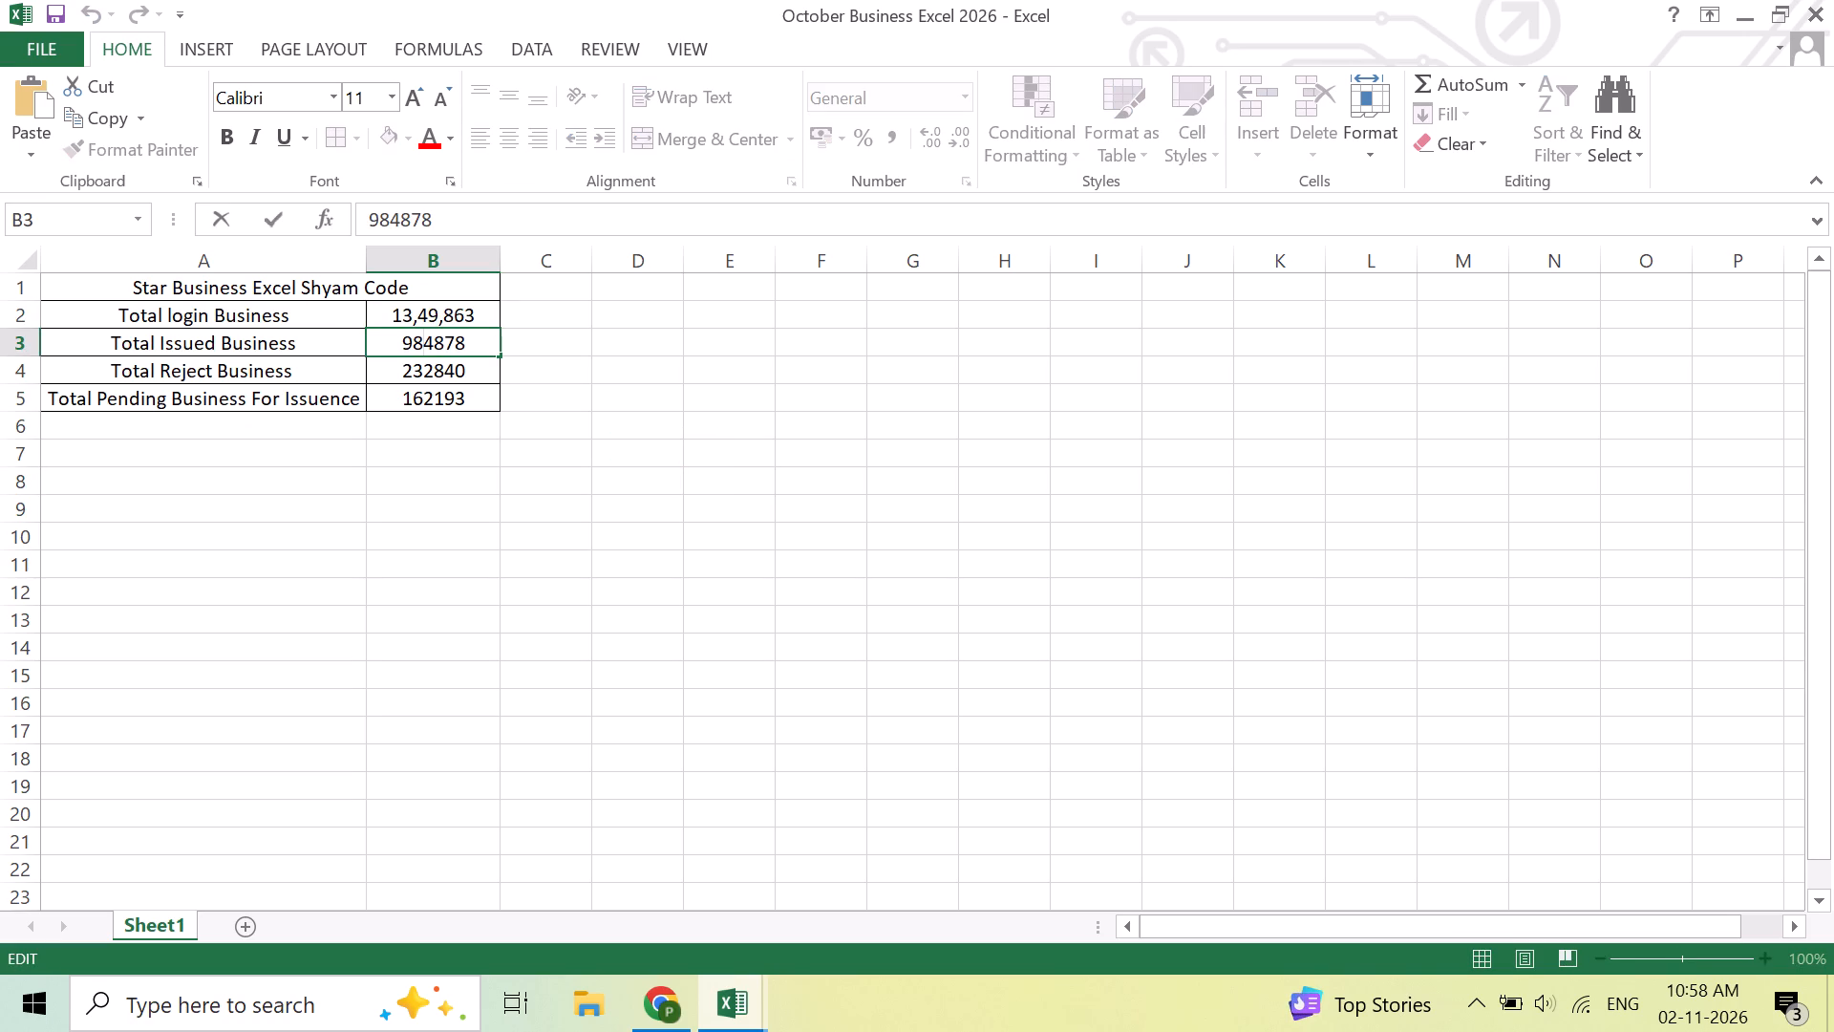
key(comma)
key(Return)
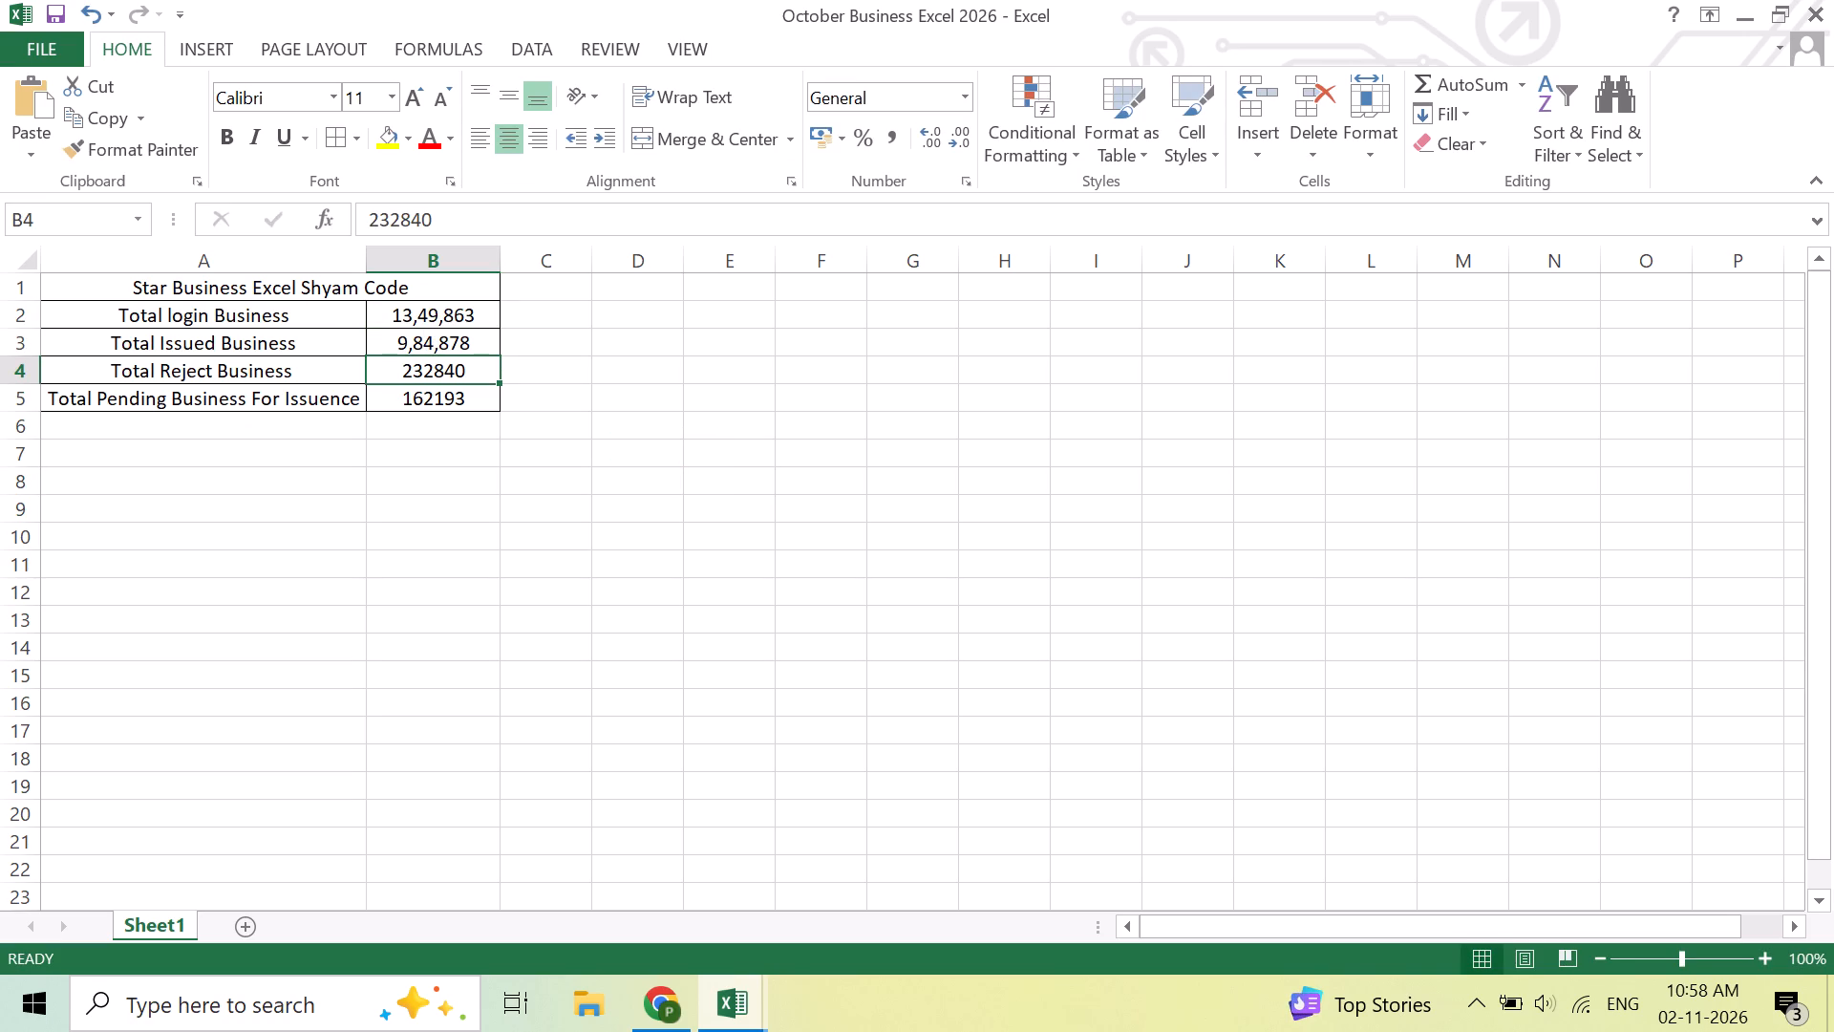
triple_click(423, 369)
click(431, 365)
double_click(428, 375)
key(comma)
key(Return)
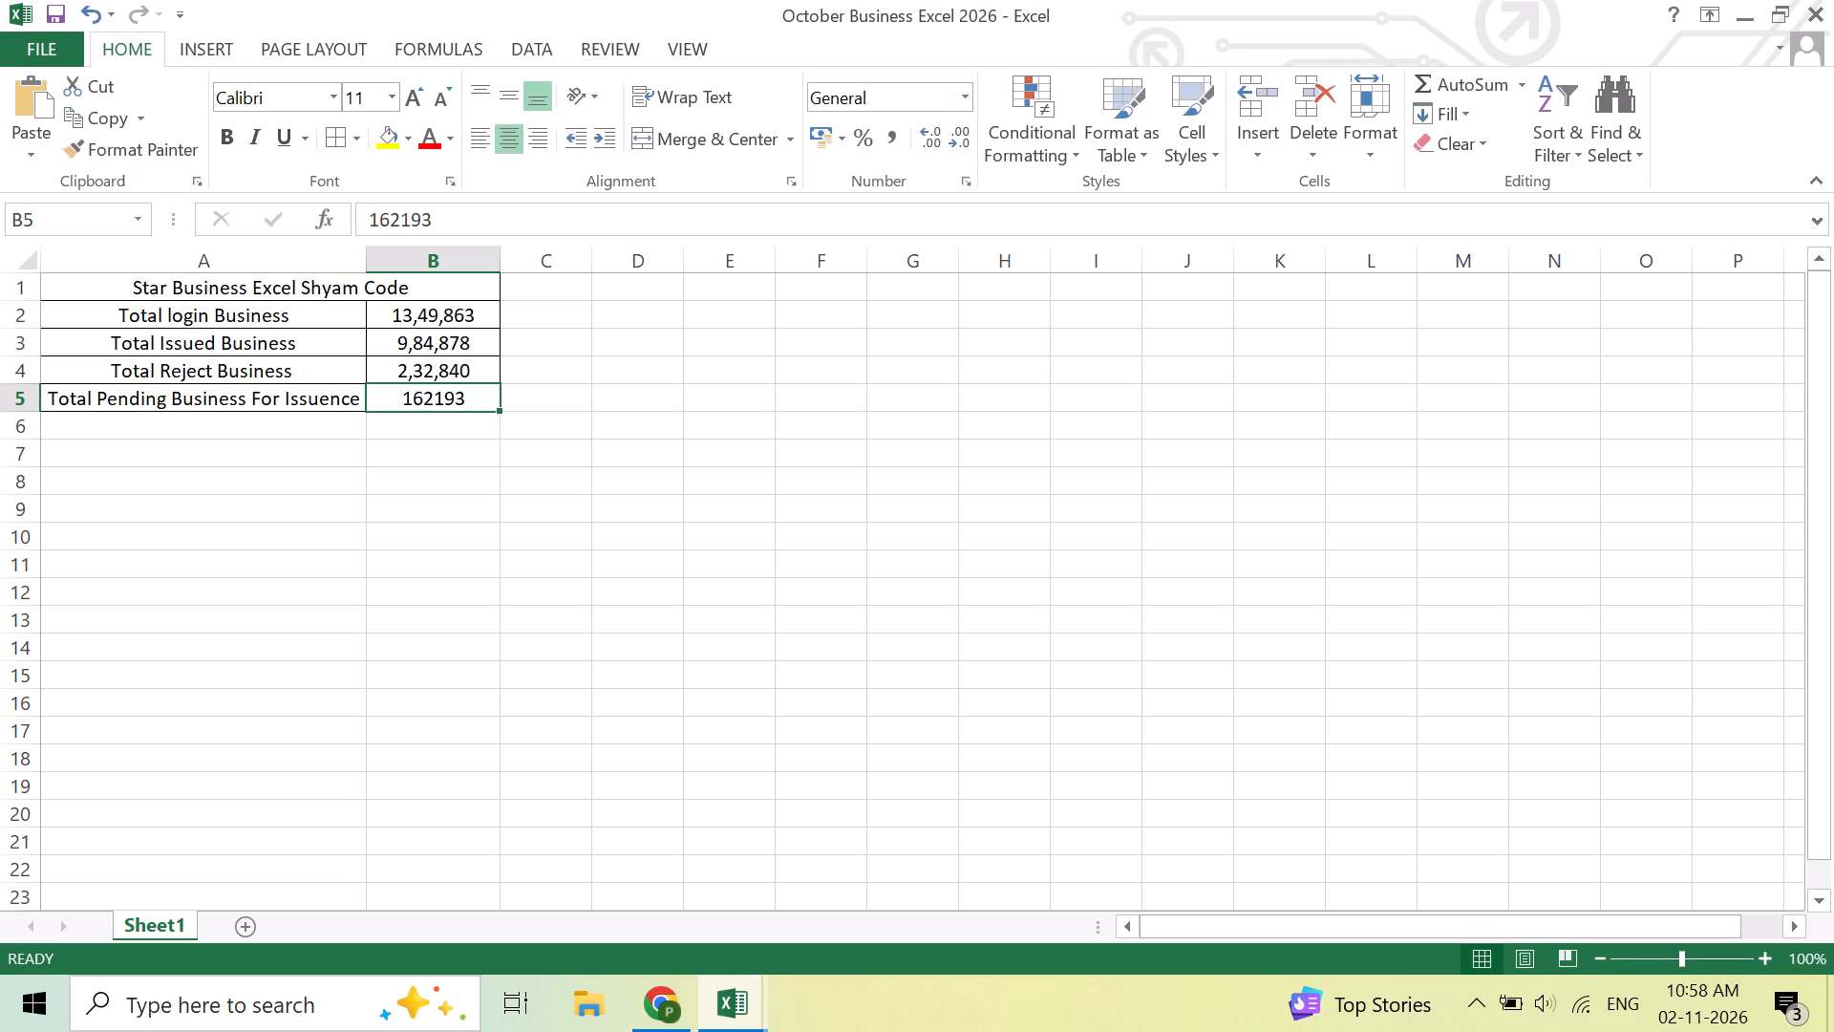
double_click(419, 398)
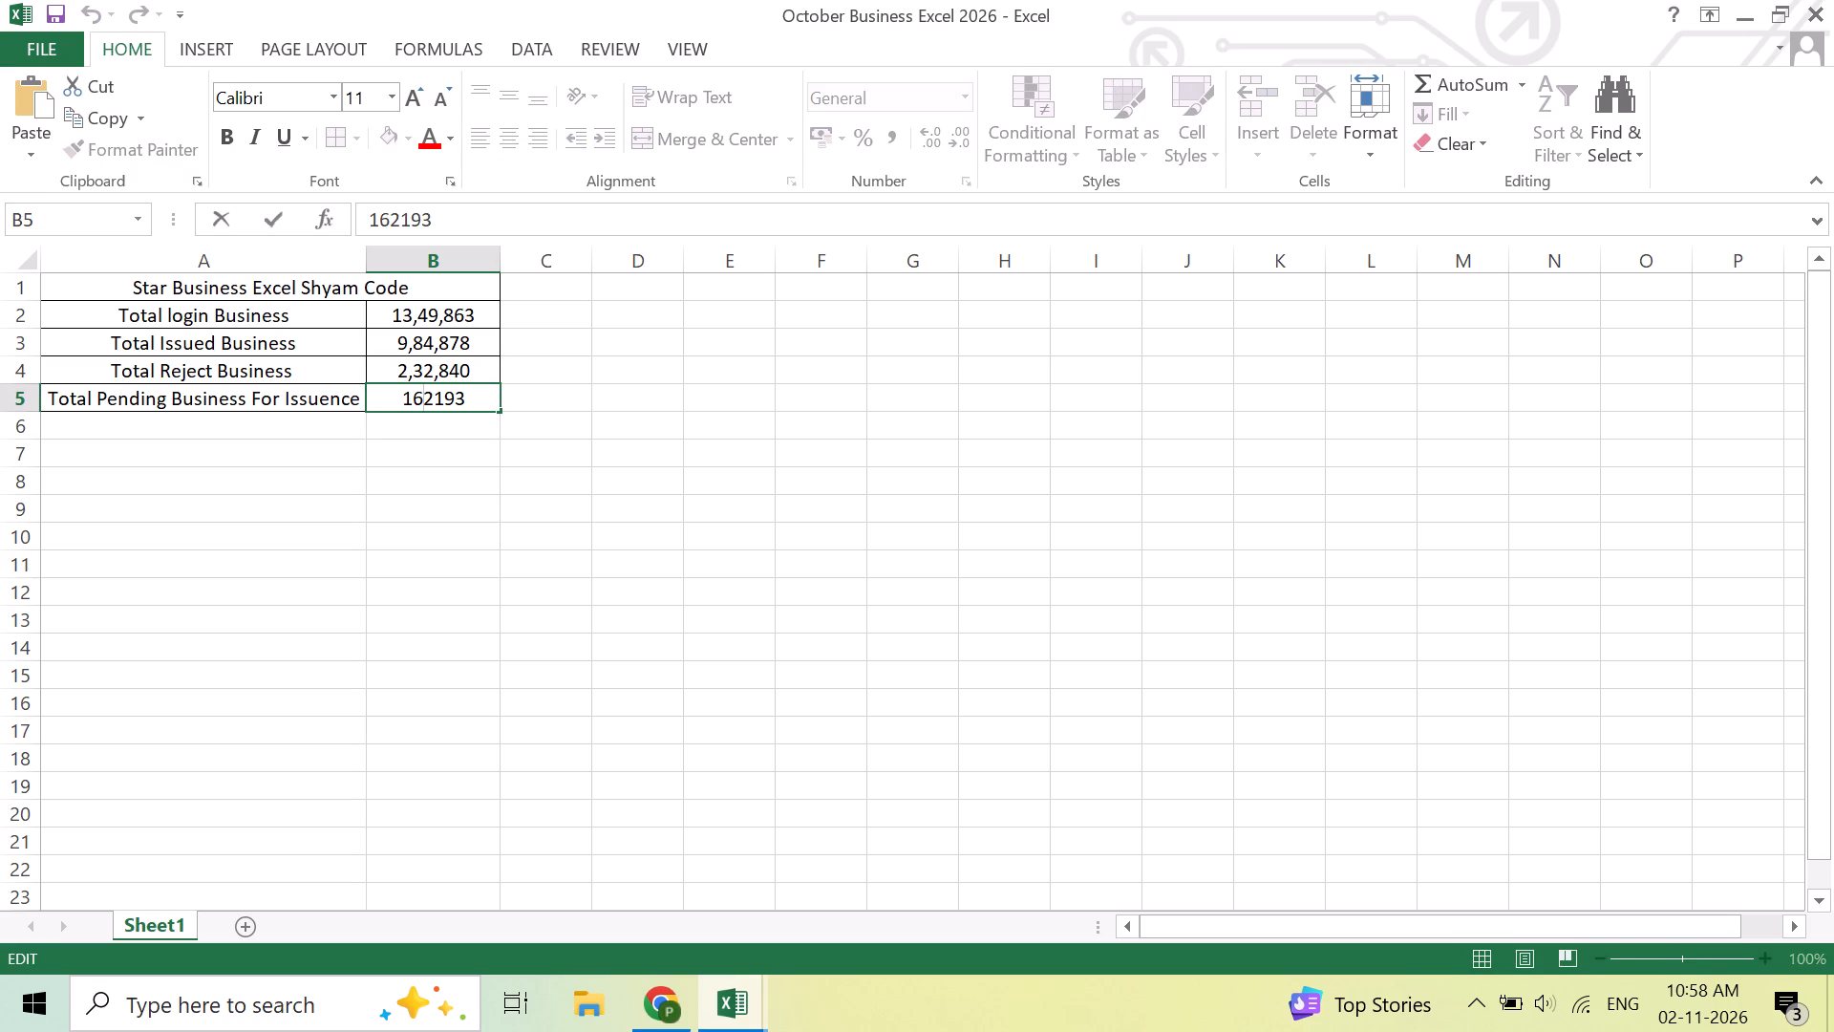
key(comma)
key(Return)
Save the October Business Excel 2026 workbook.
click(800, 448)
key(ctrl+s)
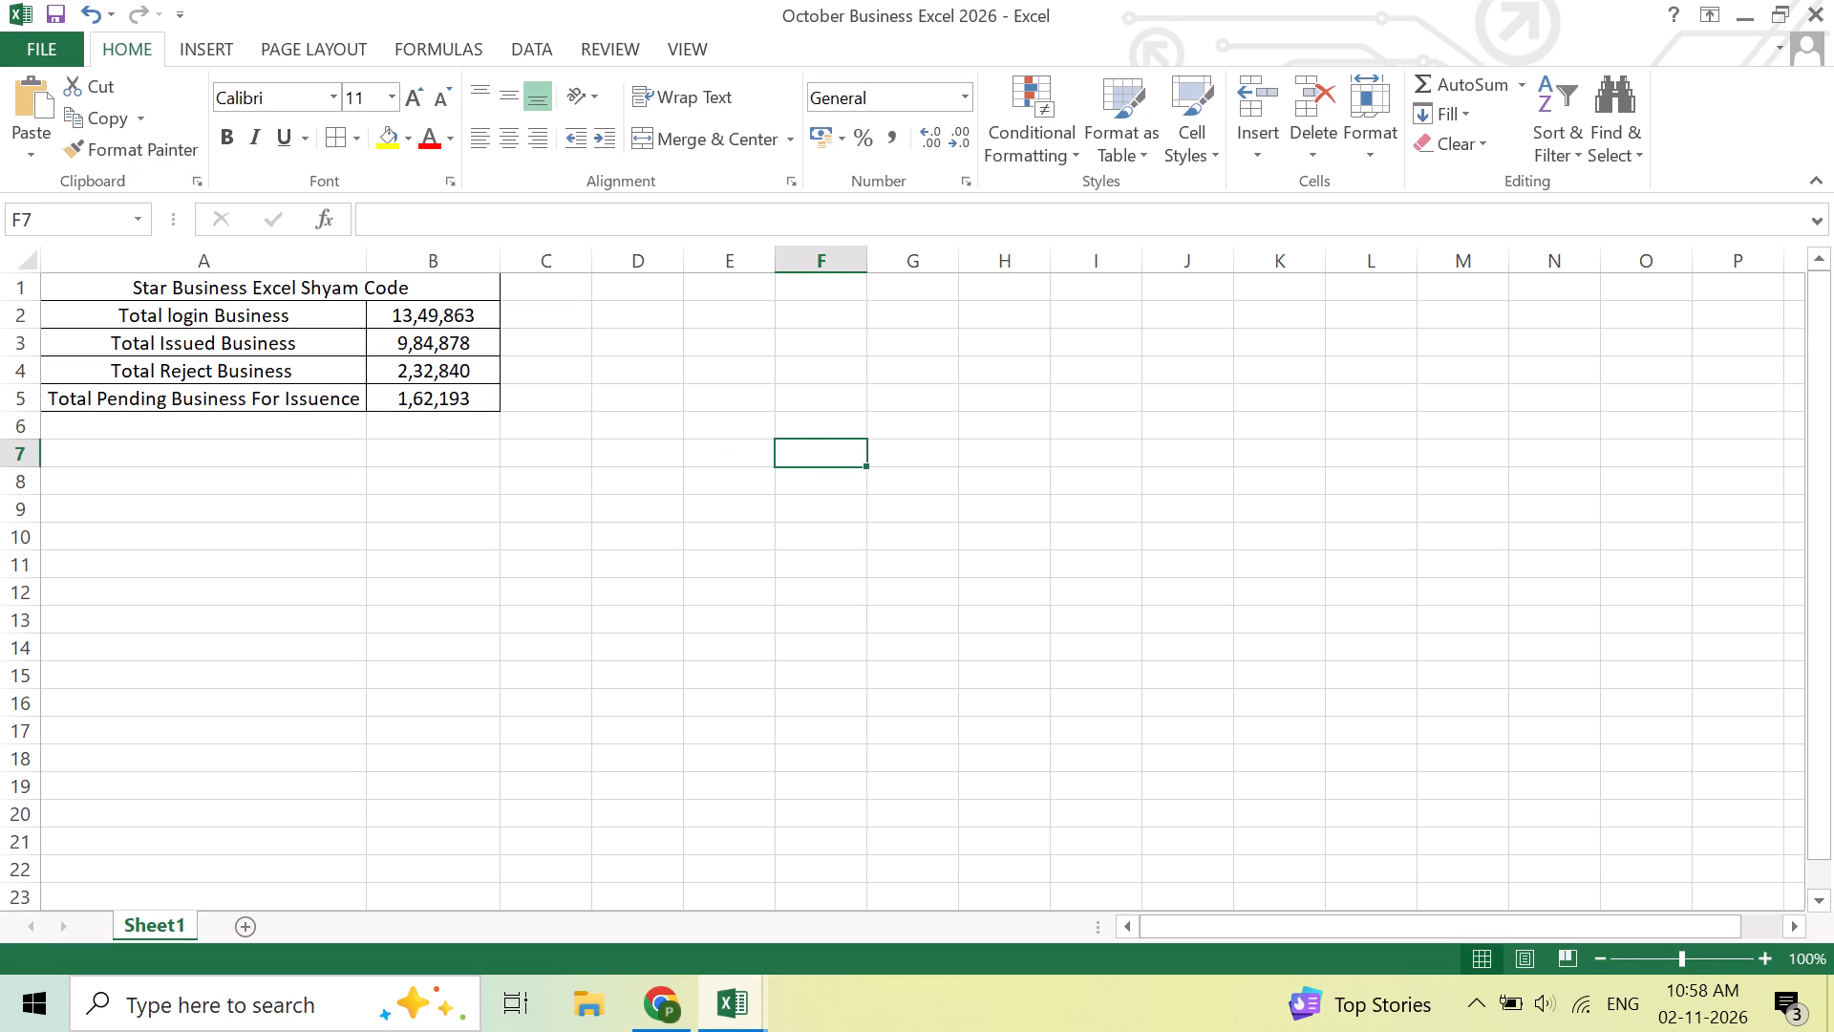
key(ctrl+s)
key(ctrl+s)
key(ctrl+s)
key(ctrl+s)
Rename Sheet1 as Star Business.
drag(179, 281, 225, 404)
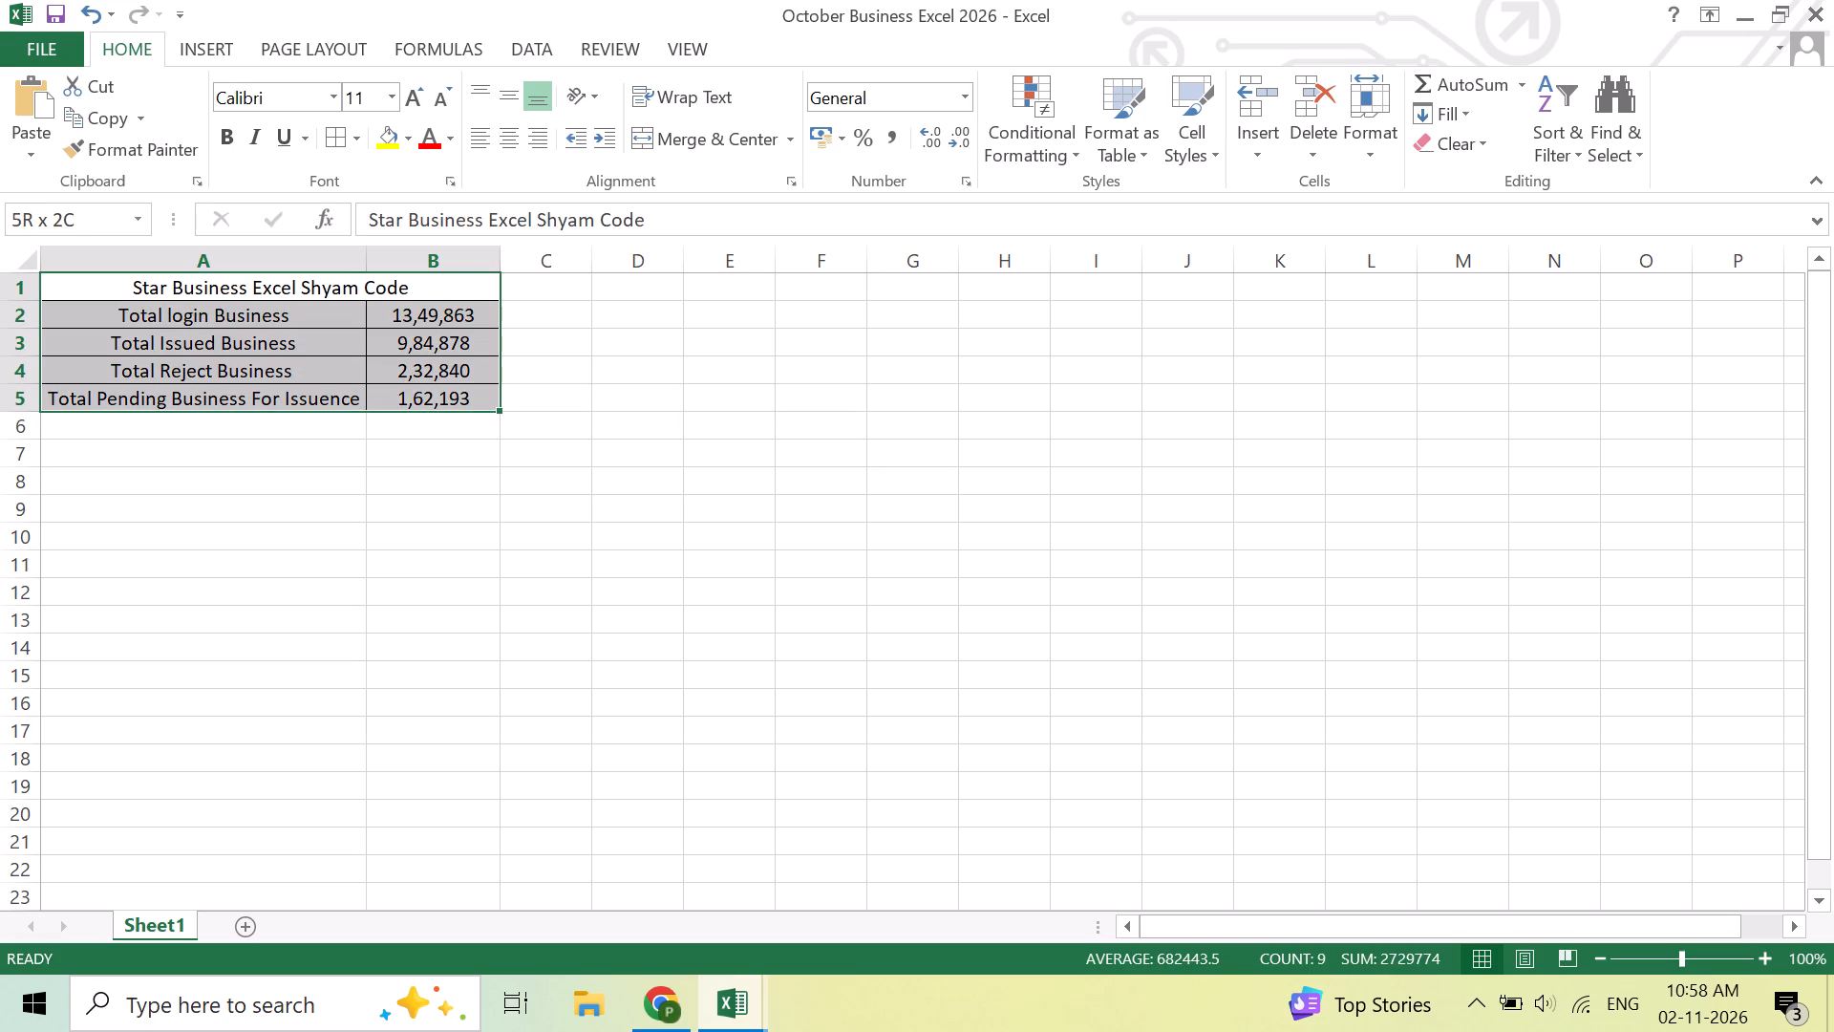
drag(225, 404, 227, 406)
double_click(160, 926)
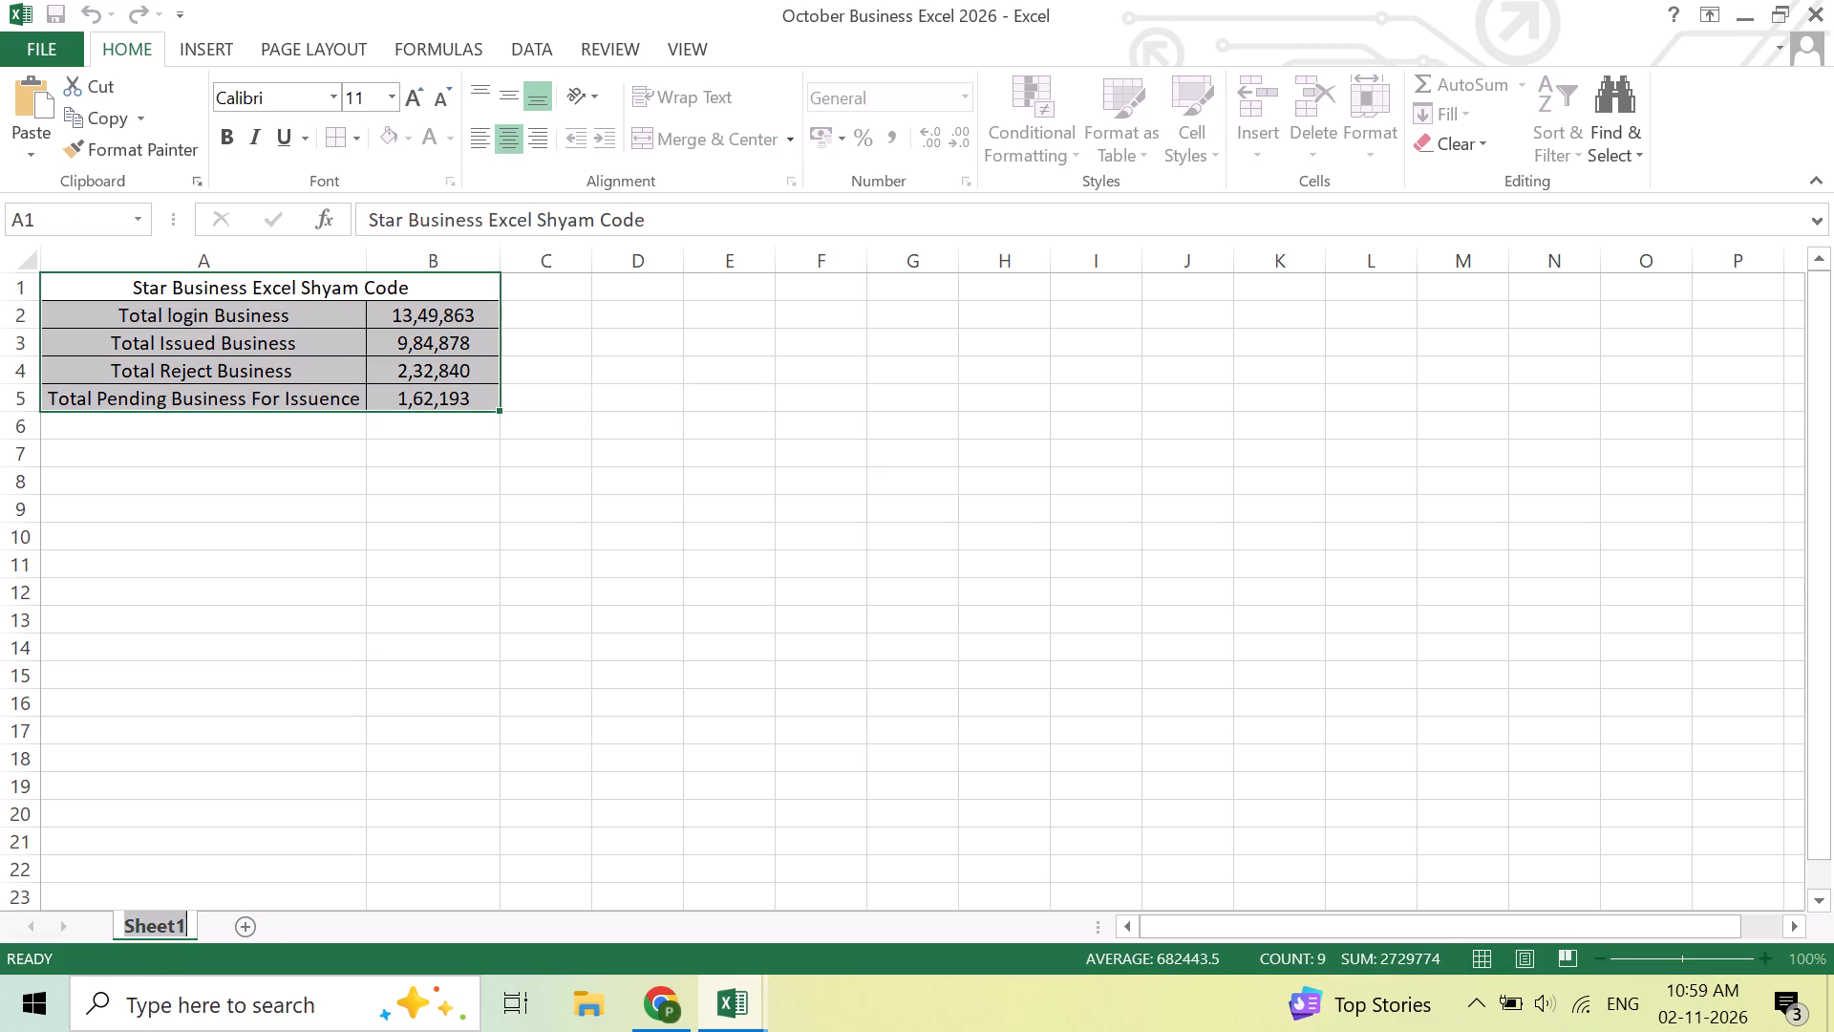
text(Star Bussines)
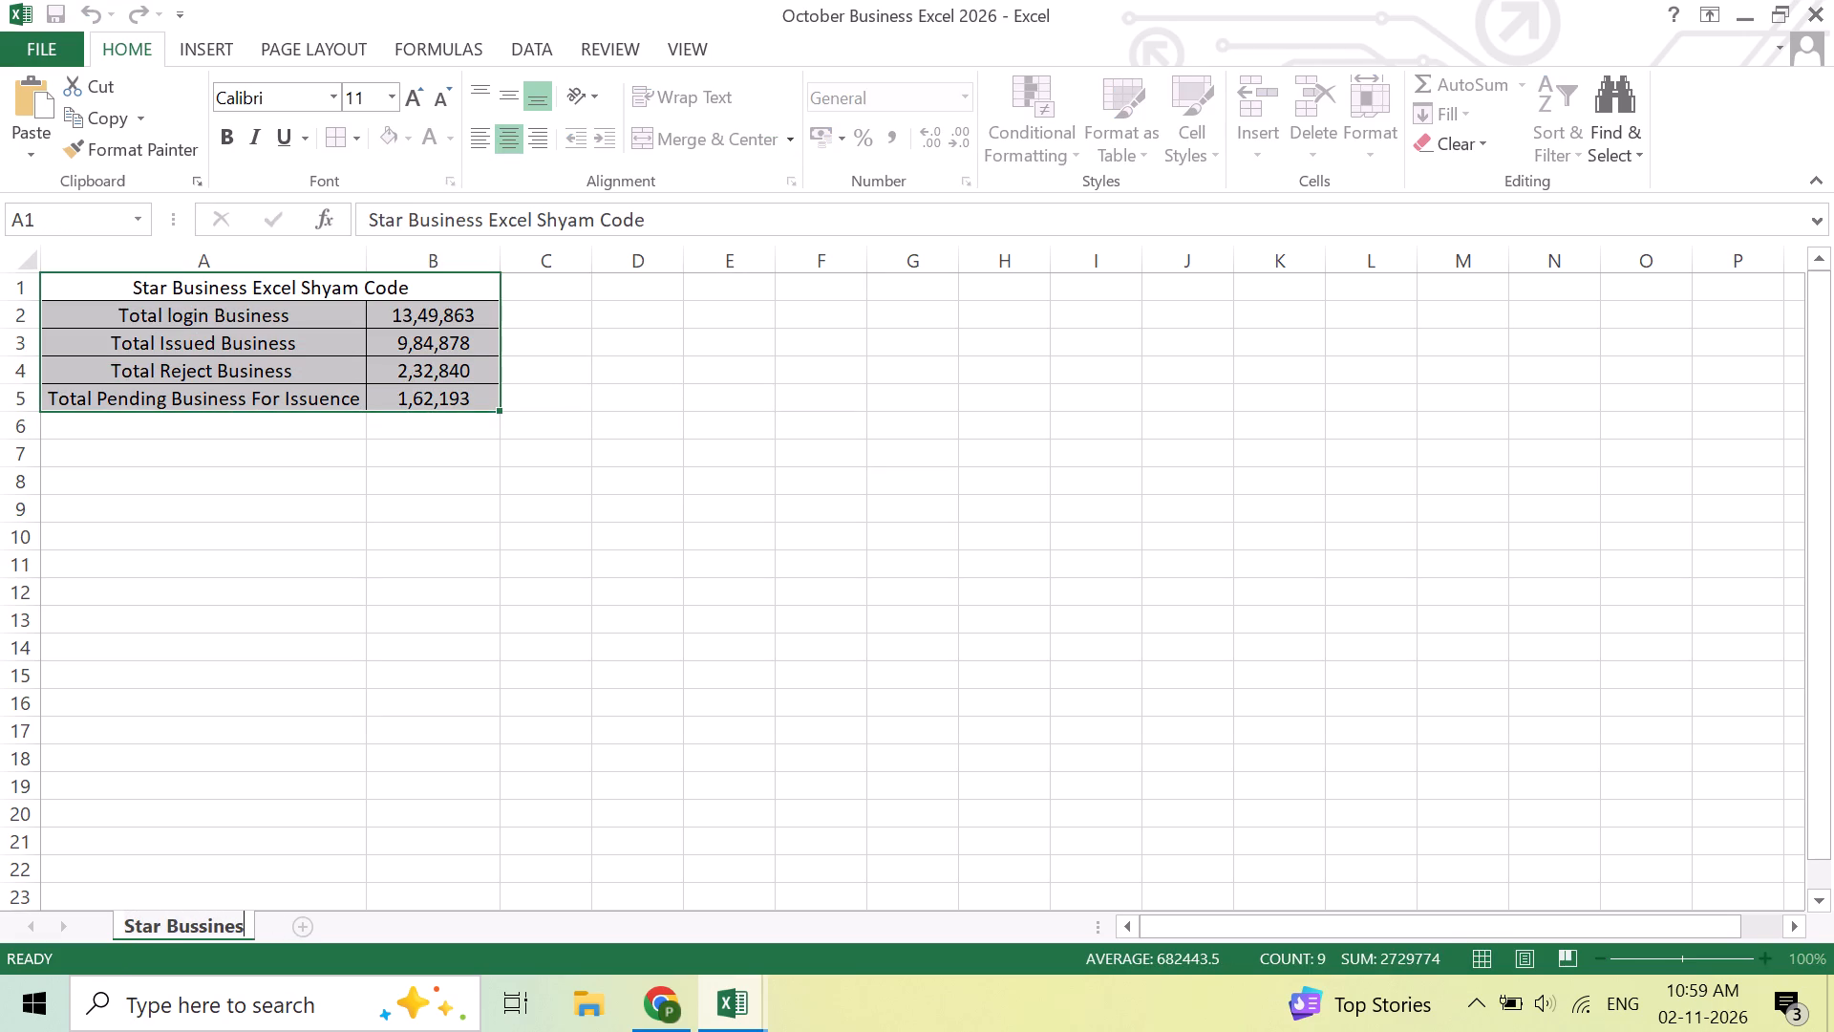
key(BackSpace)
key(BackSpace)
key(BackSpace)
key(BackSpace)
key(BackSpace)
text(iness)
click(629, 798)
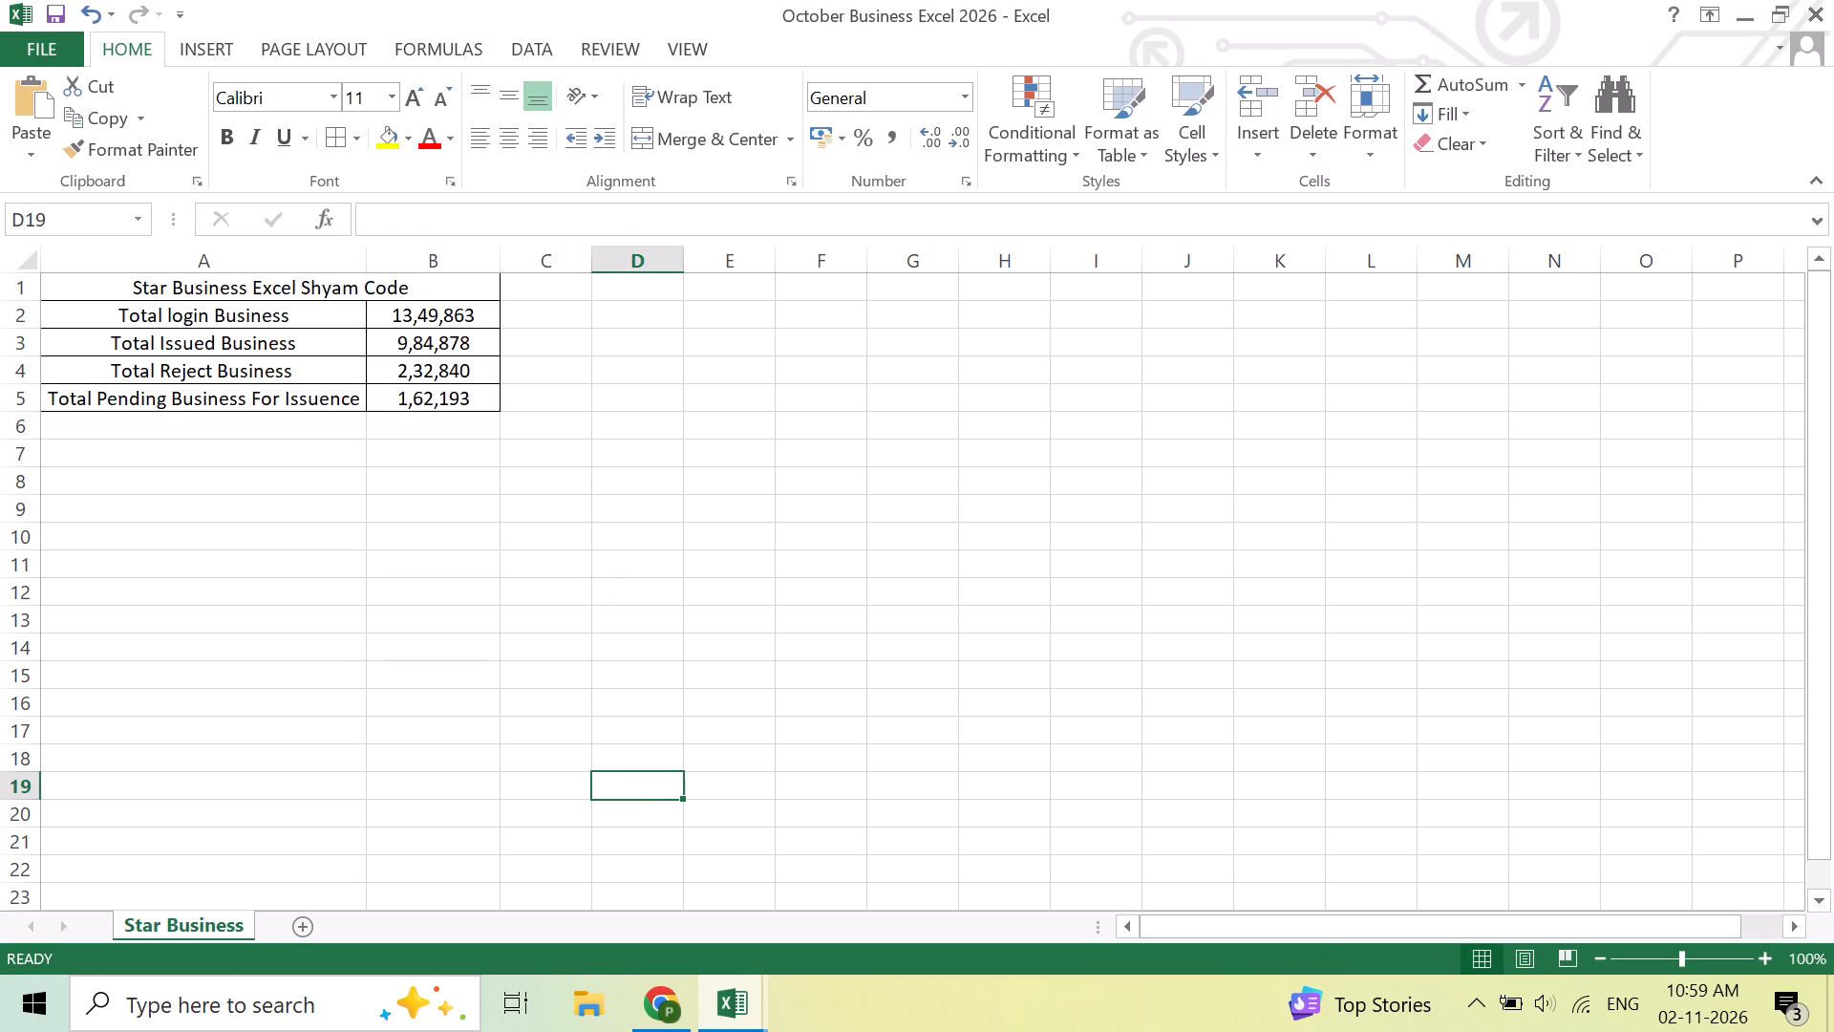
Save the October Business Excel 2026 workbook with its renamed sheet.
key(ctrl+s)
key(ctrl+s)
key(ctrl+s)
Fill the merged title cell Star Business Excel Shyam Code with the blue theme colour.
drag(202, 286, 246, 281)
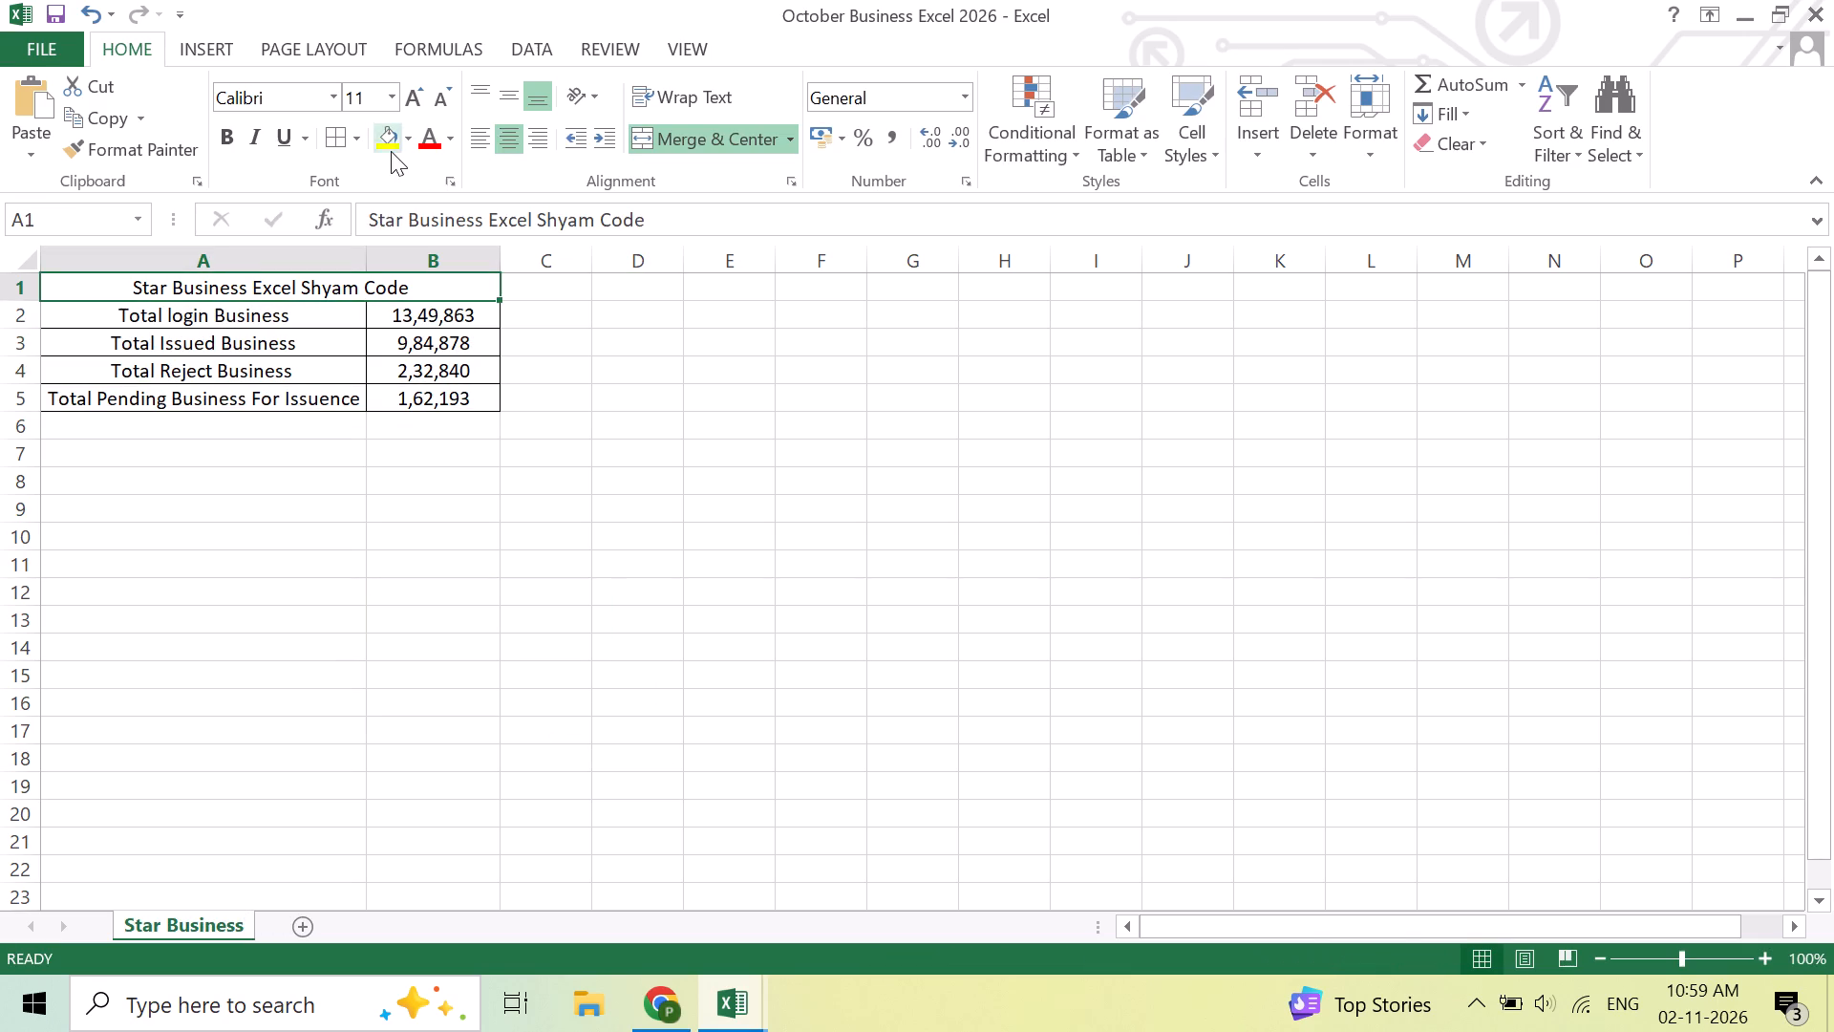
click(404, 140)
click(468, 205)
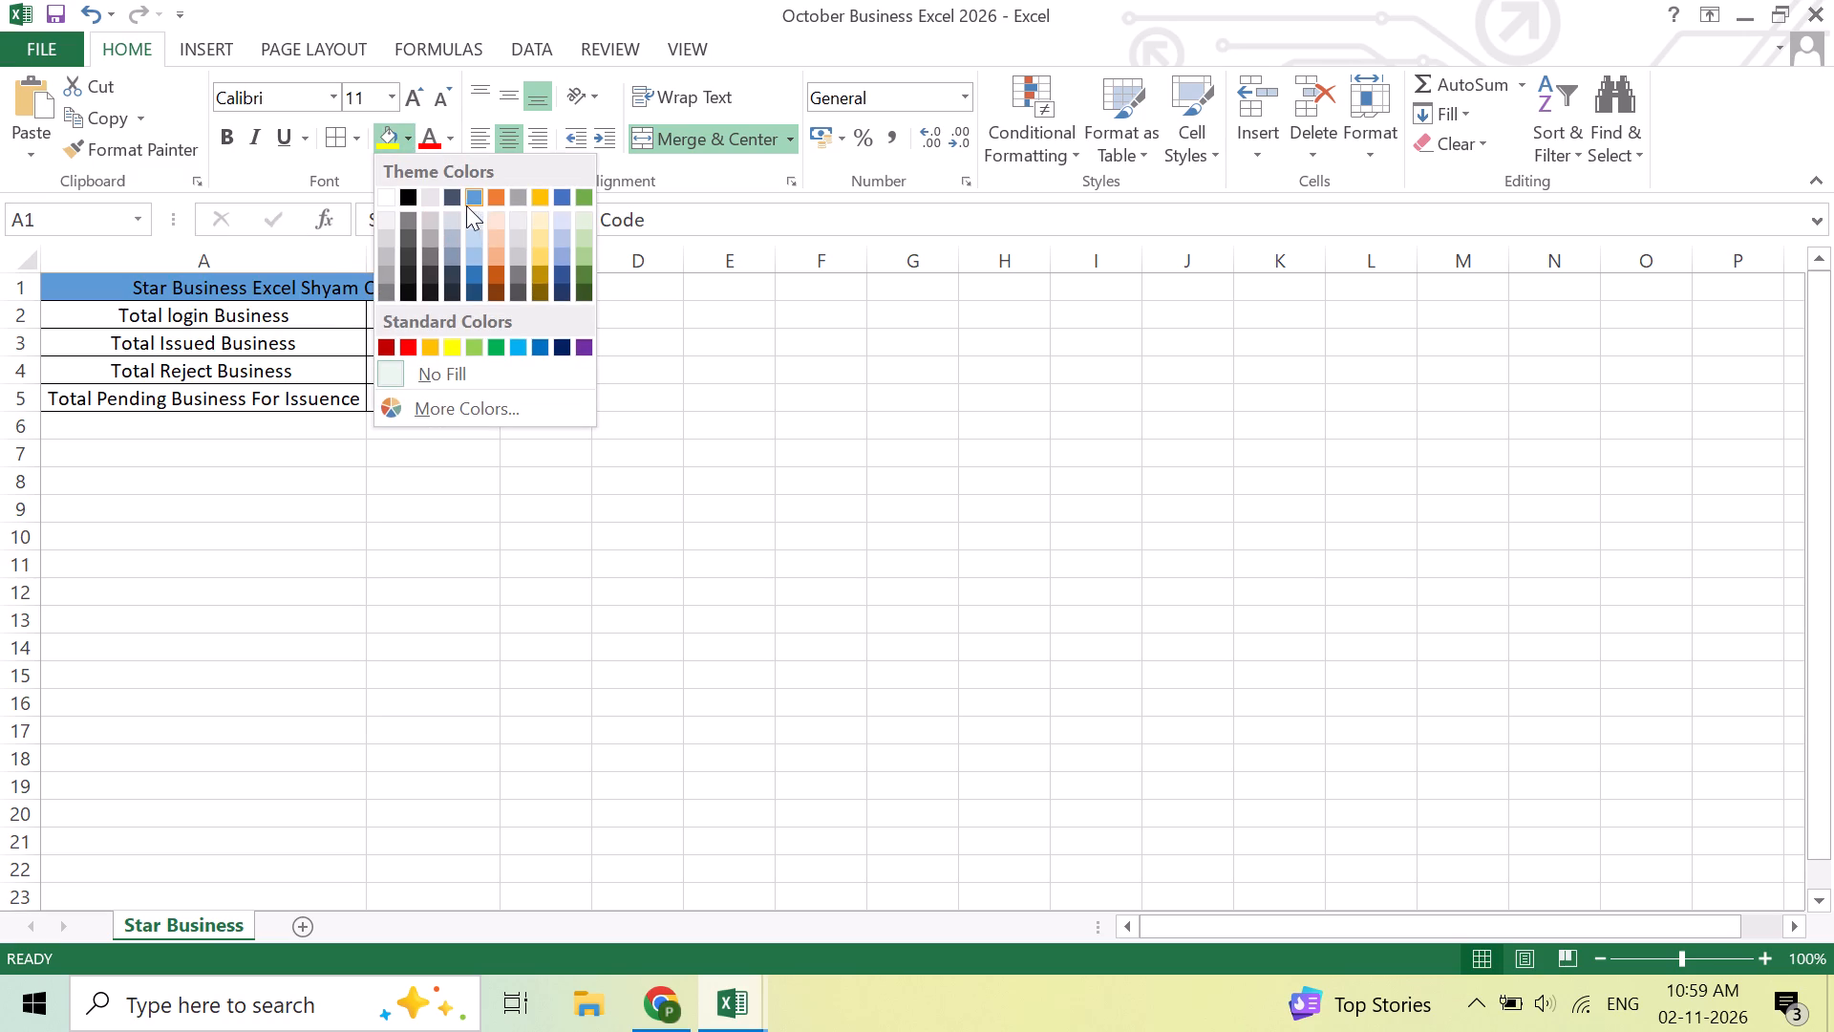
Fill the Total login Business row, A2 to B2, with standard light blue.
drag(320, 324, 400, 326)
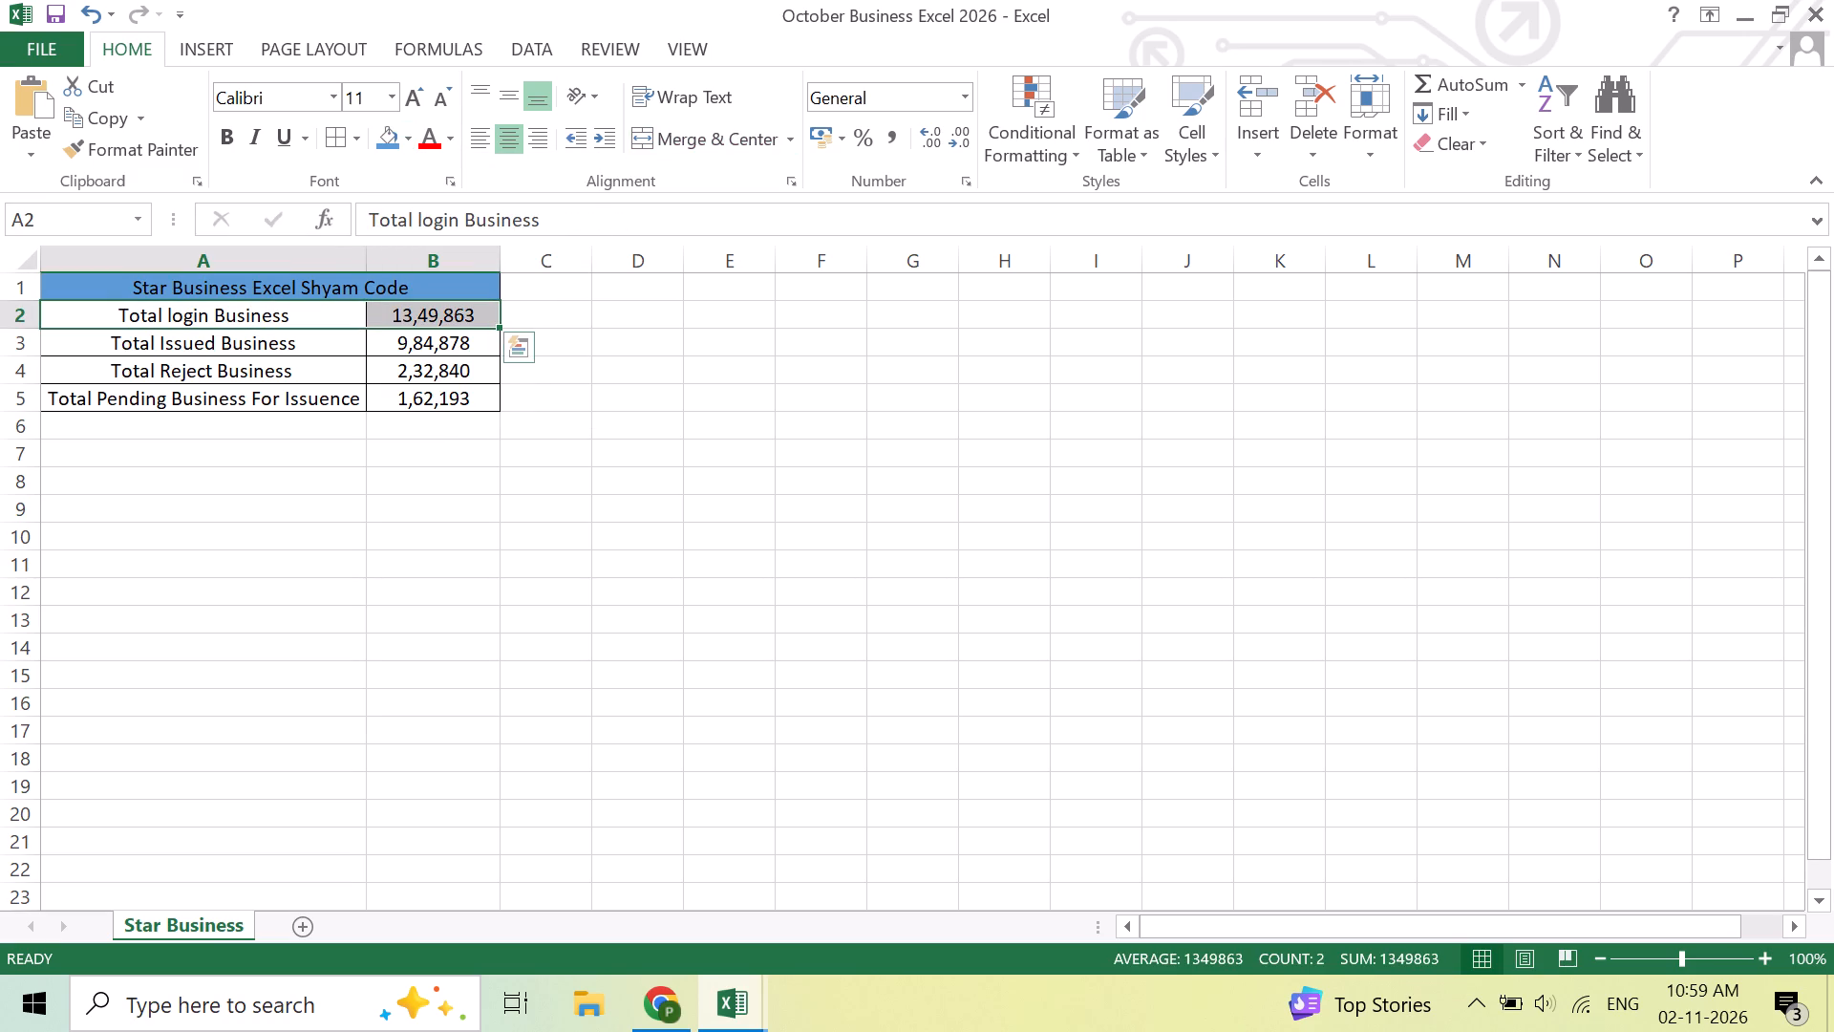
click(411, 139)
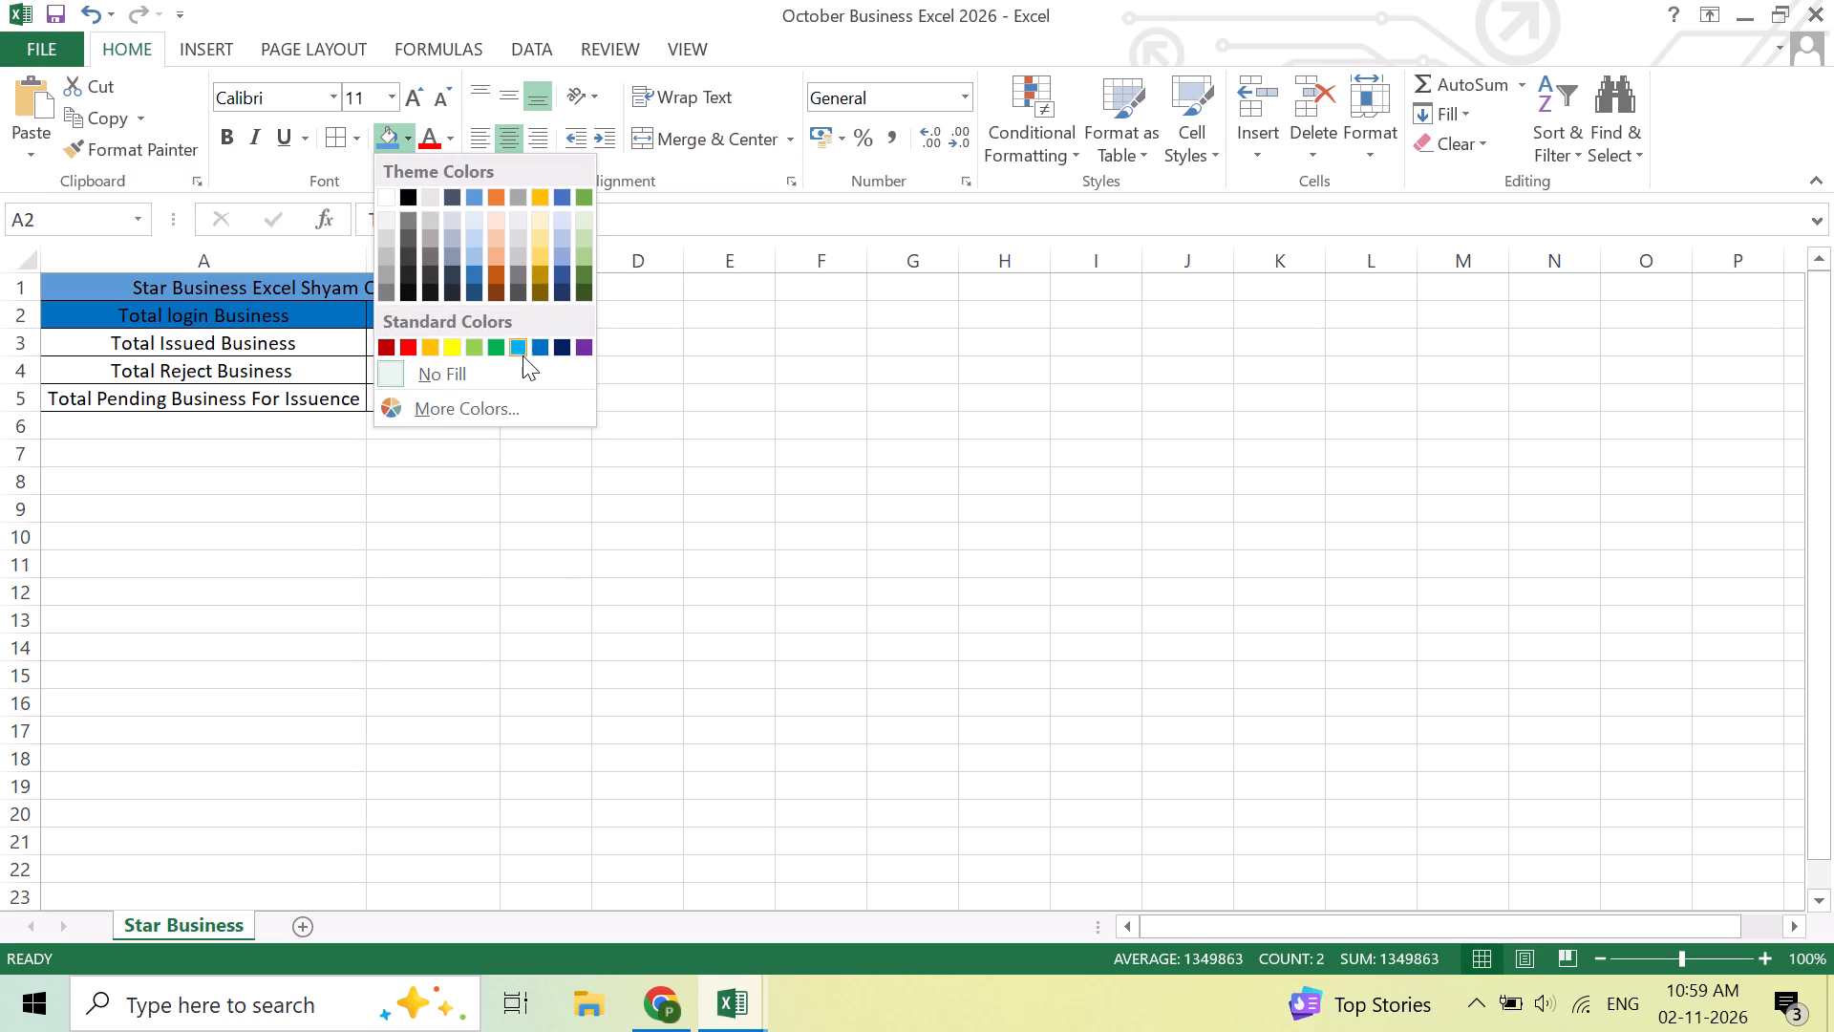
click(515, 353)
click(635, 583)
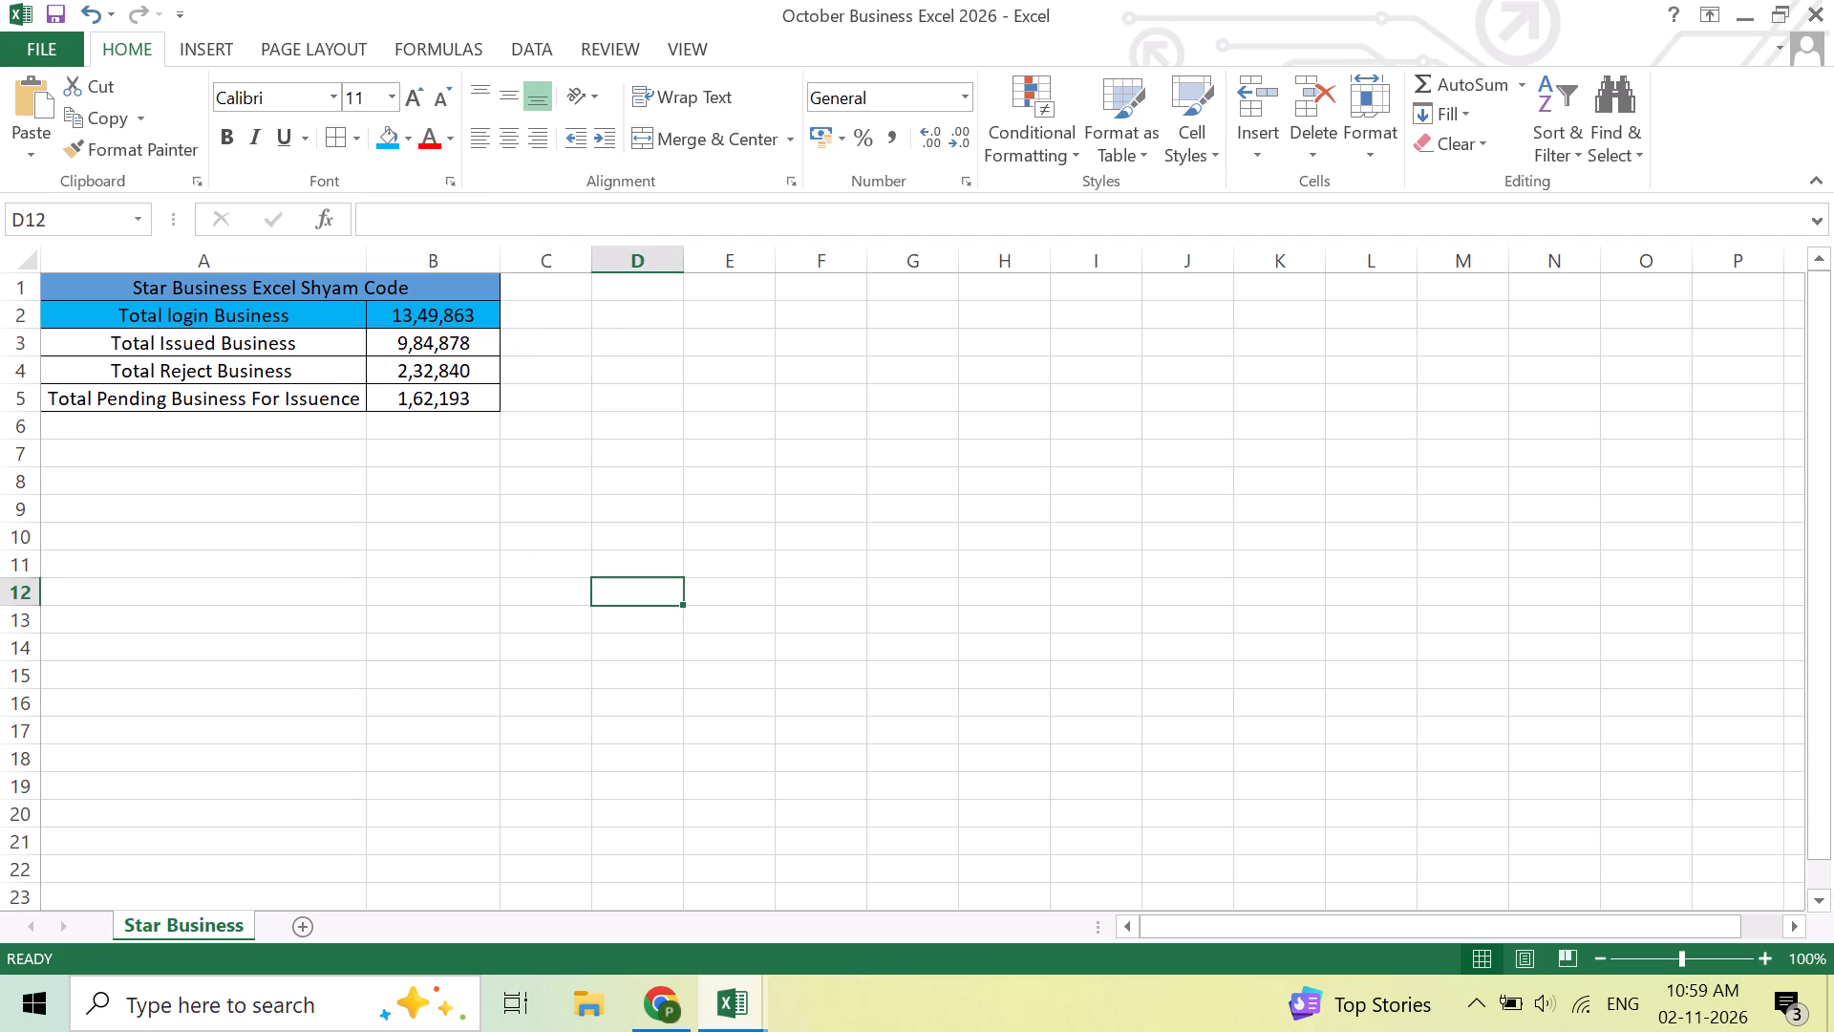
Fill the Total Issued Business row, A3 to B3, with standard light green.
drag(217, 352, 403, 347)
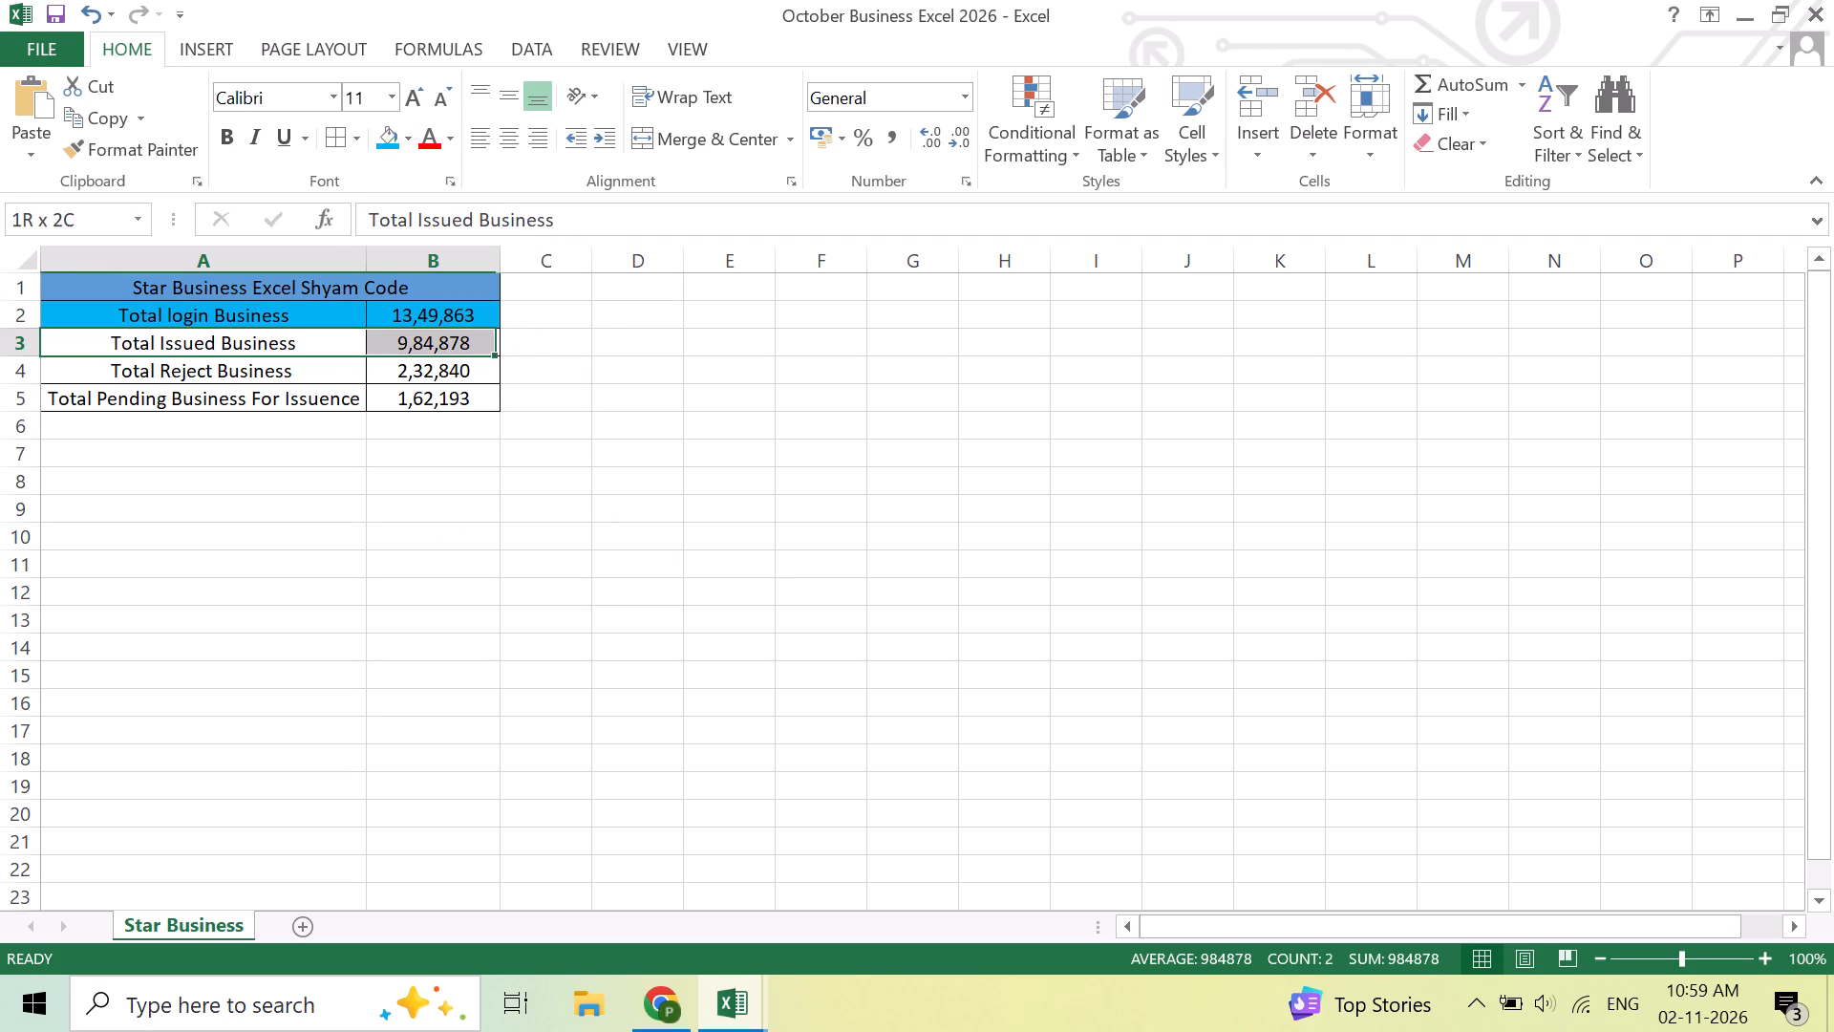
drag(403, 347, 406, 347)
click(414, 139)
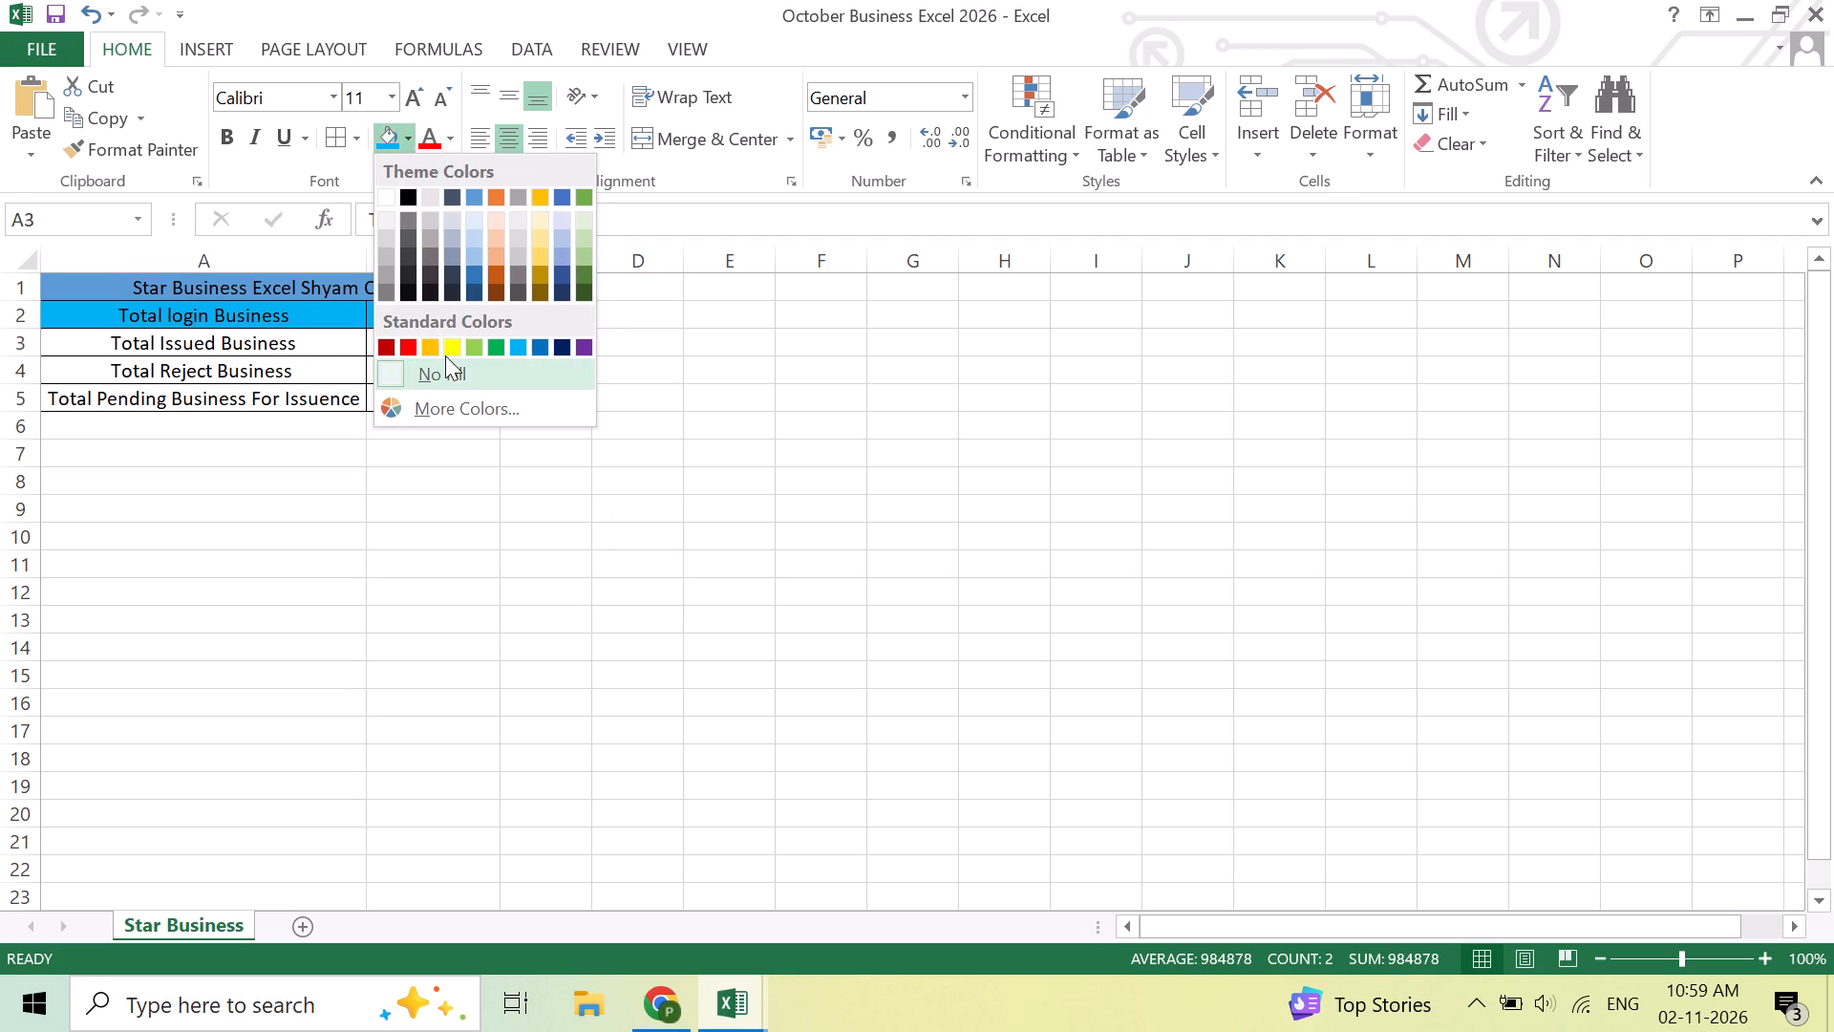
click(469, 343)
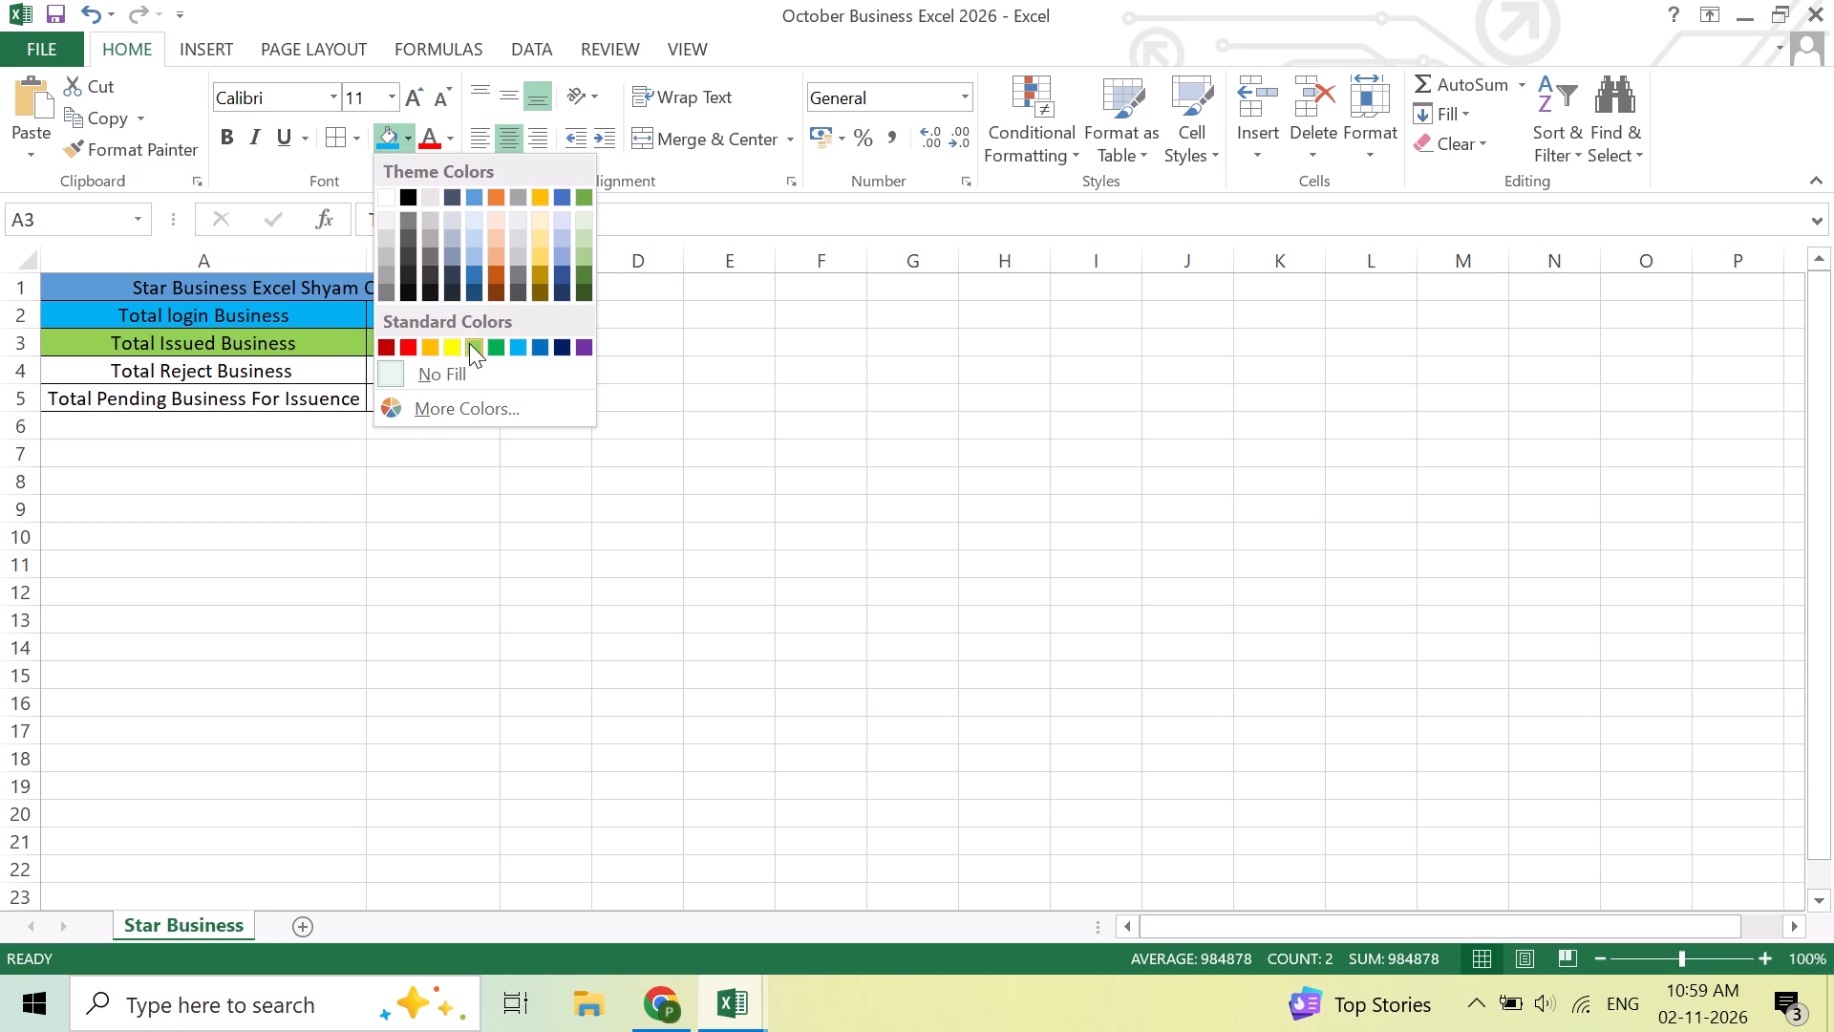
click(261, 385)
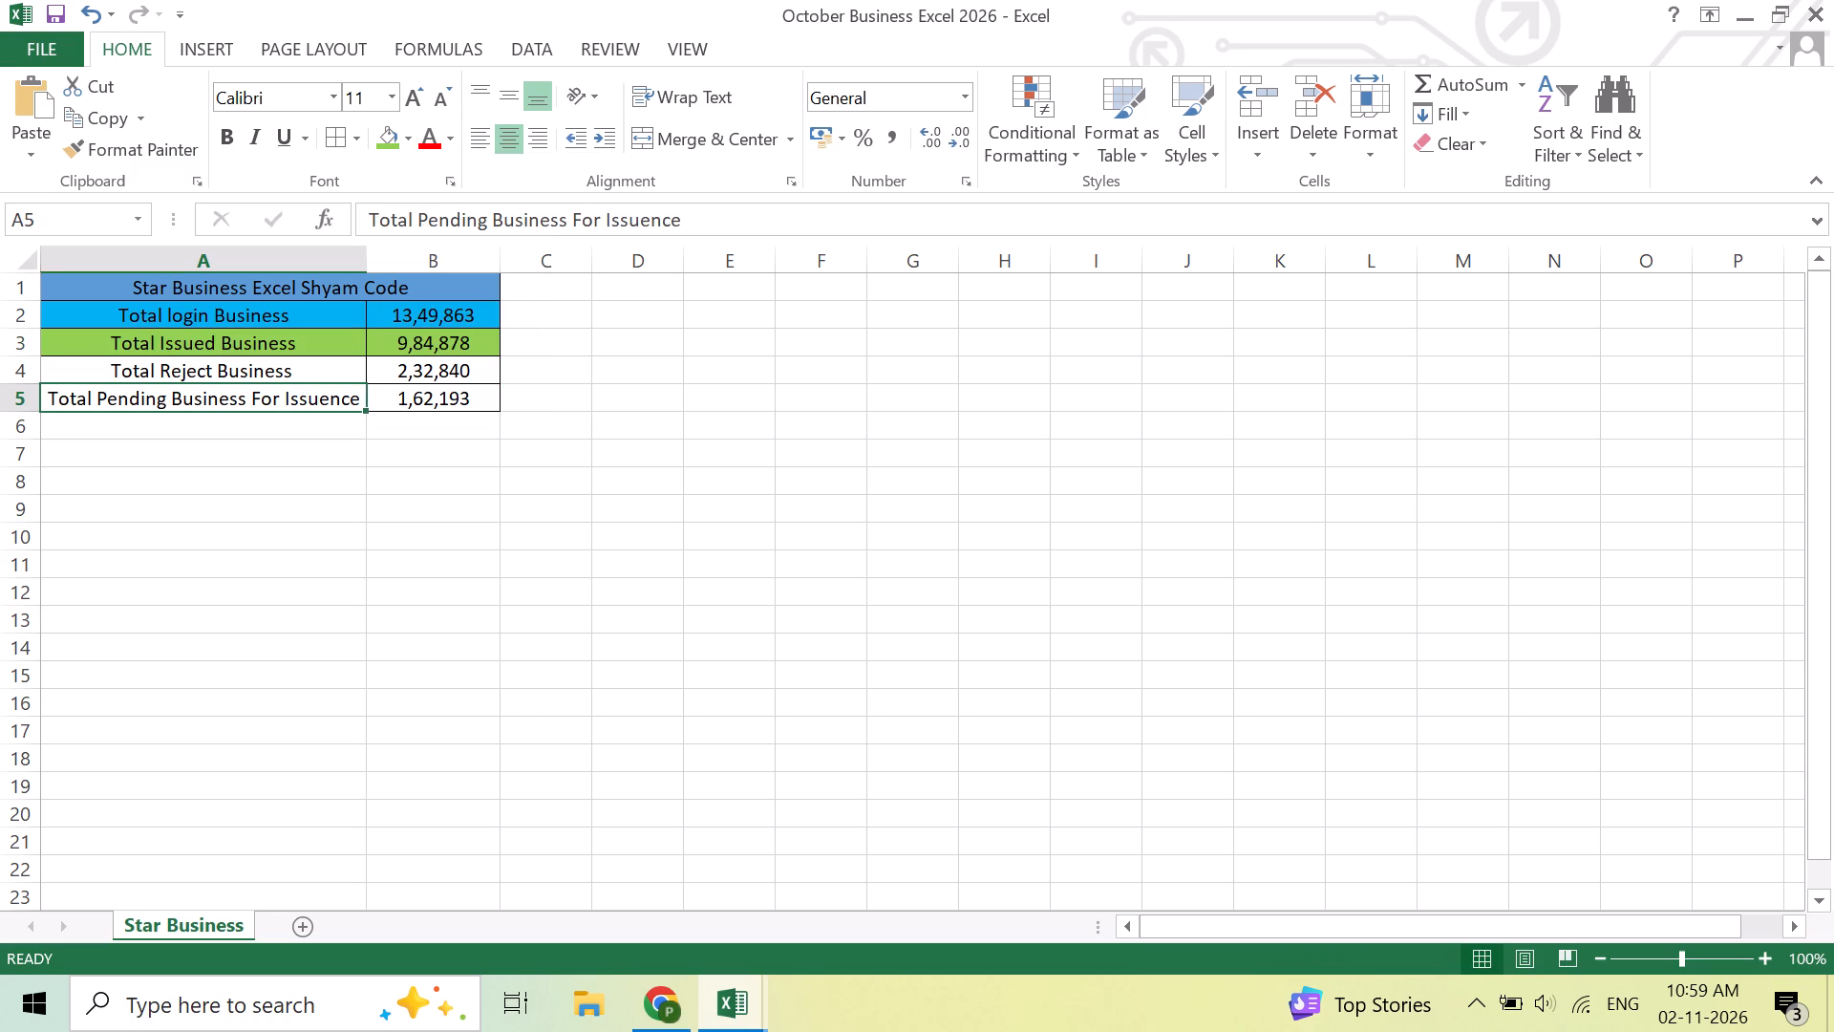
Fill the Total Reject Business row, A4 to B4, with standard red.
drag(246, 372, 404, 372)
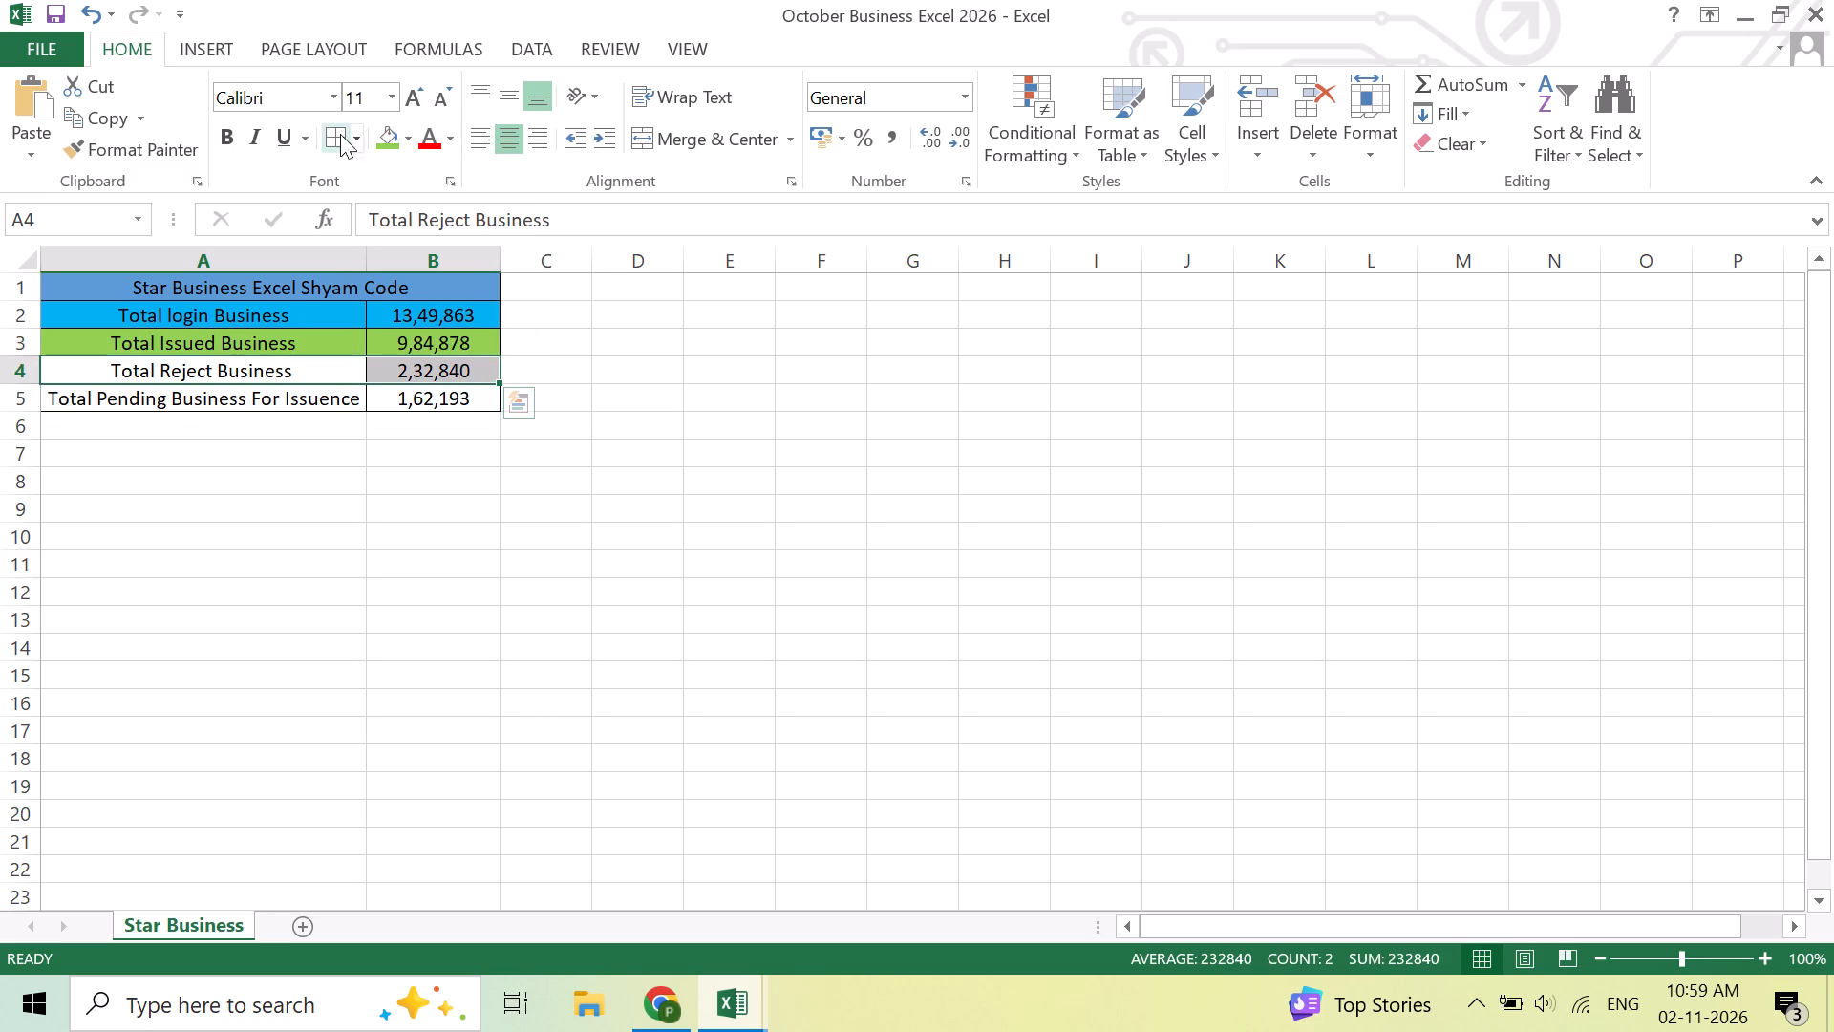
click(408, 138)
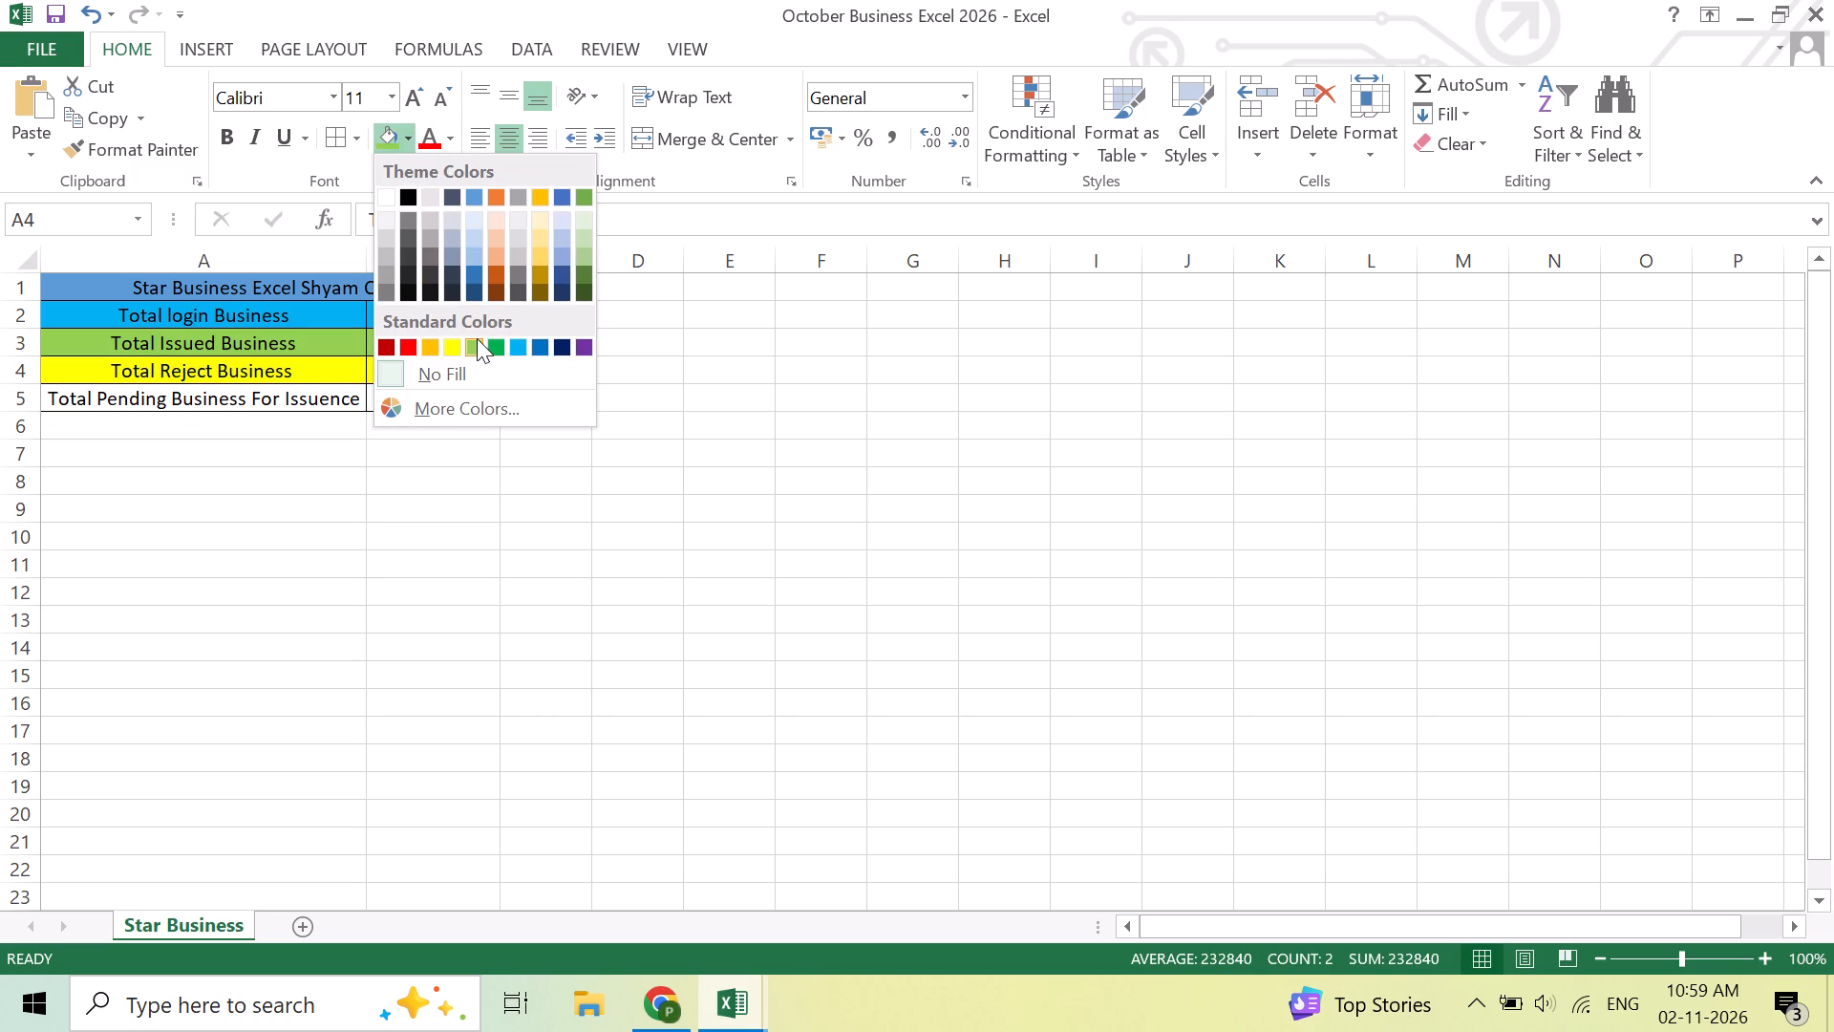
click(409, 352)
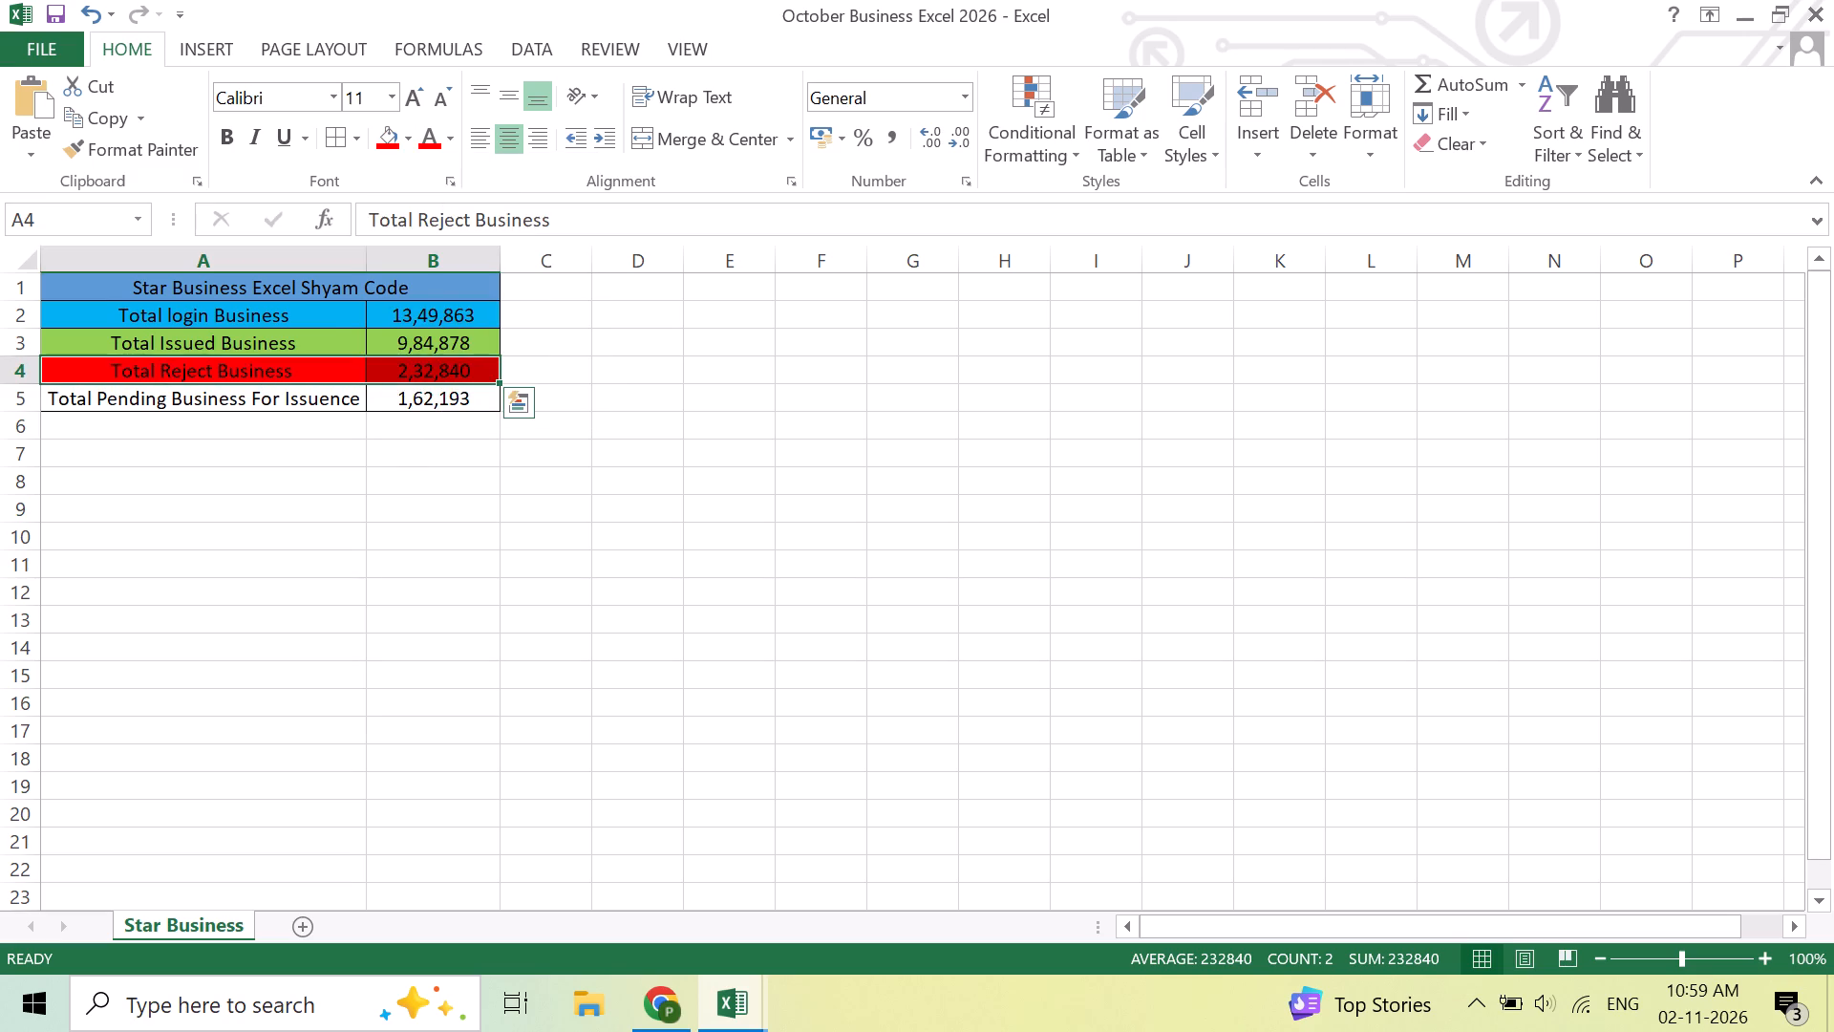
click(454, 550)
Fill the Total Pending Business For Issuence row, A5 to B5, with the gold theme colour.
drag(181, 399, 413, 393)
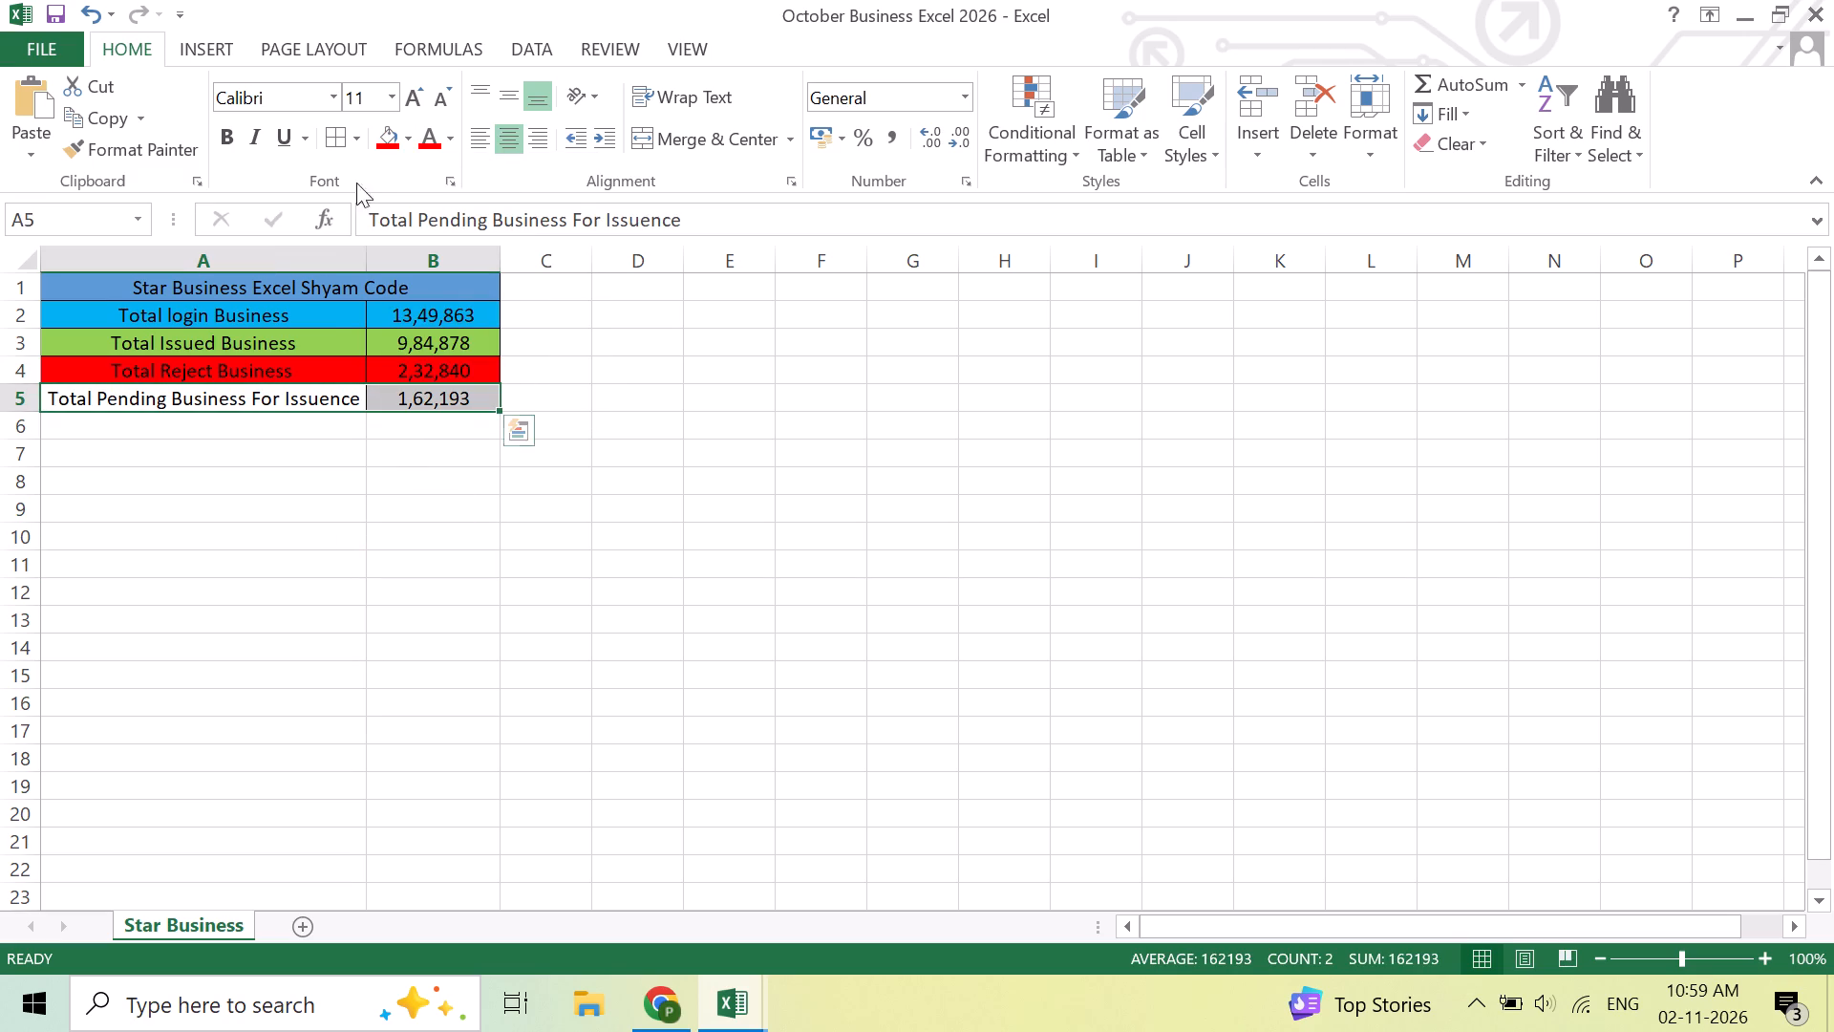
click(415, 135)
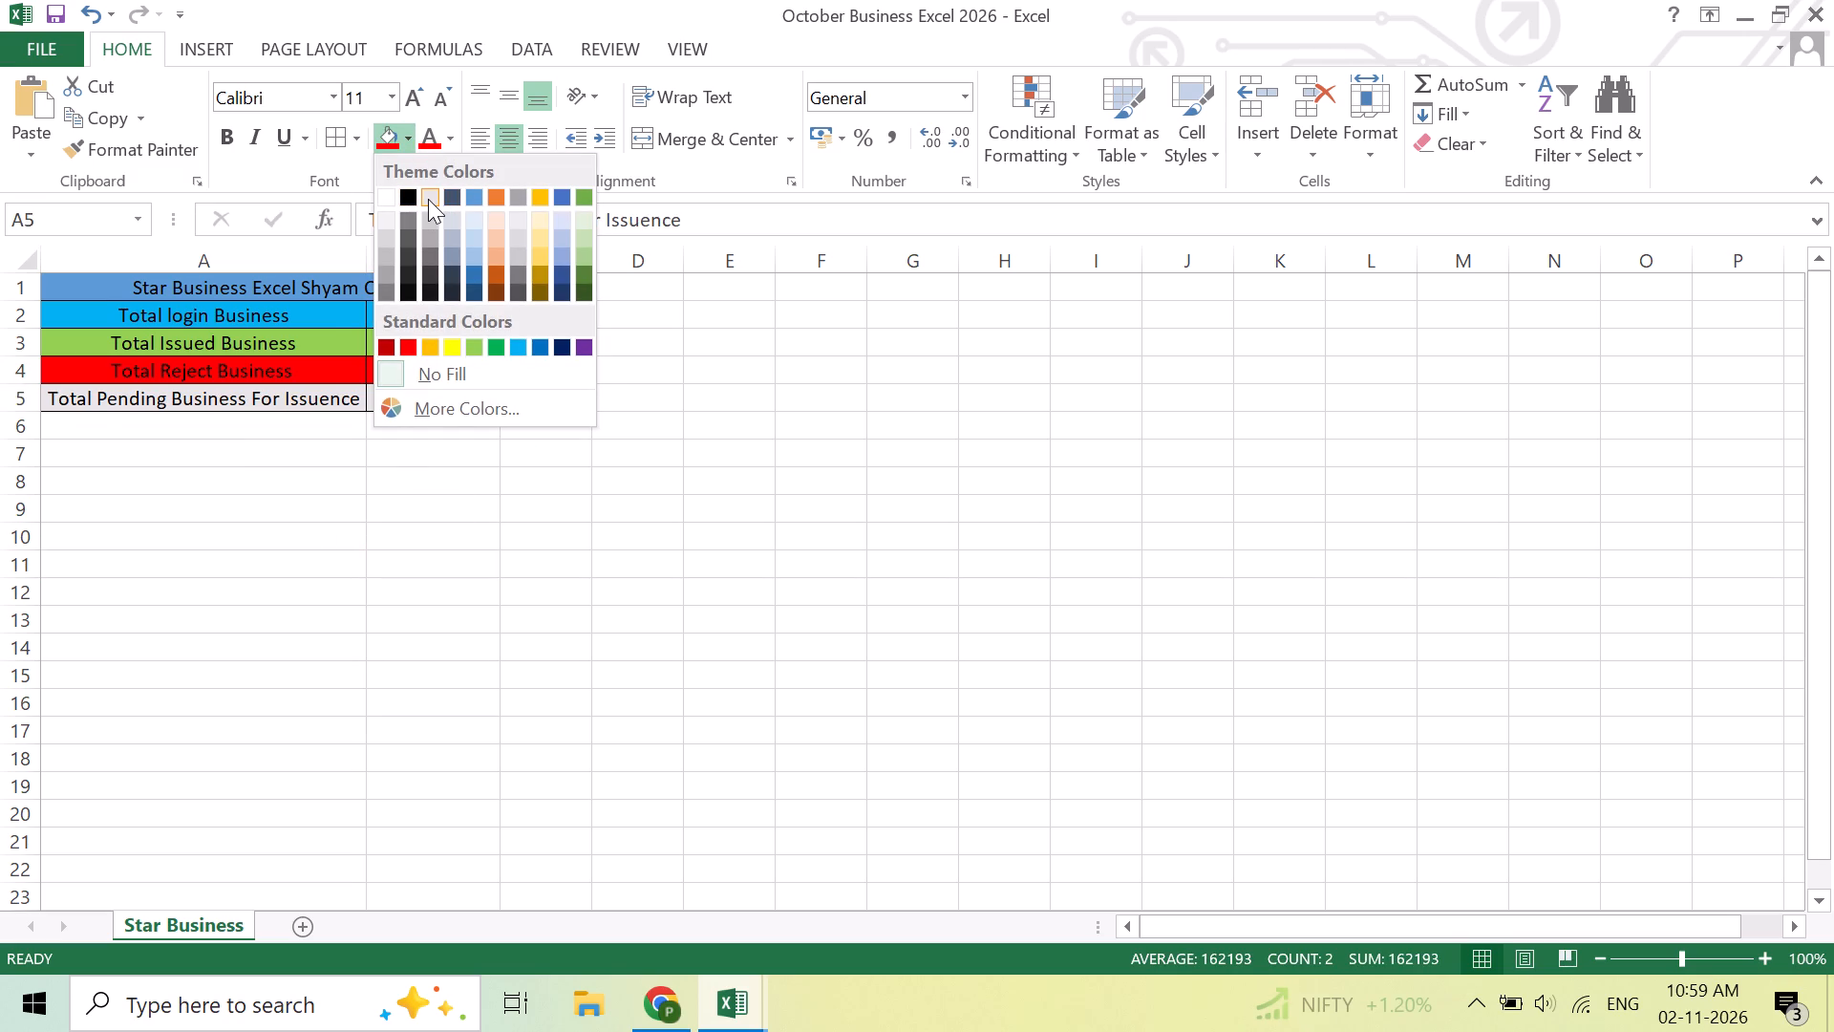
click(538, 198)
click(807, 615)
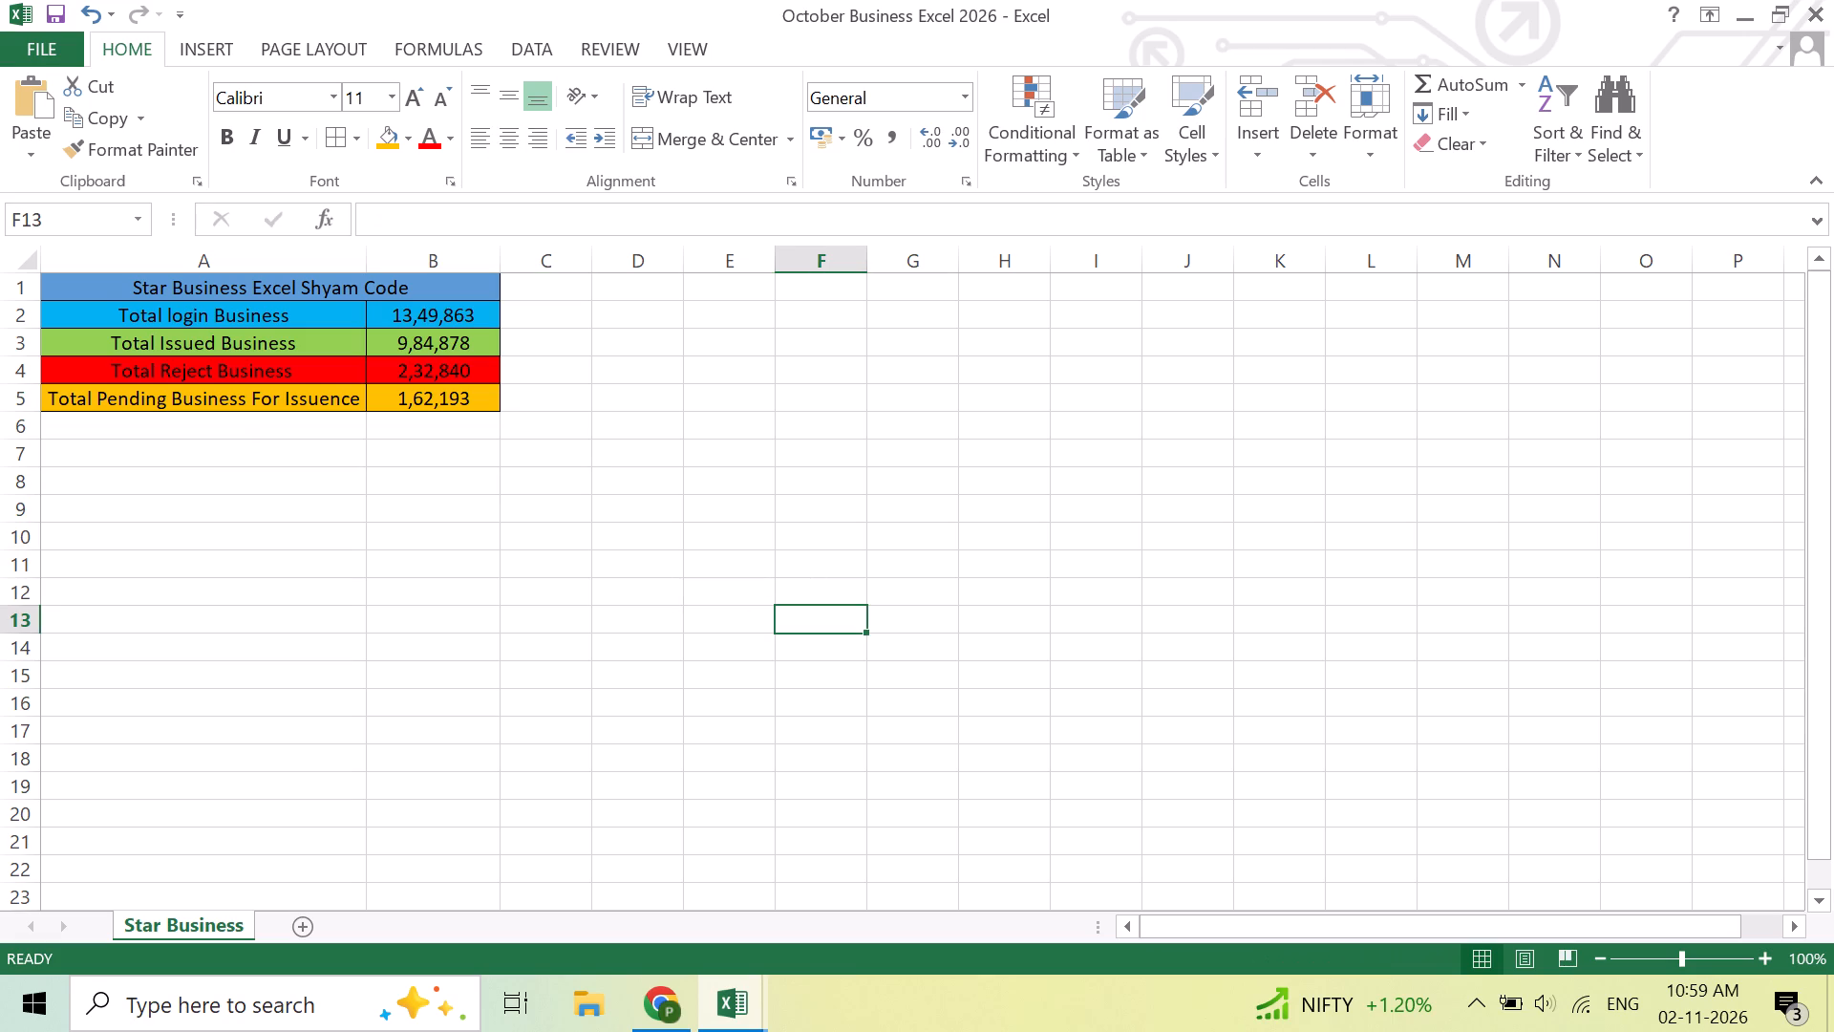
Change the fill of the Total login Business row, A2 to B2, to standard yellow.
drag(205, 321, 416, 323)
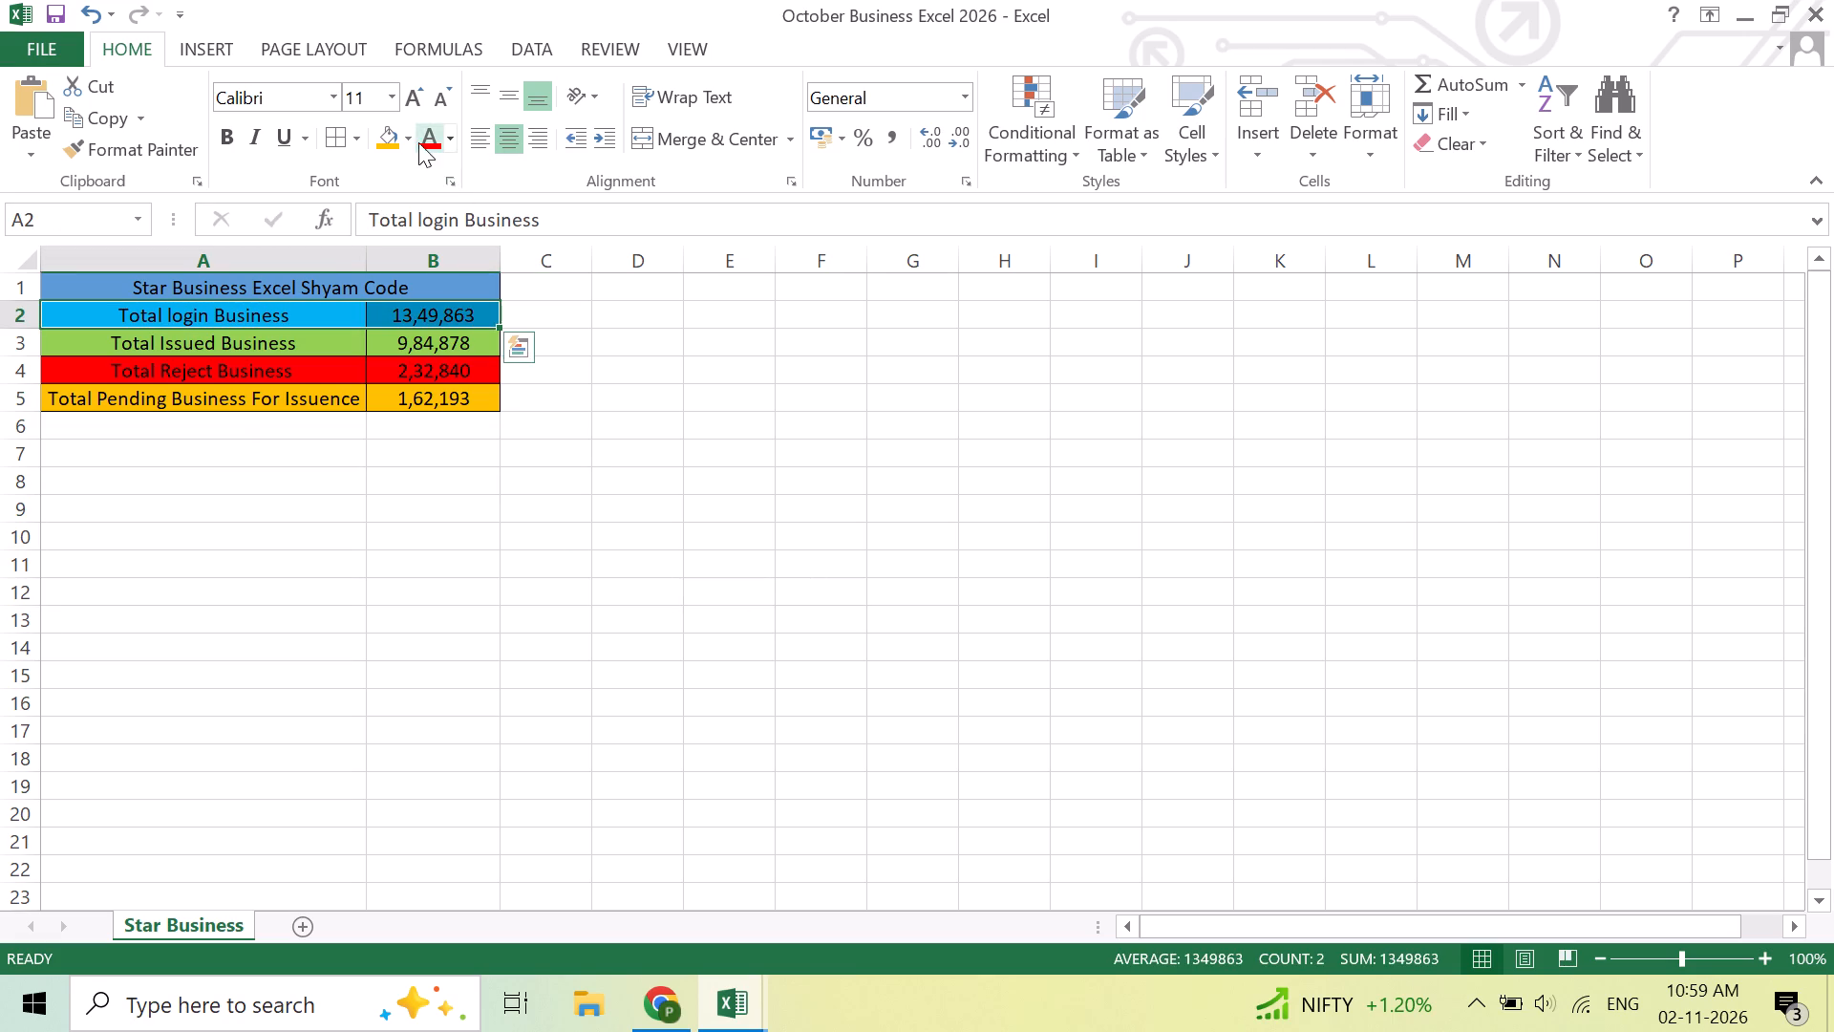
click(408, 139)
click(453, 345)
click(727, 412)
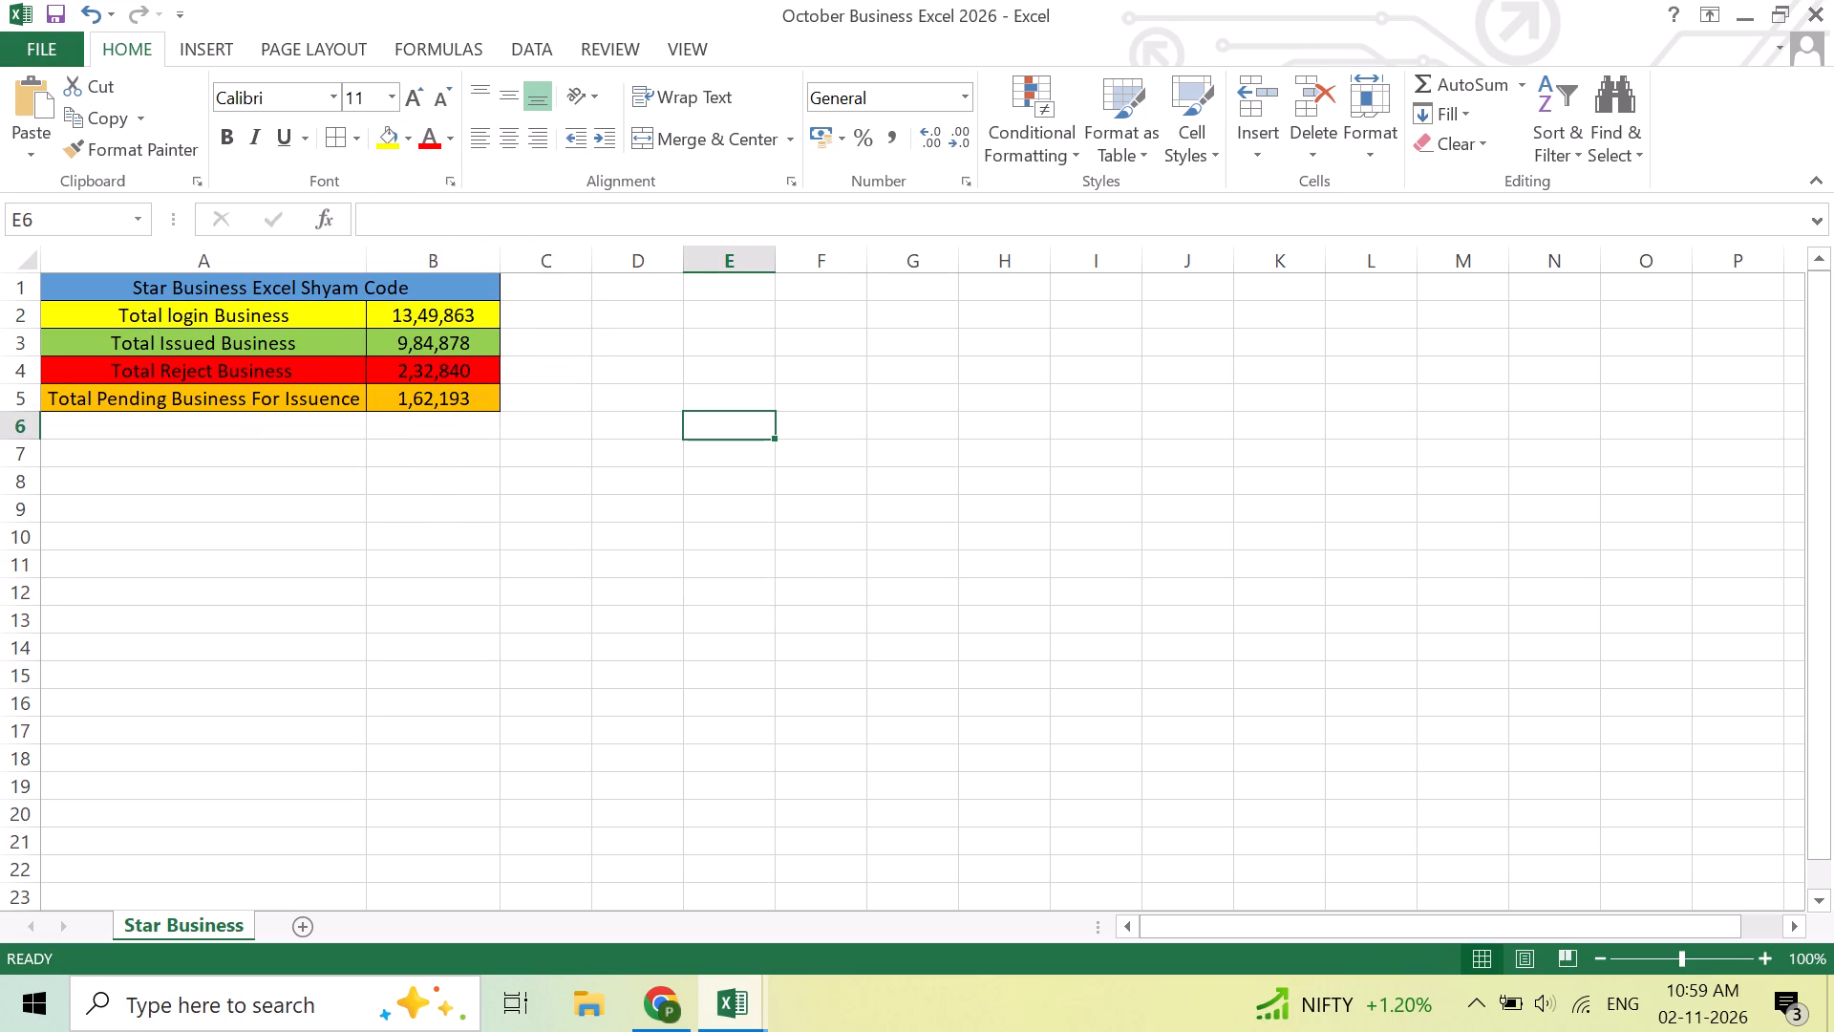
Save the October Business Excel 2026 workbook with the coloured summary table.
key(ctrl+s)
key(ctrl+s)
key(ctrl+s)
key(ctrl+s)
key(ctrl+s)
key(ctrl+s)
key(ctrl+s)
key(ctrl+s)
key(ctrl+s)
click(440, 549)
drag(214, 288, 335, 398)
click(451, 568)
key(ctrl+s)
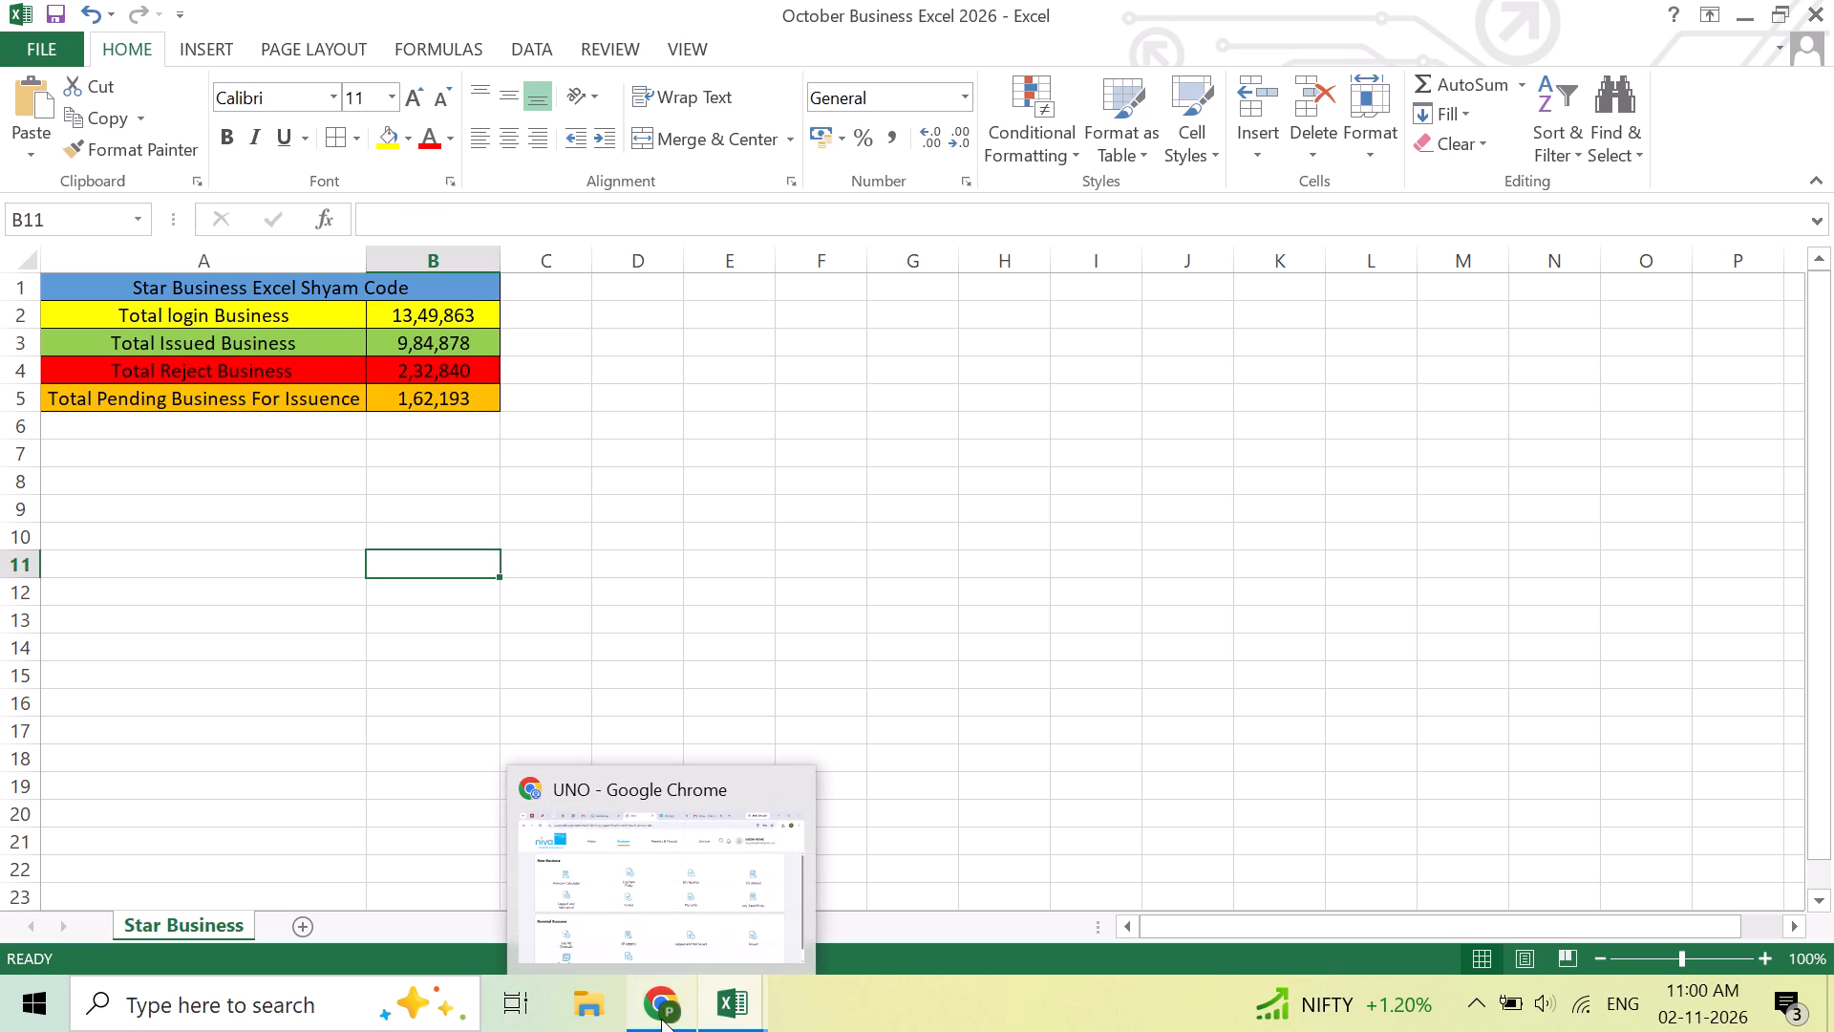
Switch to the September Mis Both Branch 2026 workbook and reset the Remark filter on Star Cases Excel to show all remarks.
click(711, 1009)
click(643, 876)
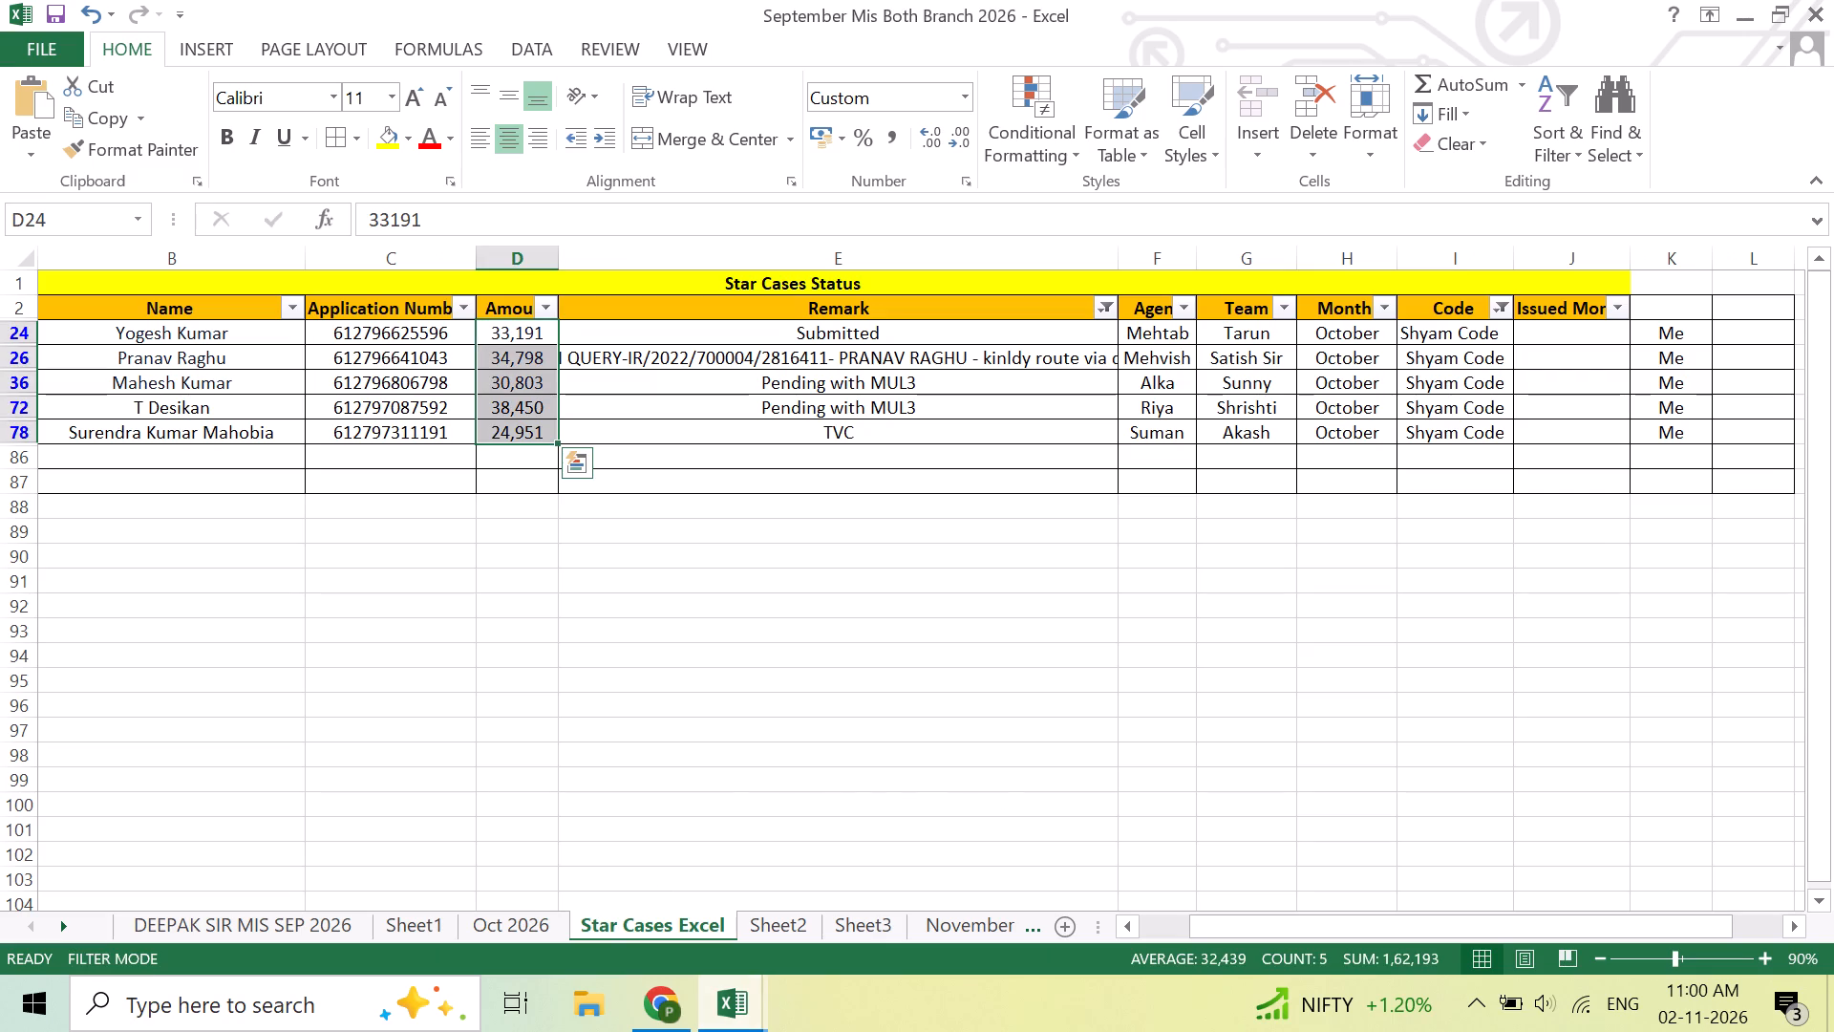
scroll(529, 911, up, 5)
click(1096, 305)
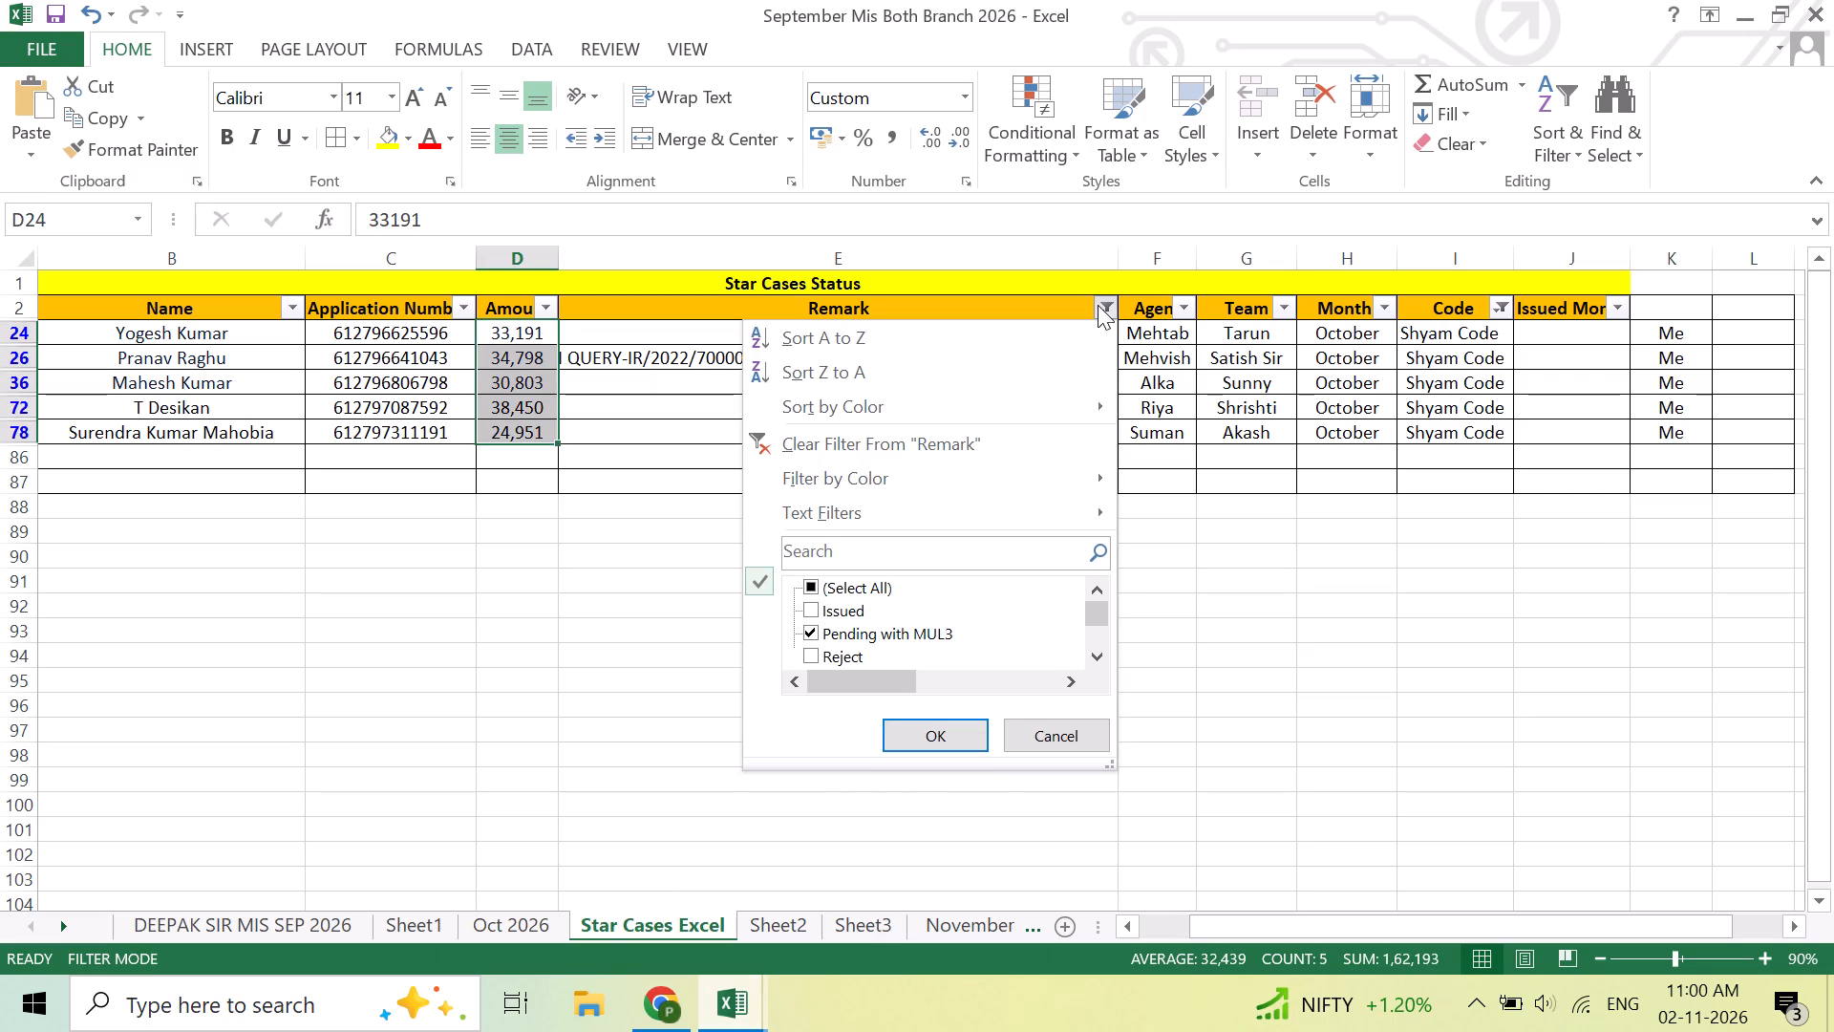
click(819, 583)
click(952, 743)
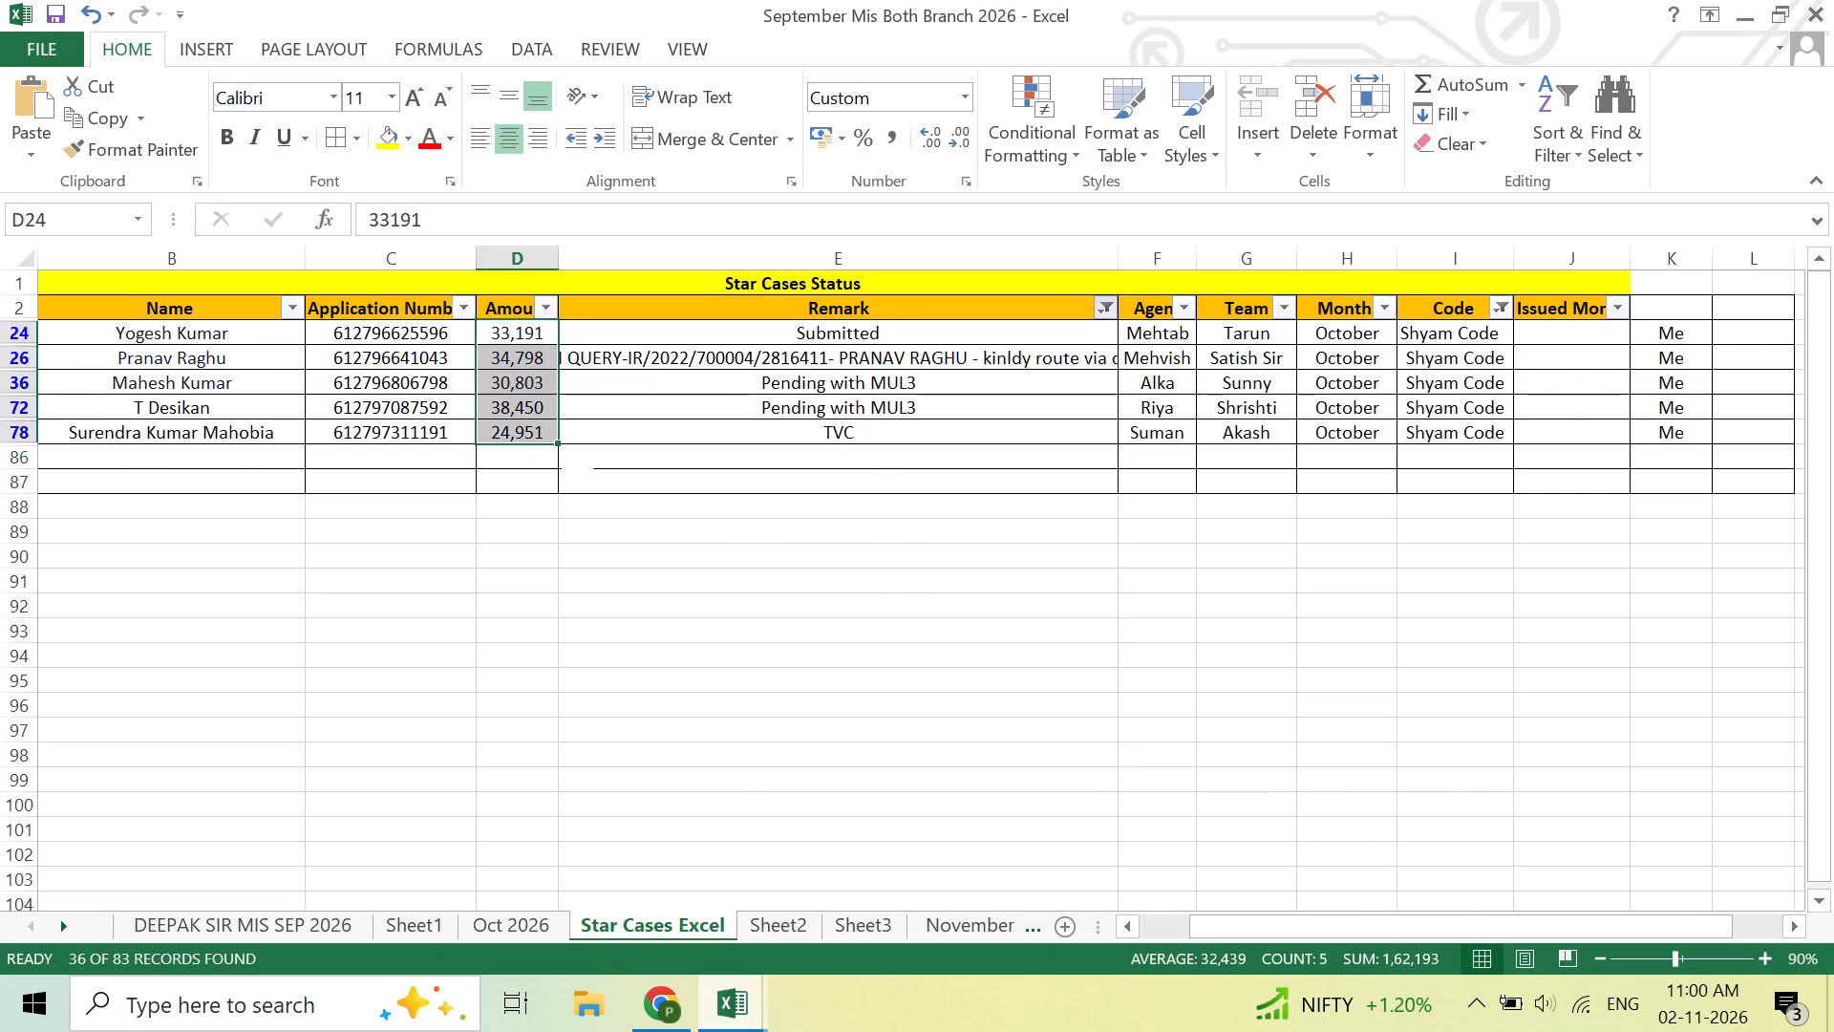
Filter the Code column of the Star Cases Status table to show only Sandhya code.
click(1499, 312)
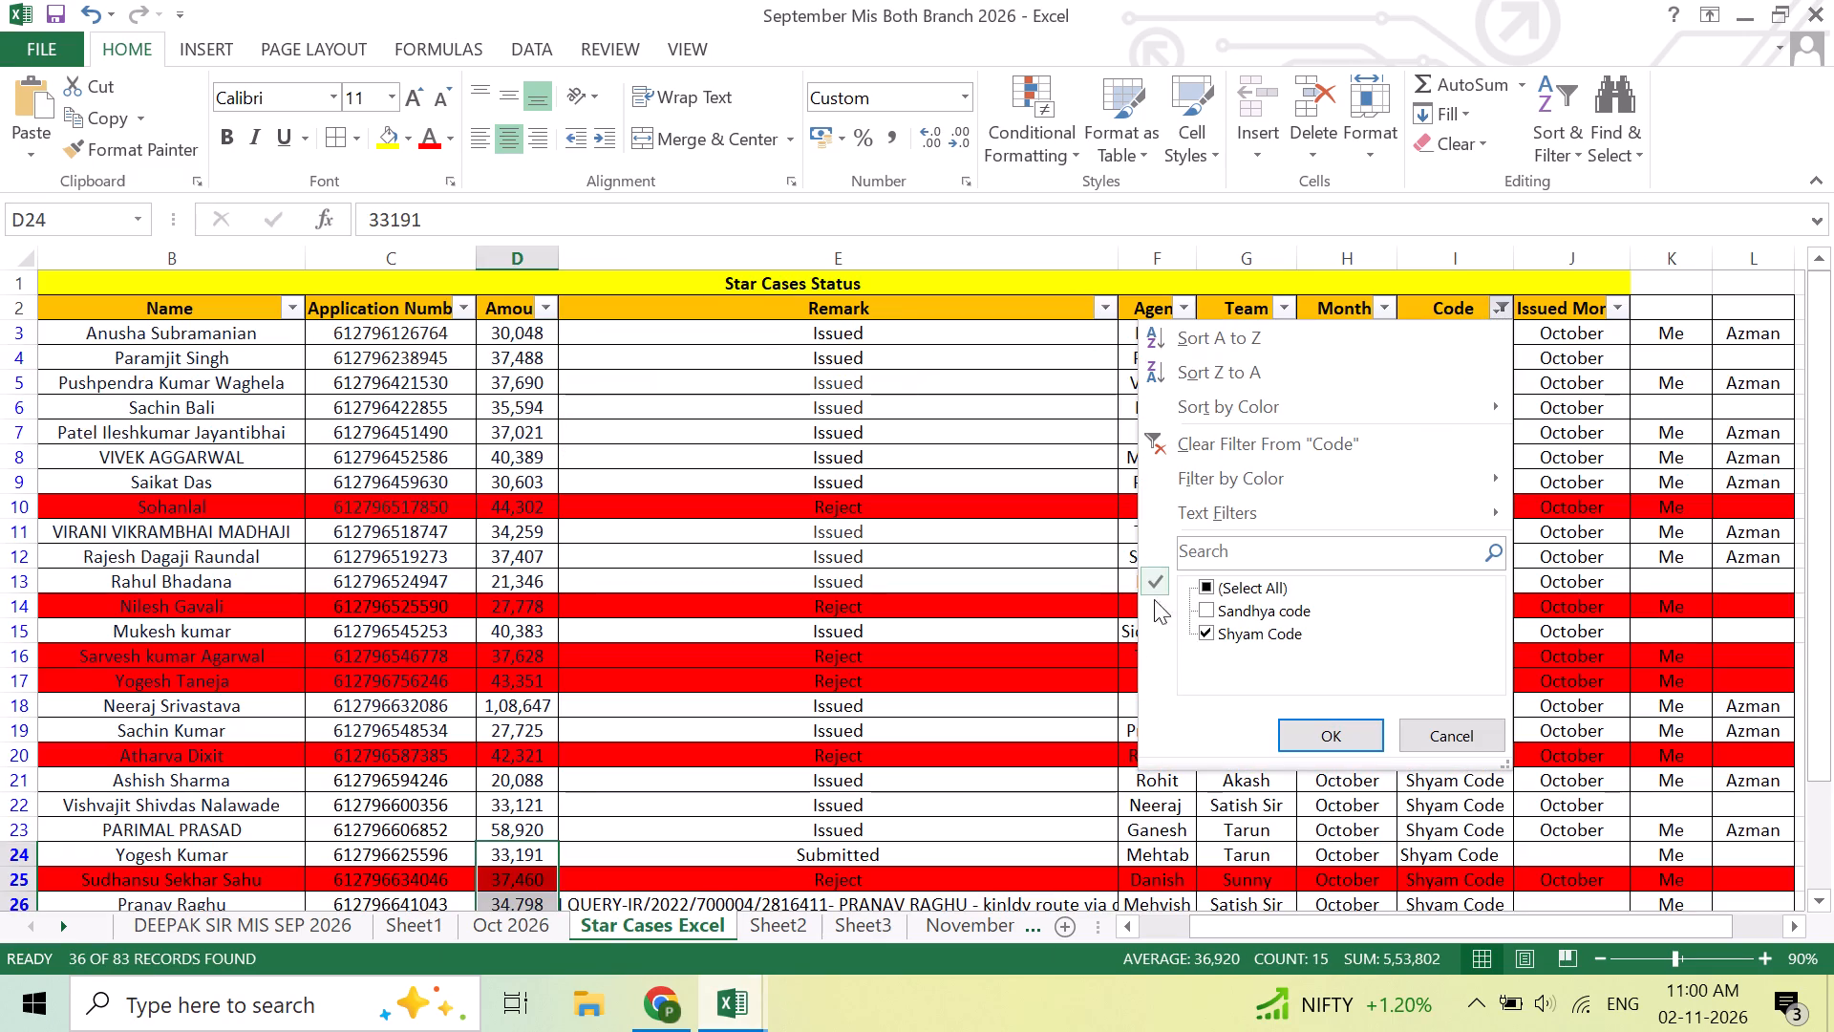
click(1213, 626)
click(1200, 608)
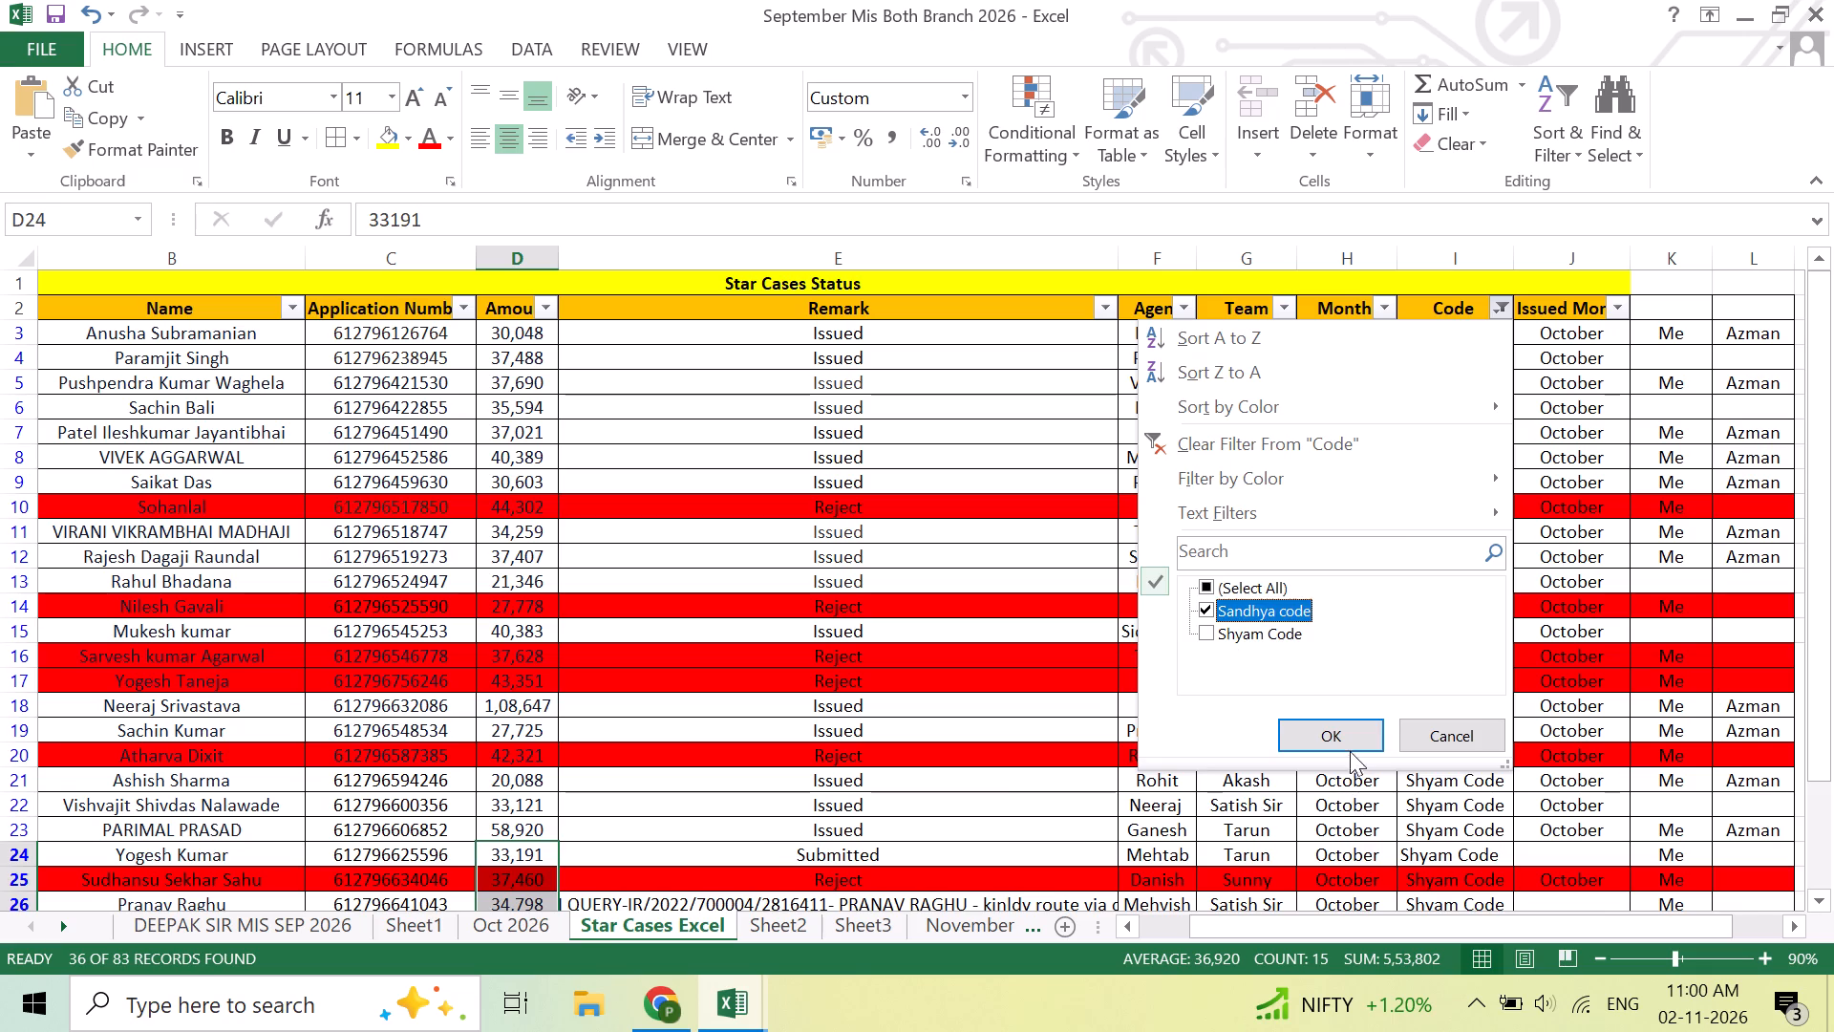
click(1339, 742)
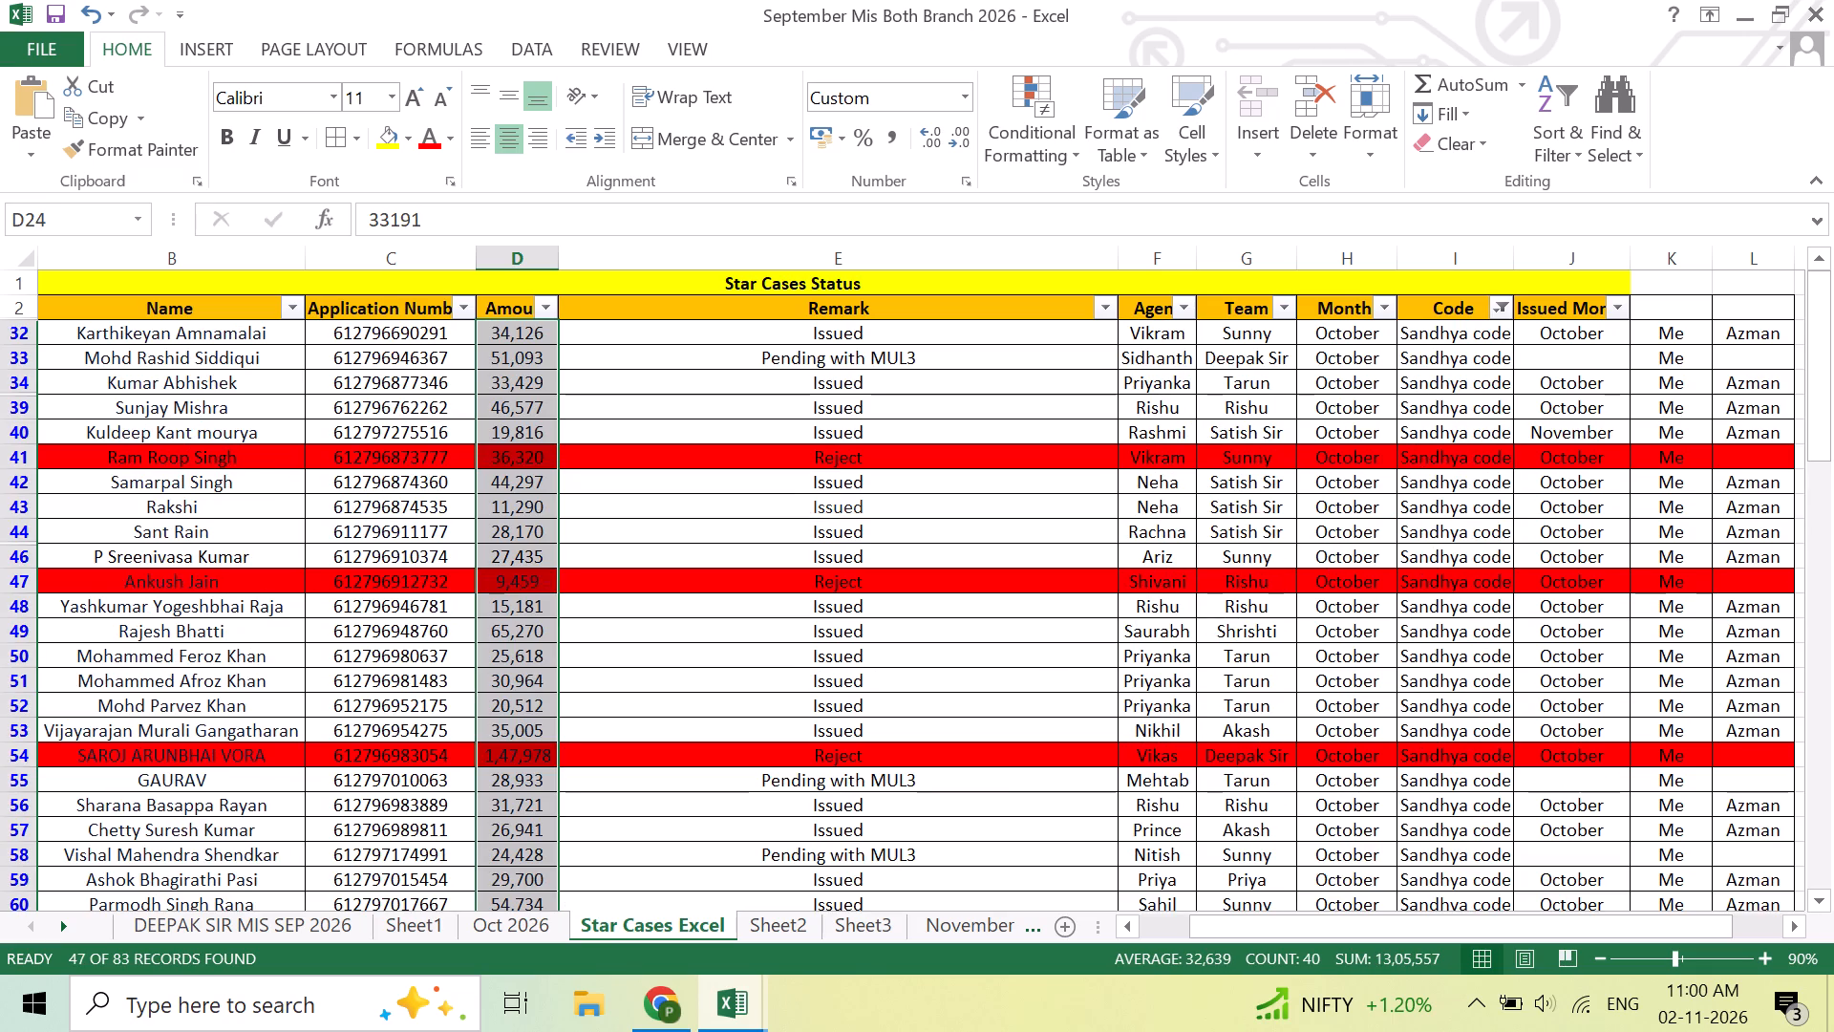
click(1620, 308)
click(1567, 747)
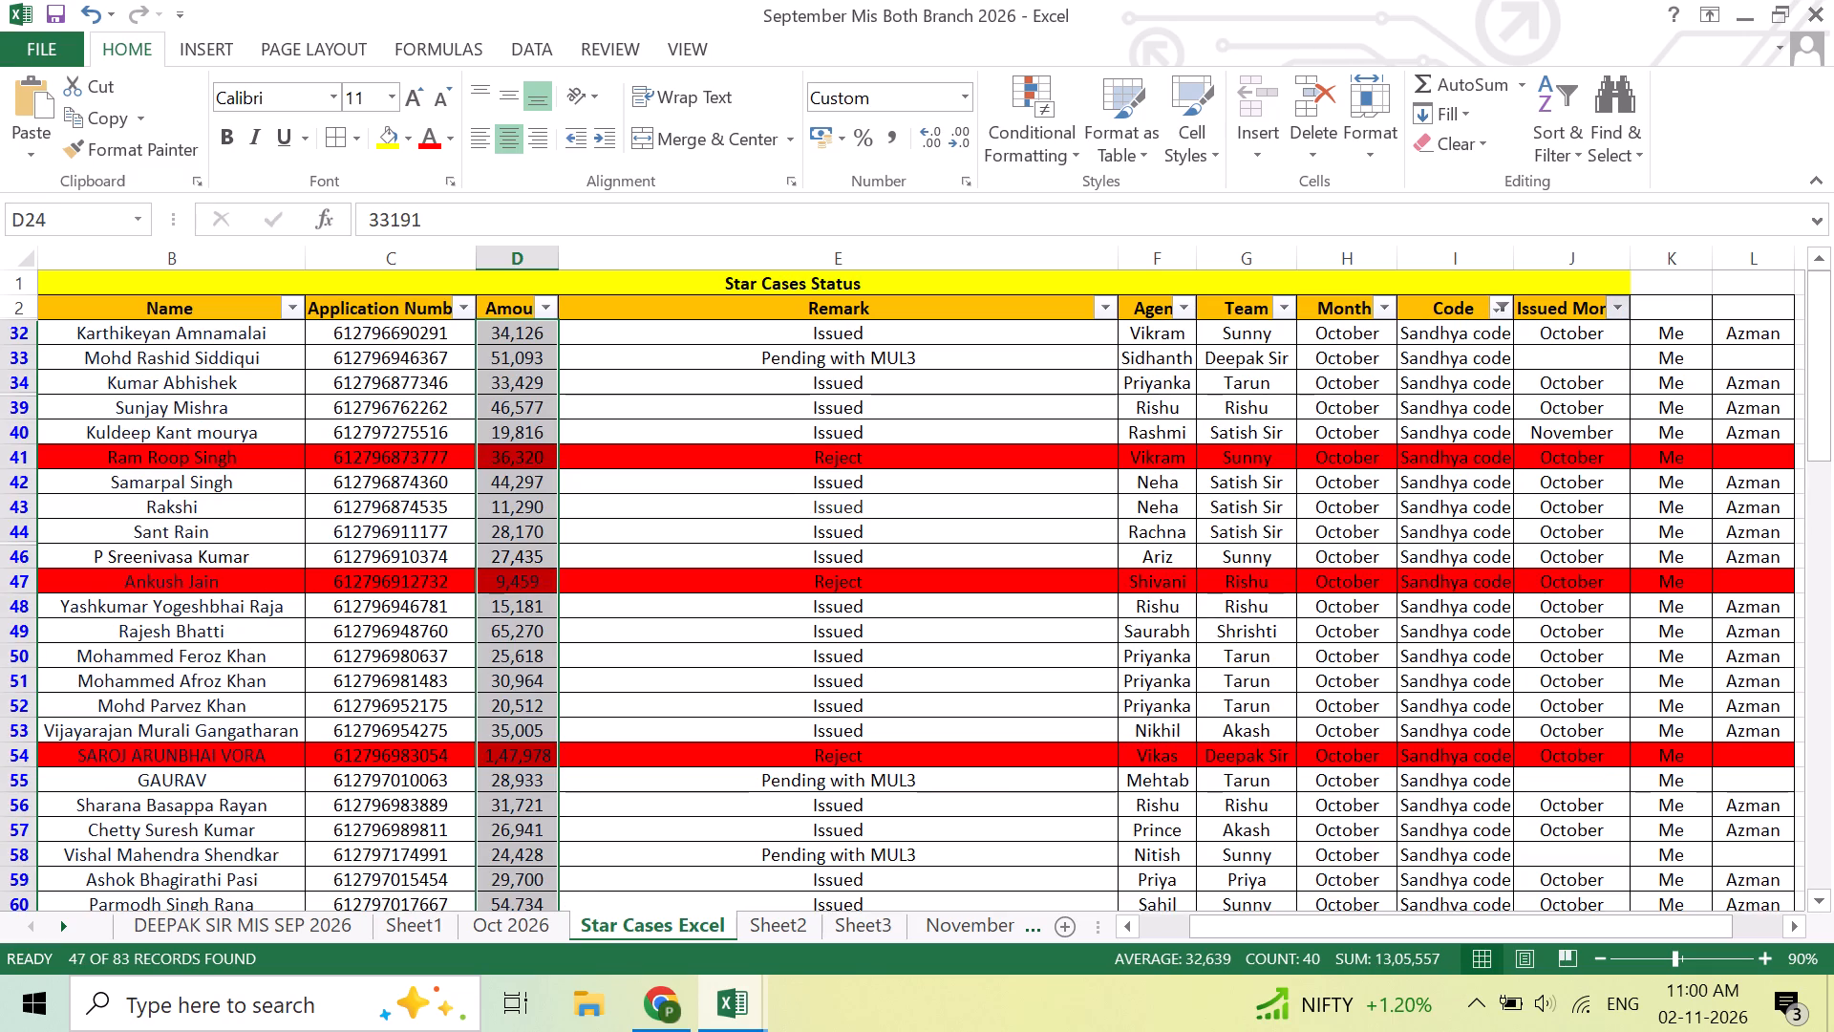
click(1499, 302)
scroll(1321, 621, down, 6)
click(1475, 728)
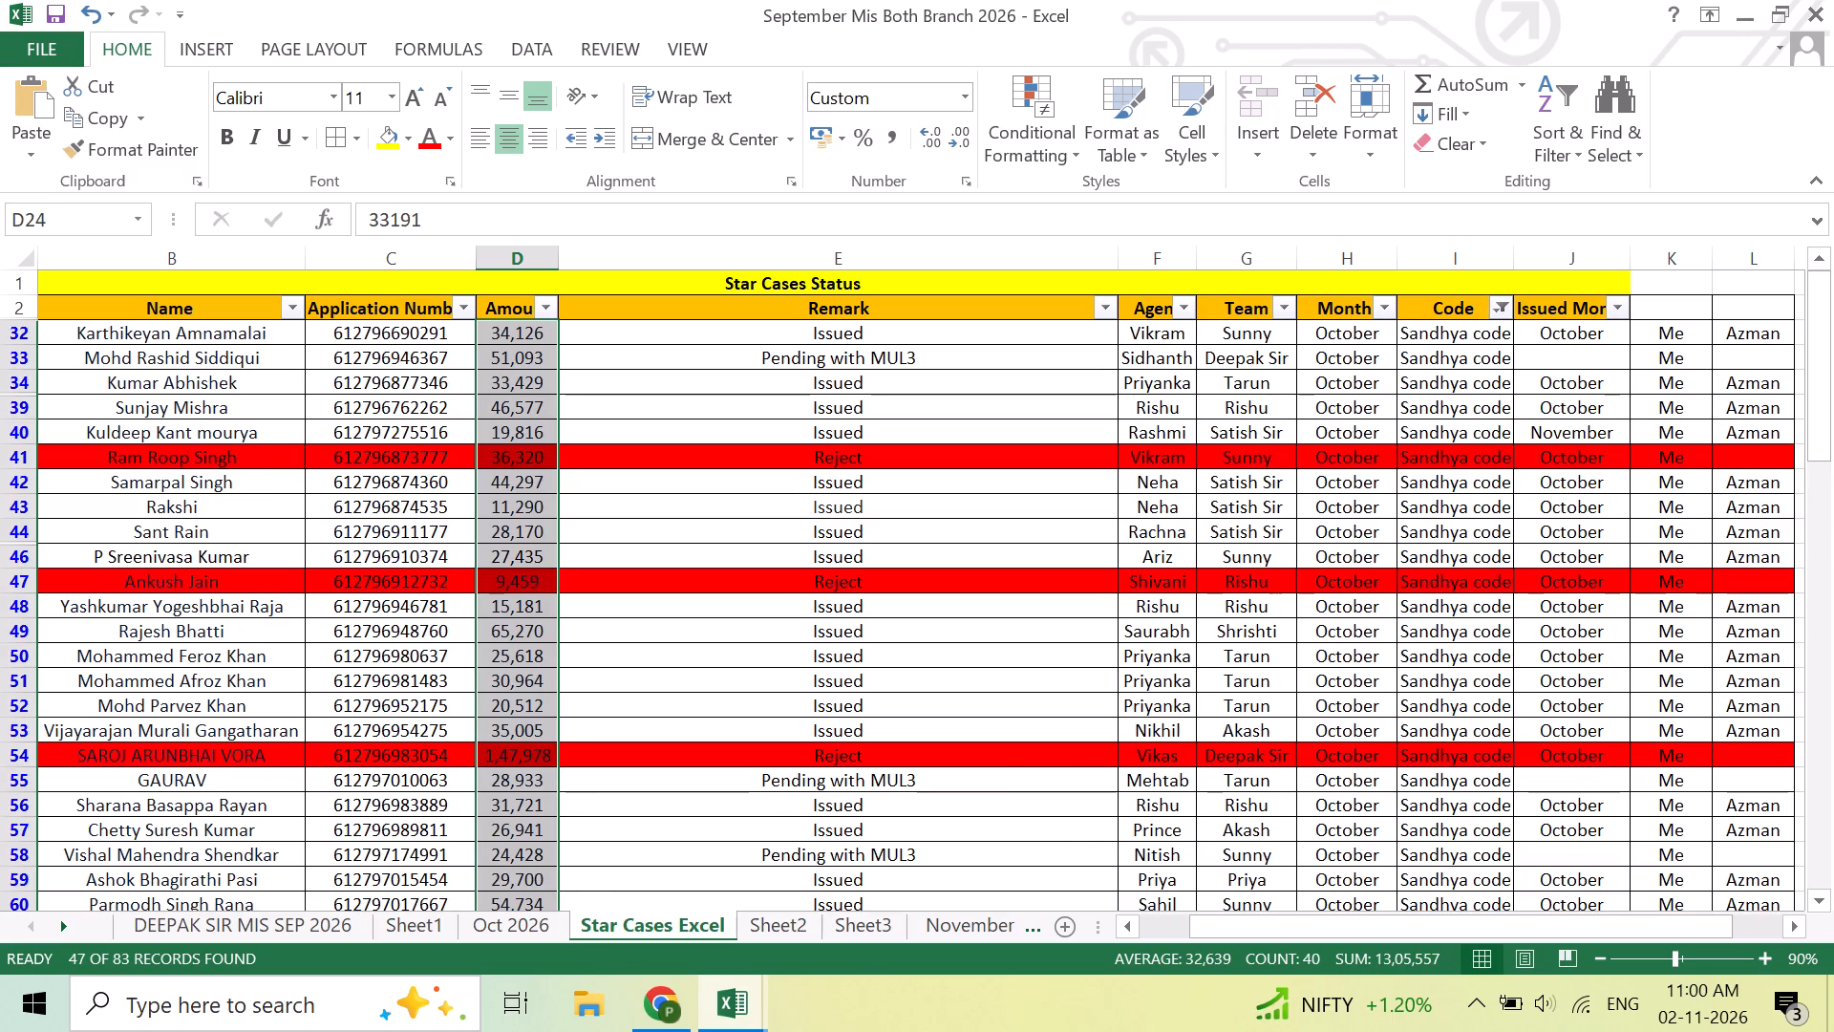
Select the filtered Sandhya code amounts from D32 to D85 to read their total login business.
click(775, 453)
click(538, 326)
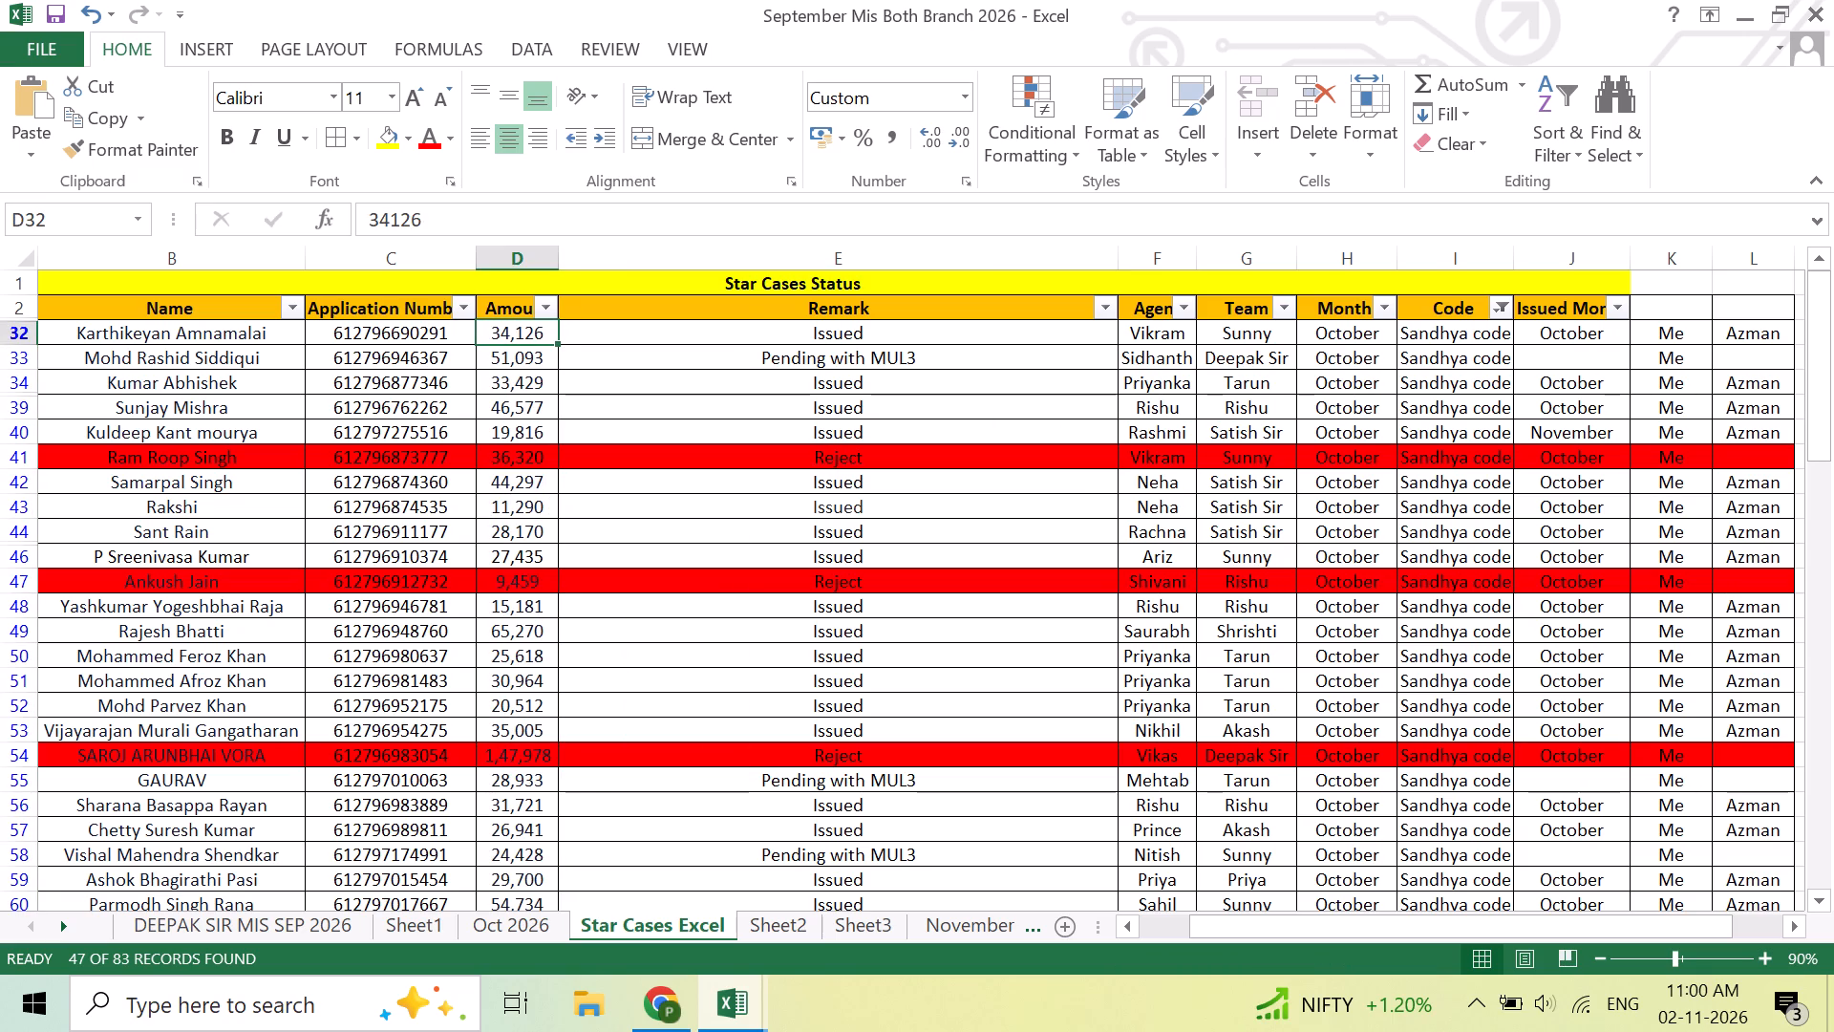
key(ctrl+shift+Down)
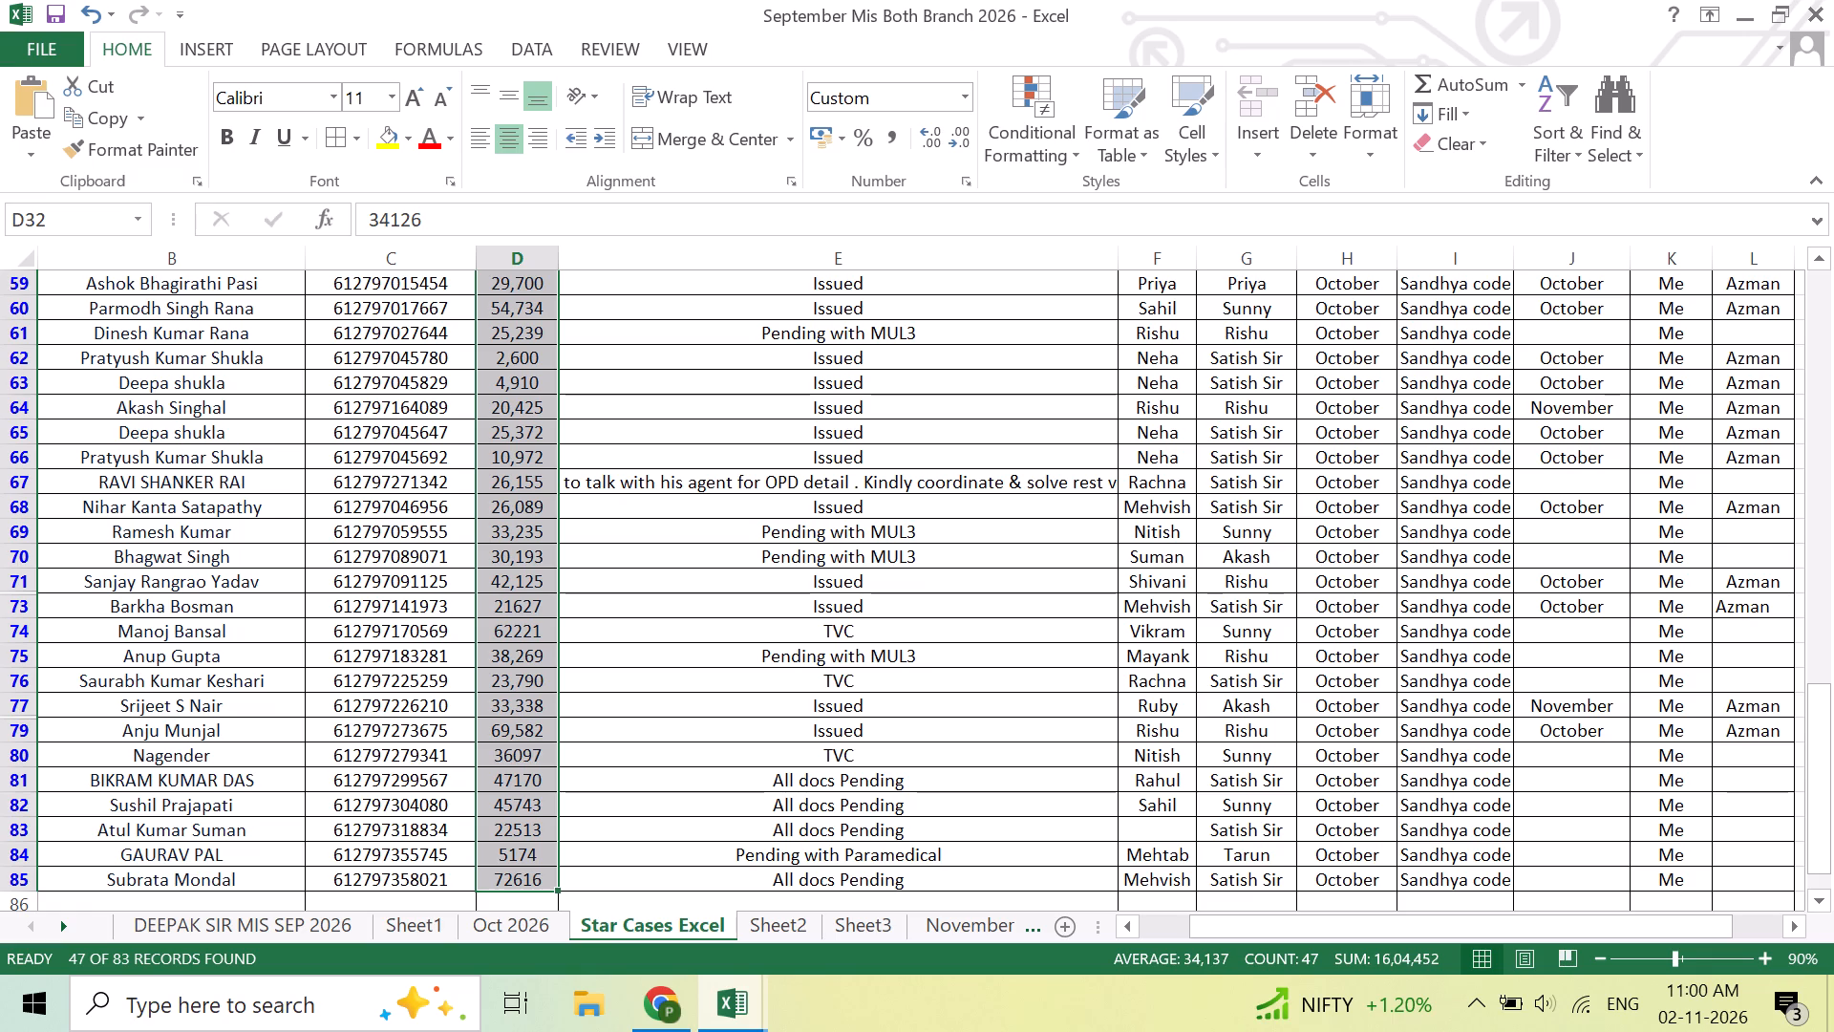
scroll(1273, 831, up, 11)
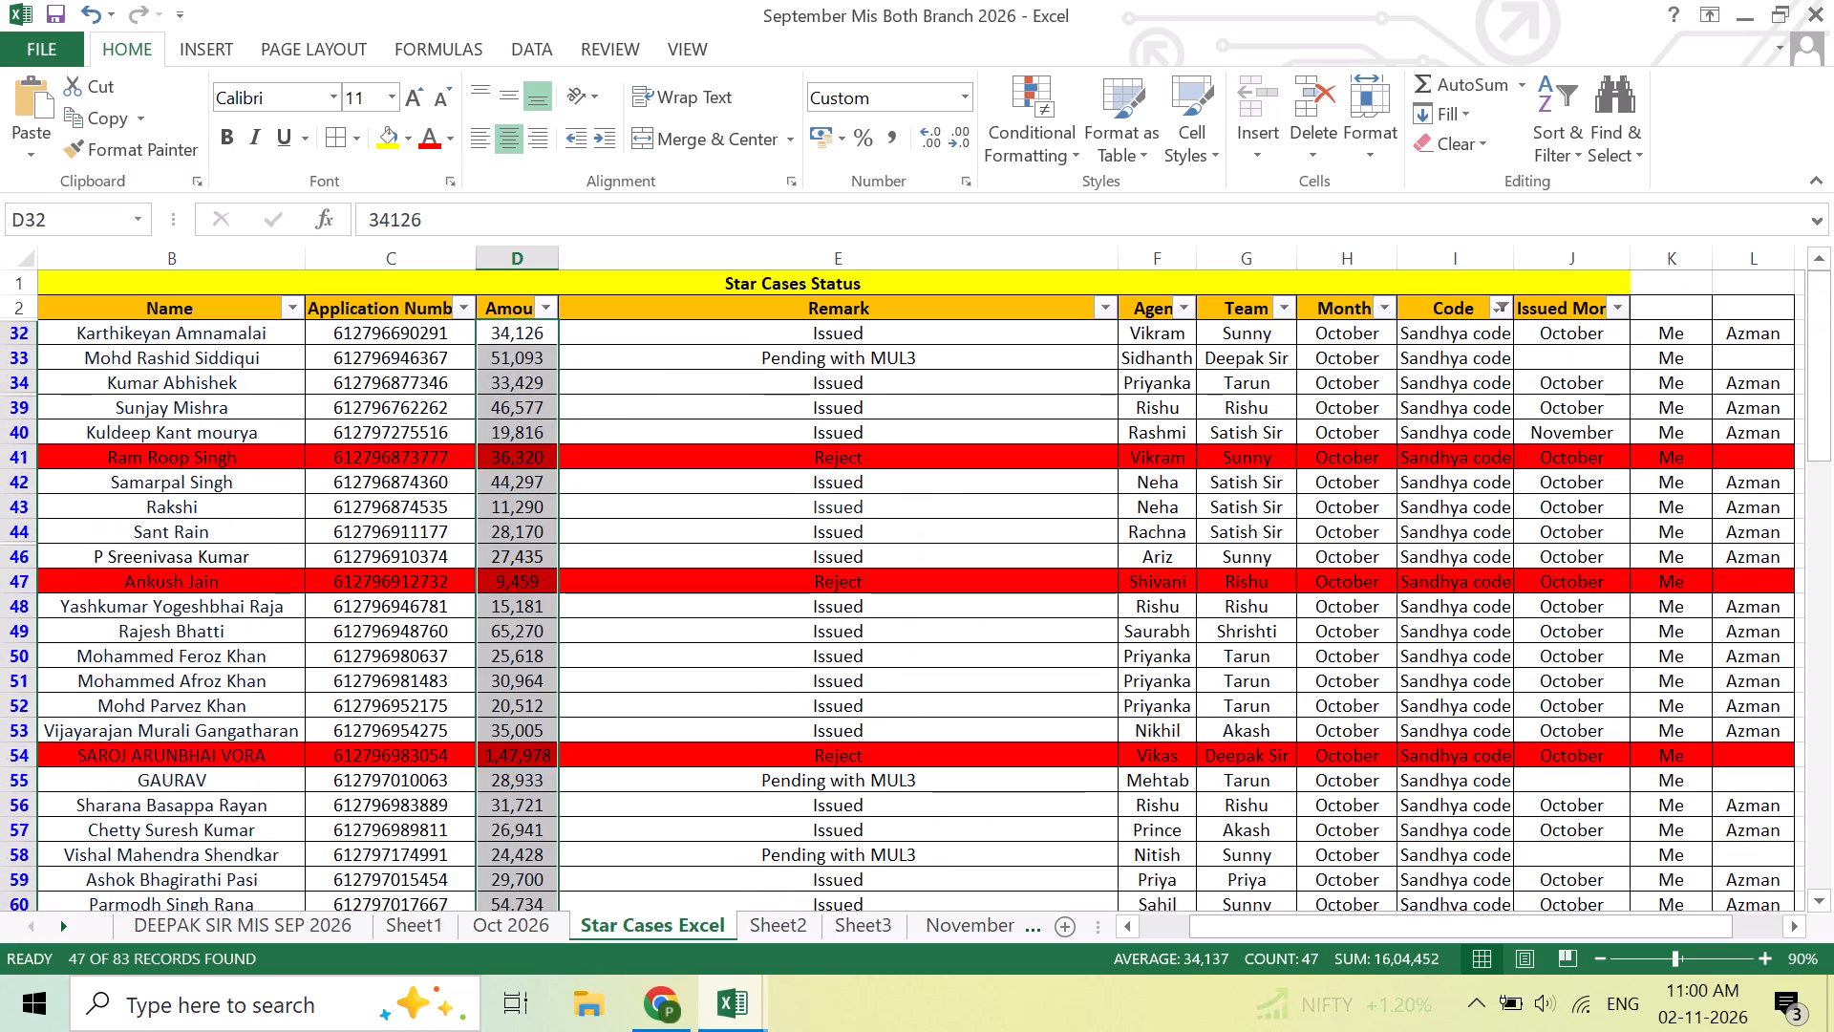
Filter the Sandhya code cases to those with Remark Issued and Issued Month October.
scroll(1248, 741, up, 2)
click(1114, 304)
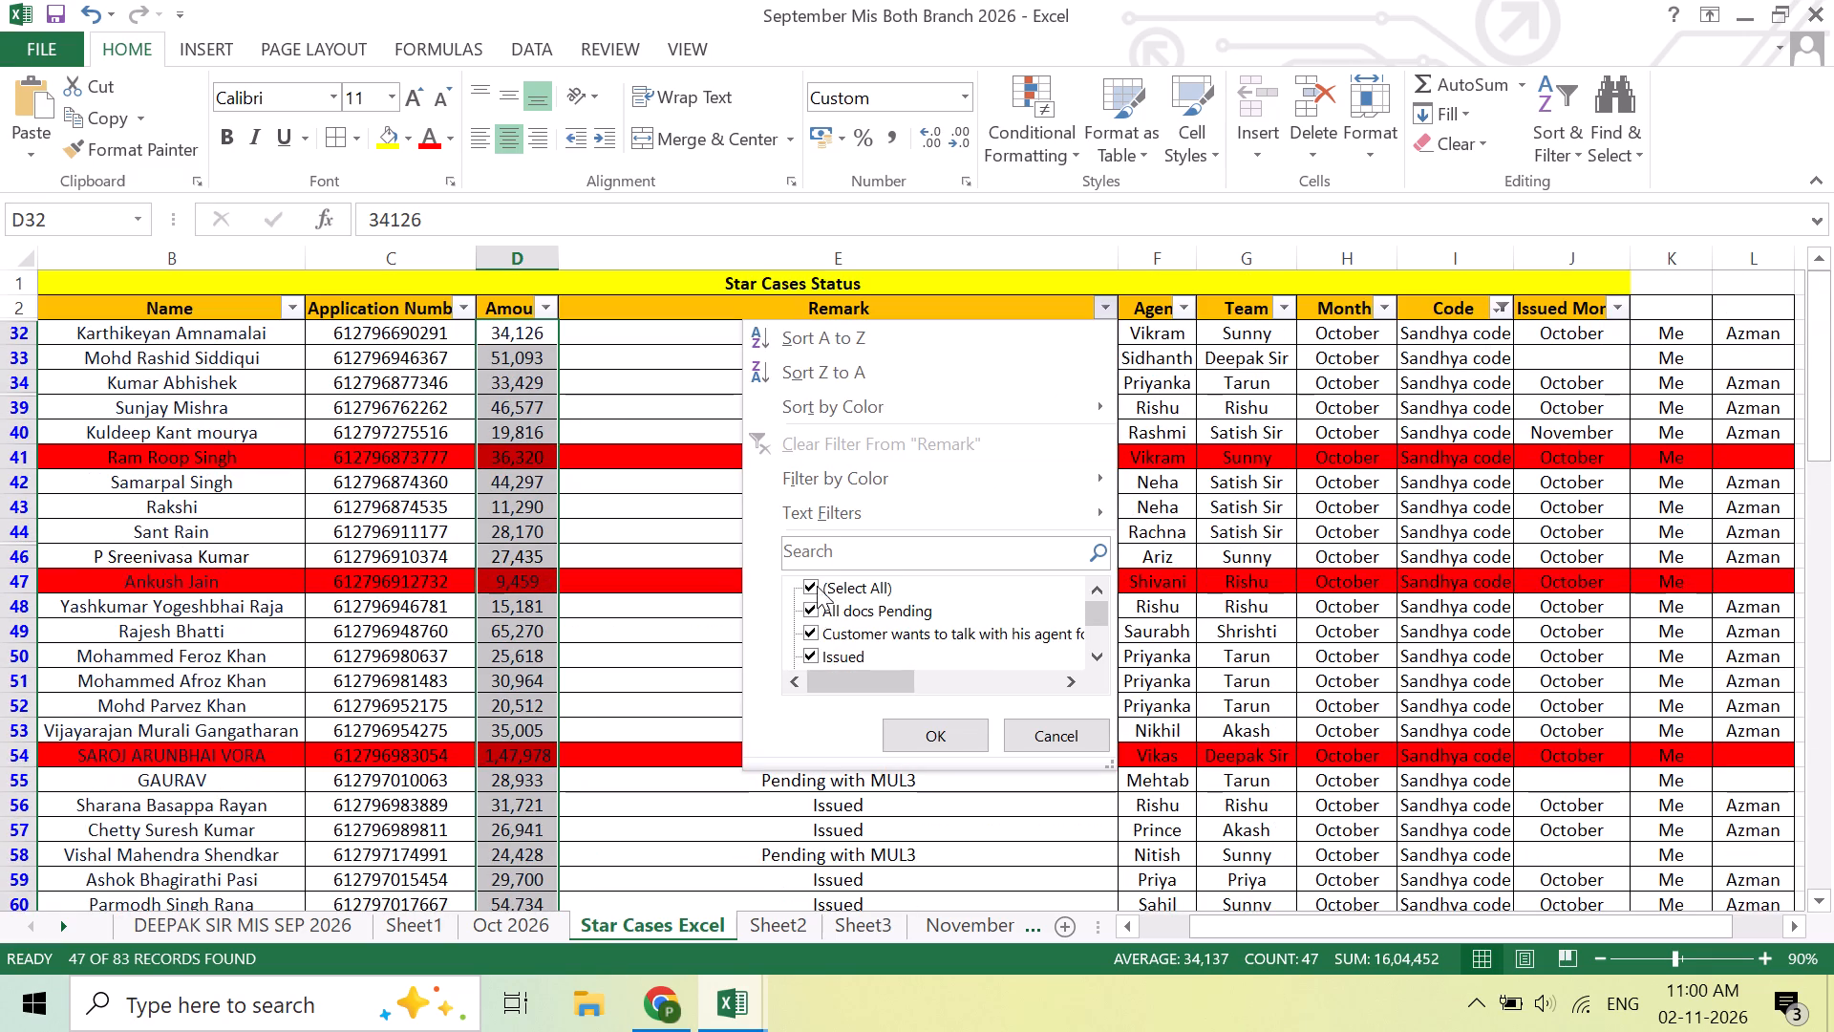
click(811, 582)
click(819, 655)
click(948, 742)
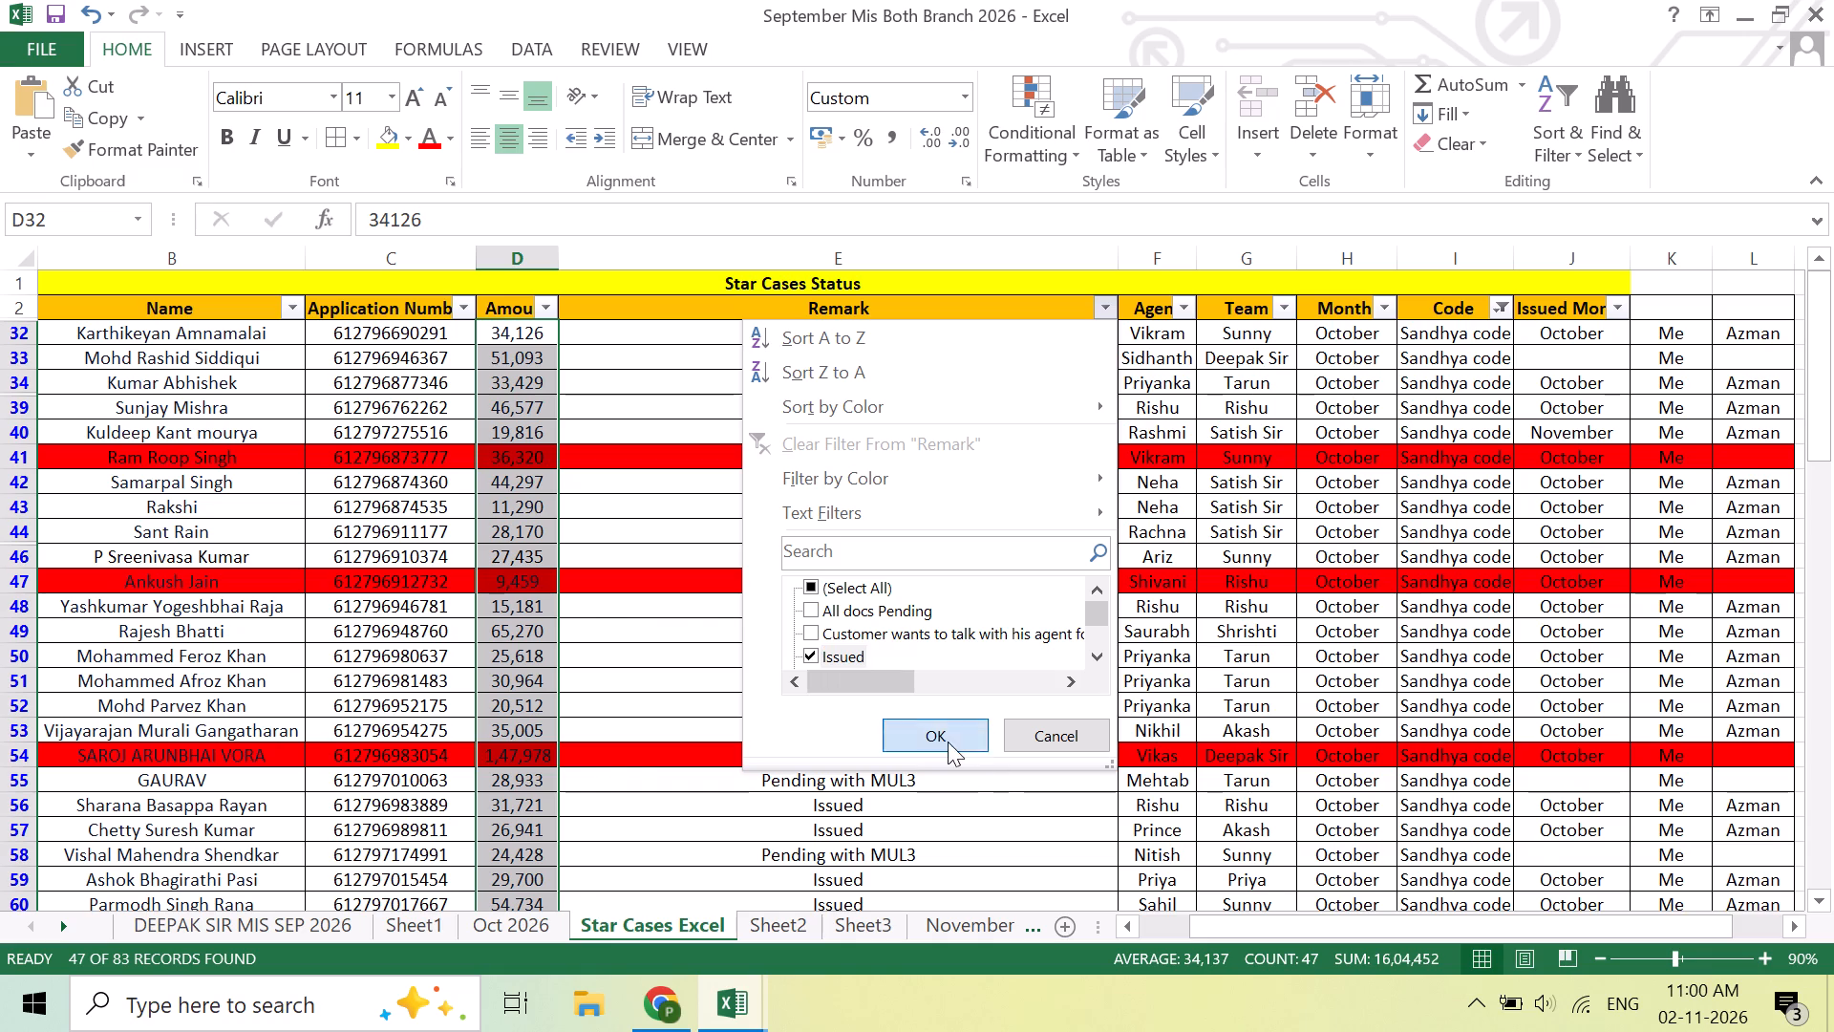
click(918, 591)
drag(532, 337, 532, 457)
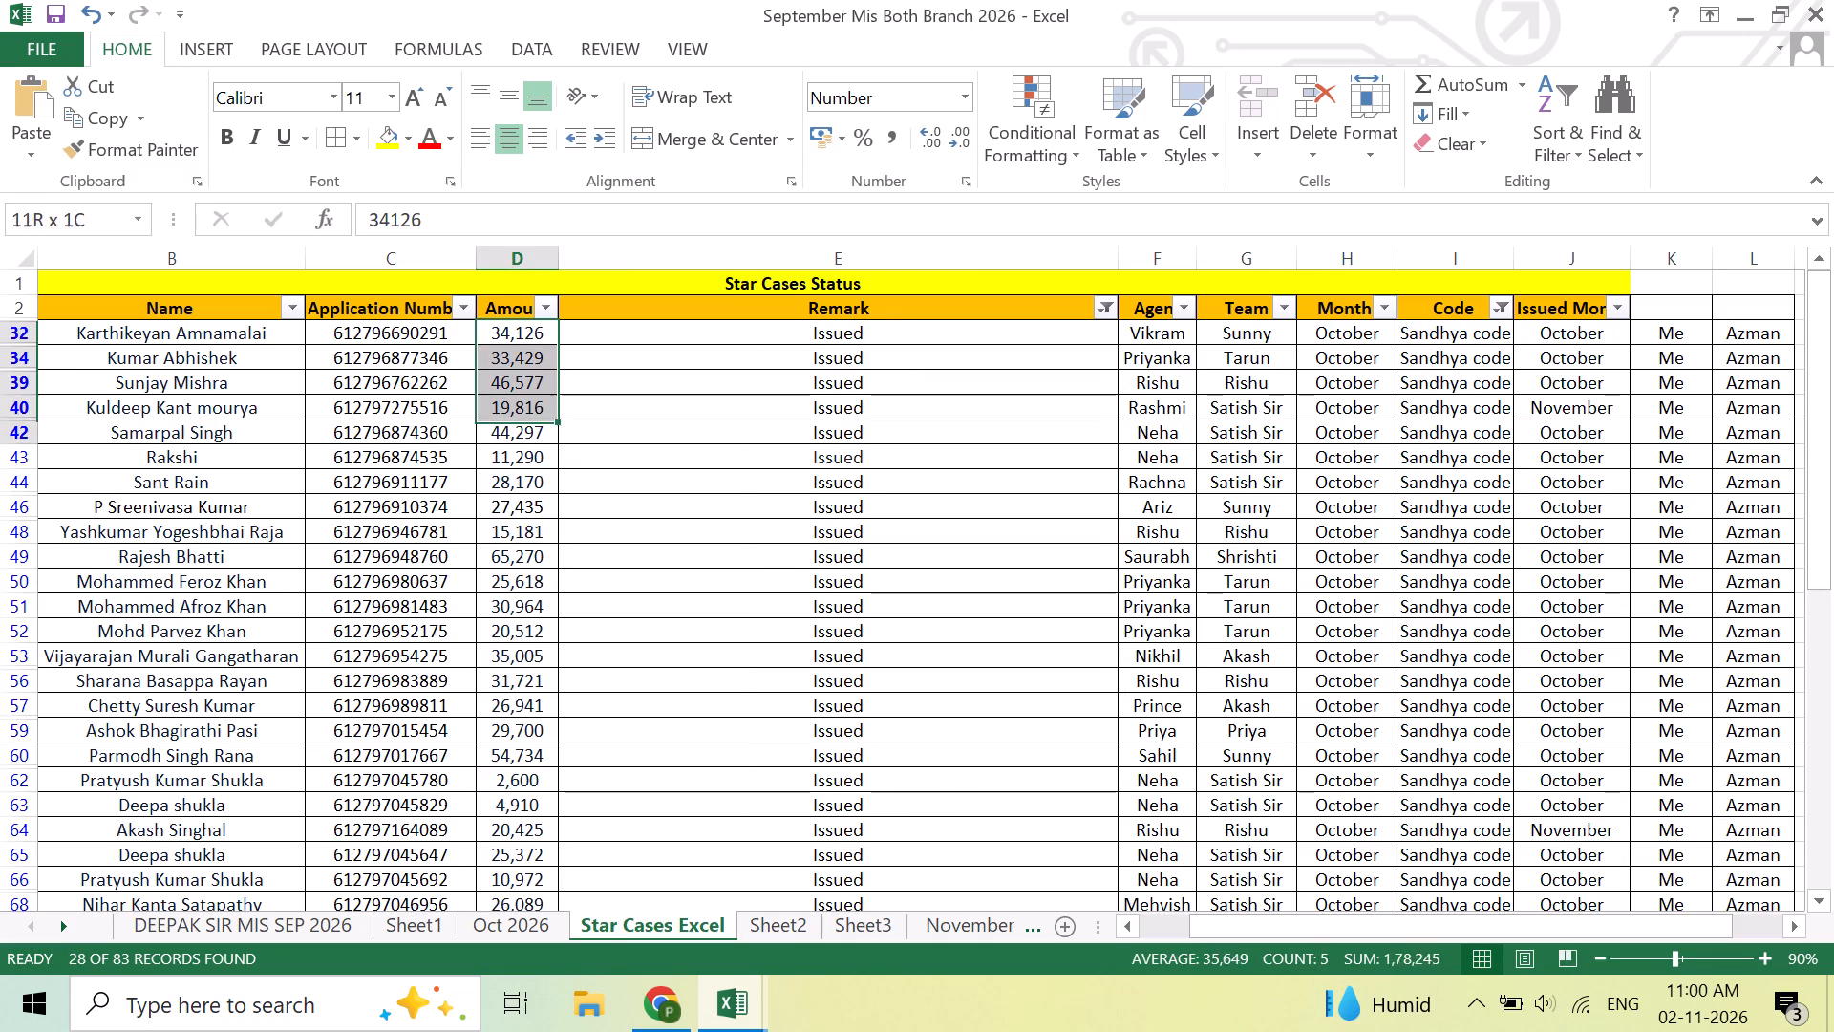
drag(532, 457, 536, 465)
click(1626, 305)
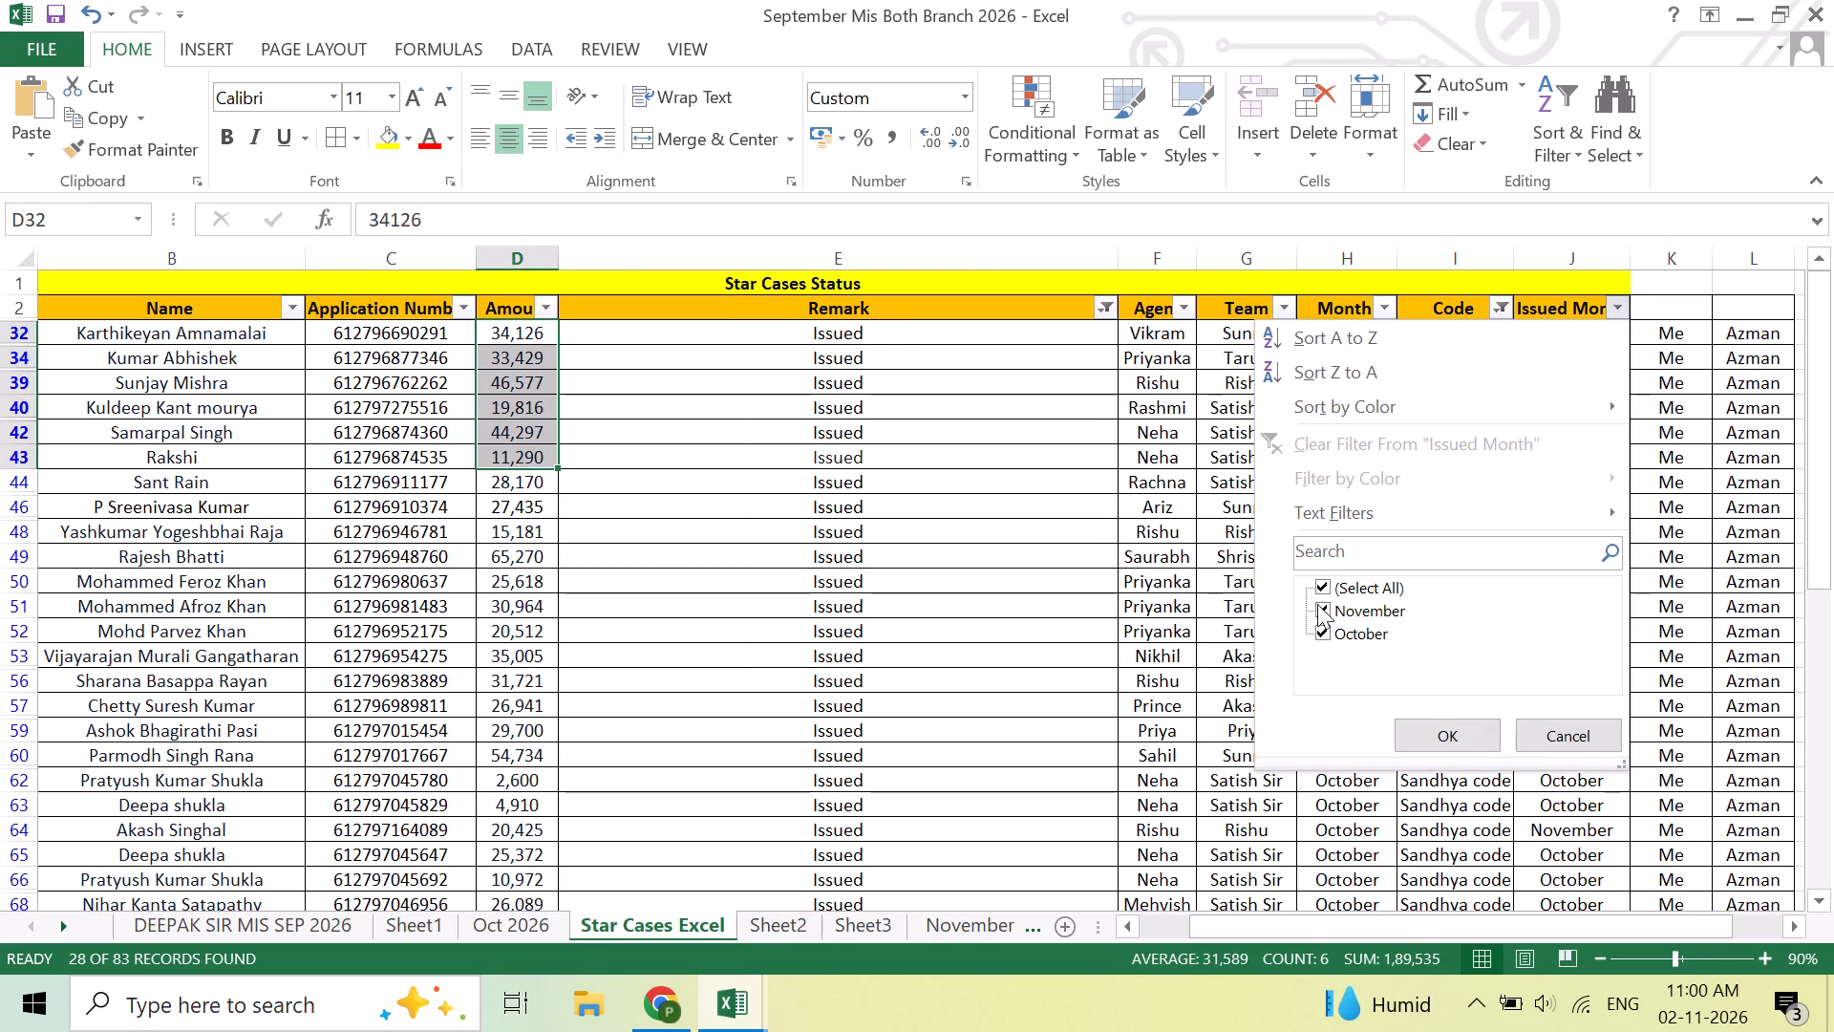
click(1315, 603)
click(1457, 742)
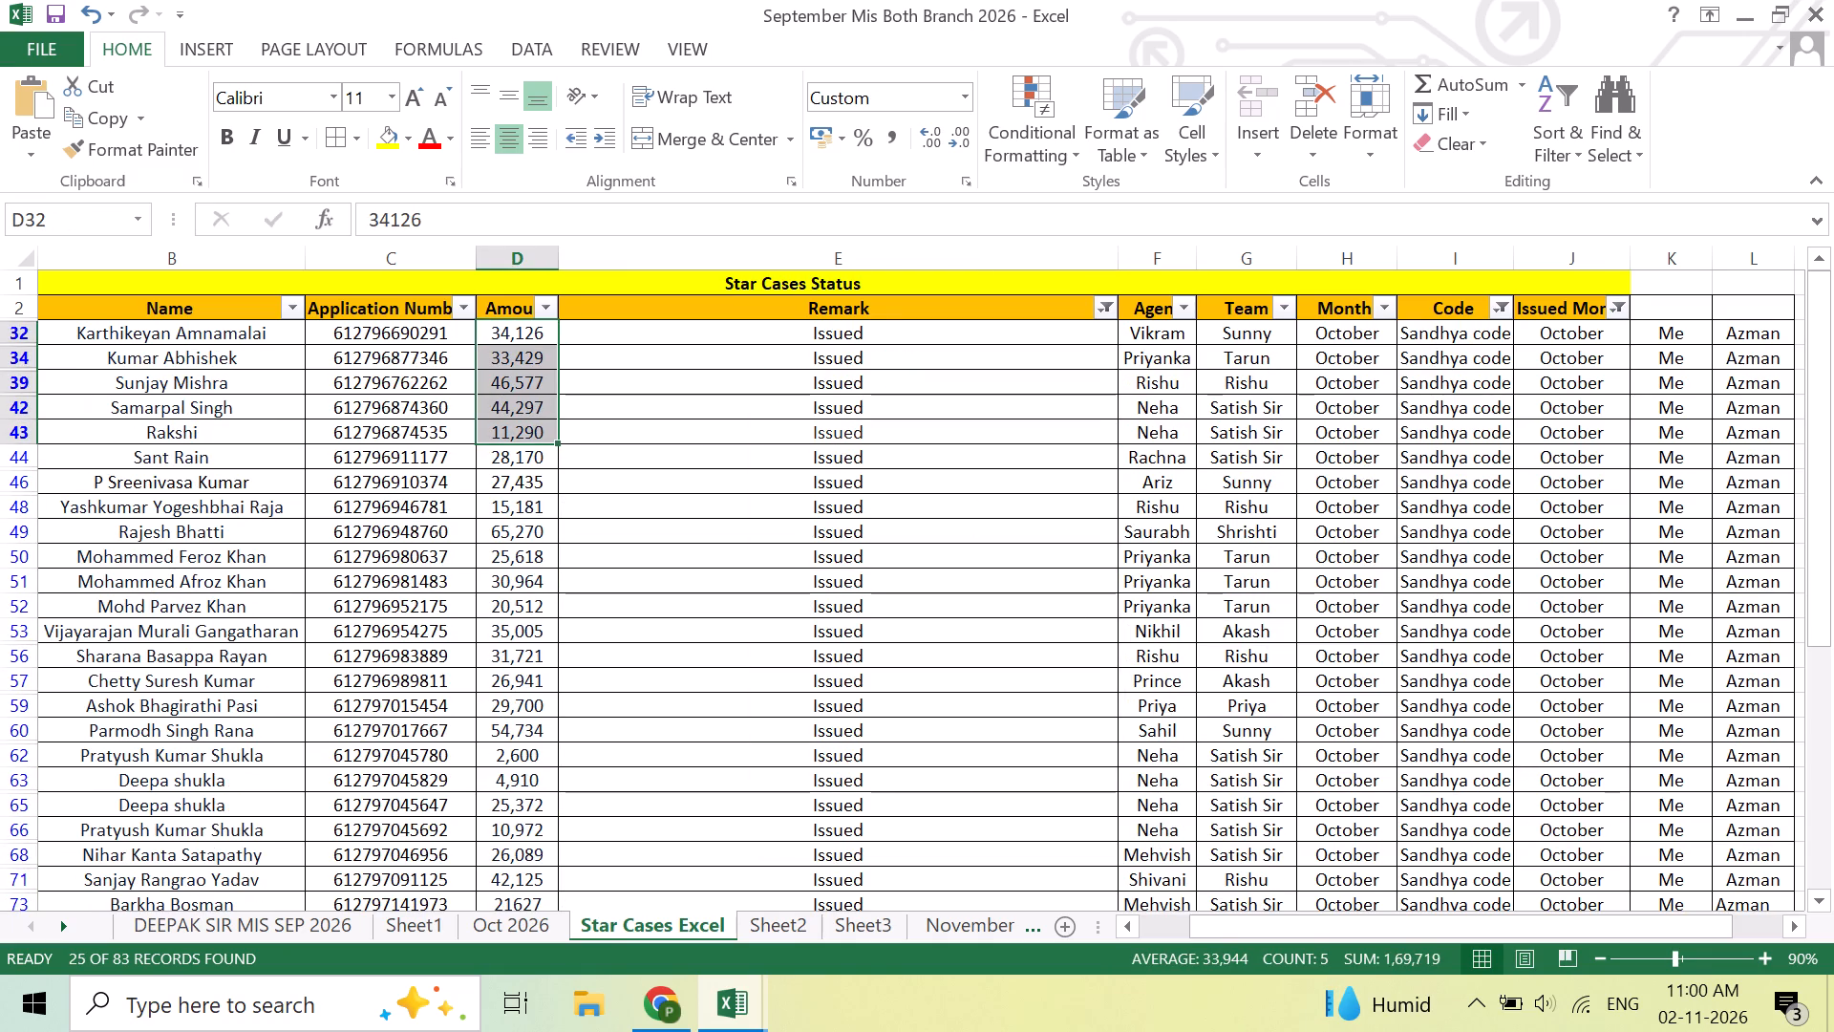
Select the filtered issued amounts from D32 to D79 to read their total.
scroll(1286, 626, down, 5)
scroll(1299, 631, up, 6)
scroll(827, 511, up, 2)
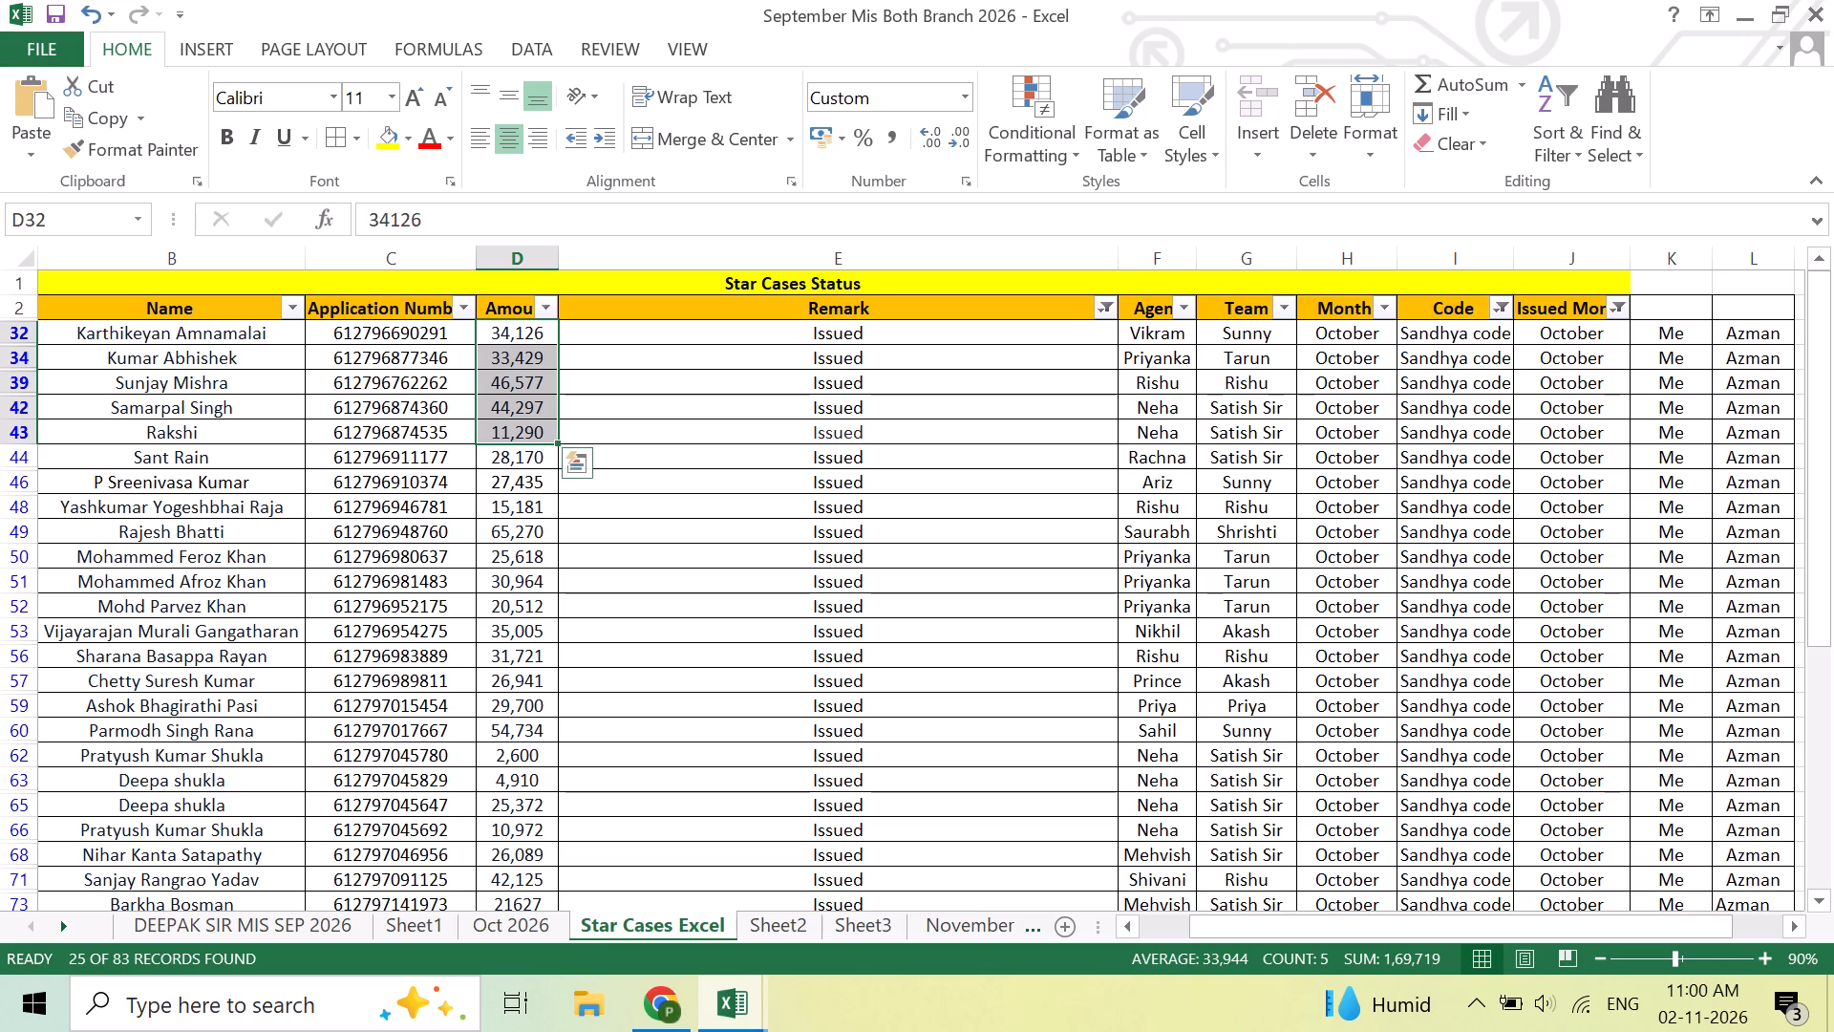
click(700, 581)
drag(532, 336, 490, 987)
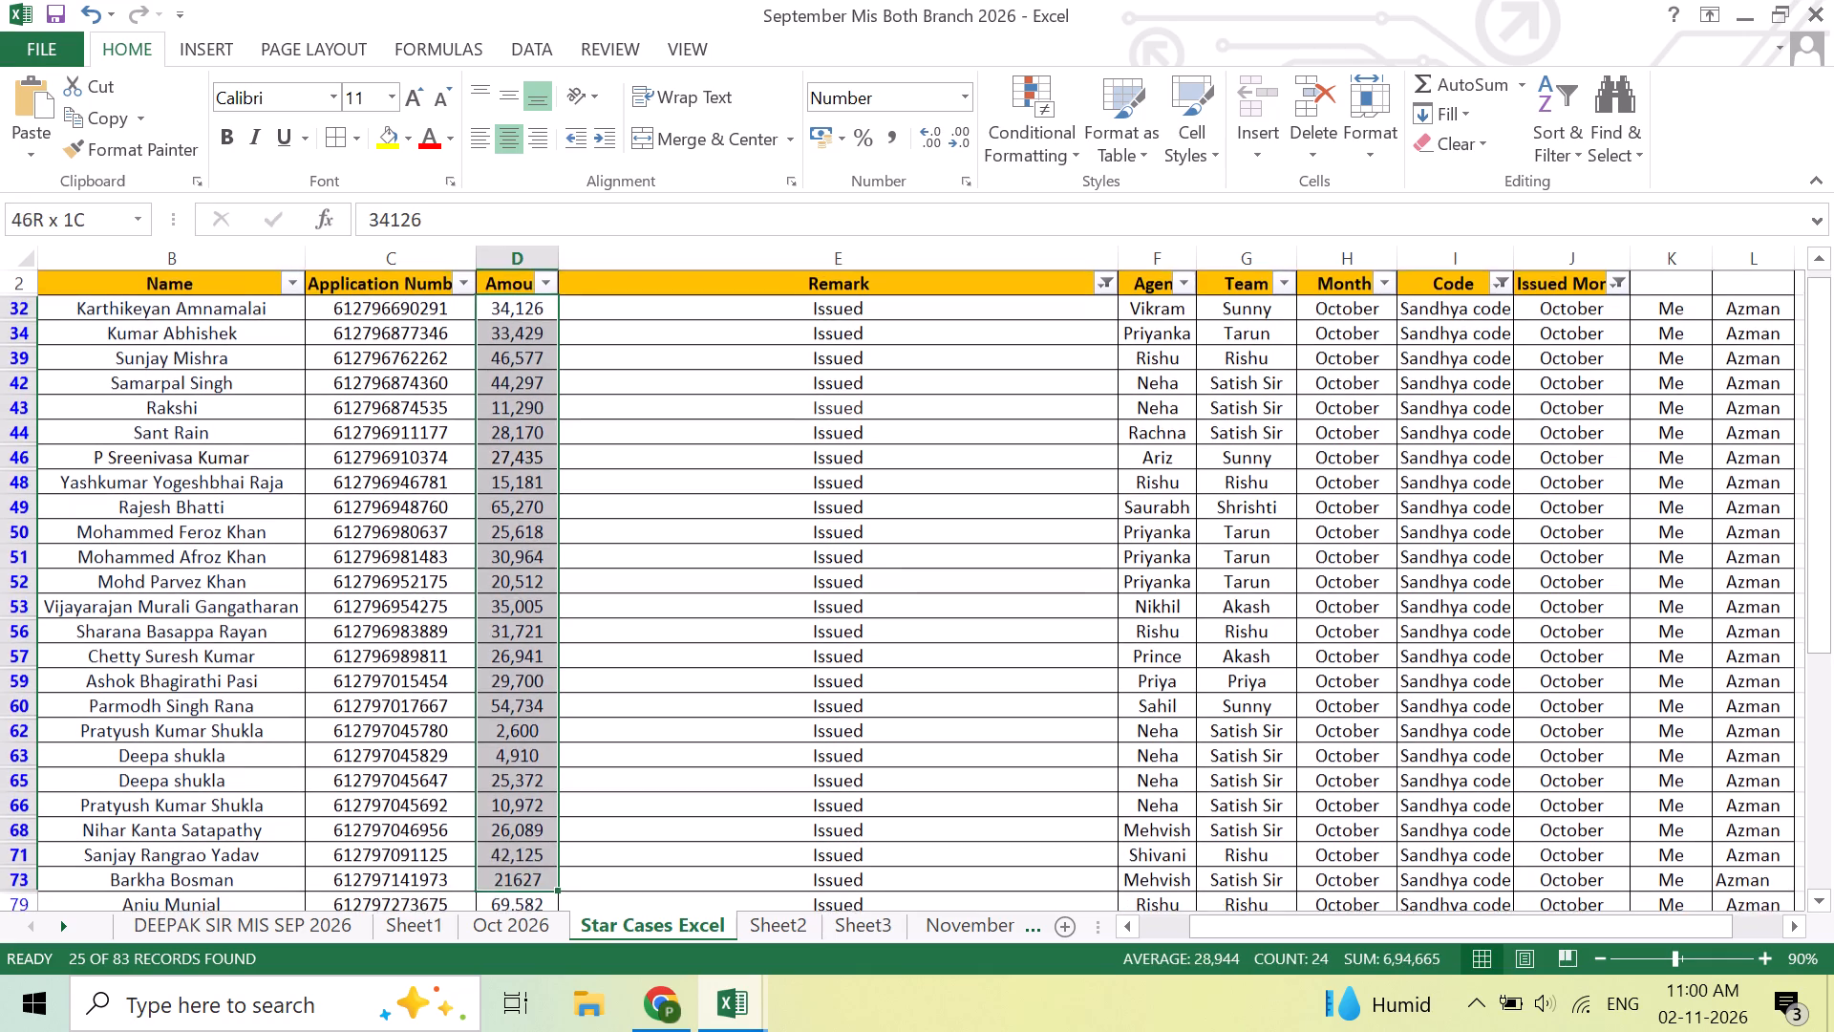
drag(490, 987, 503, 876)
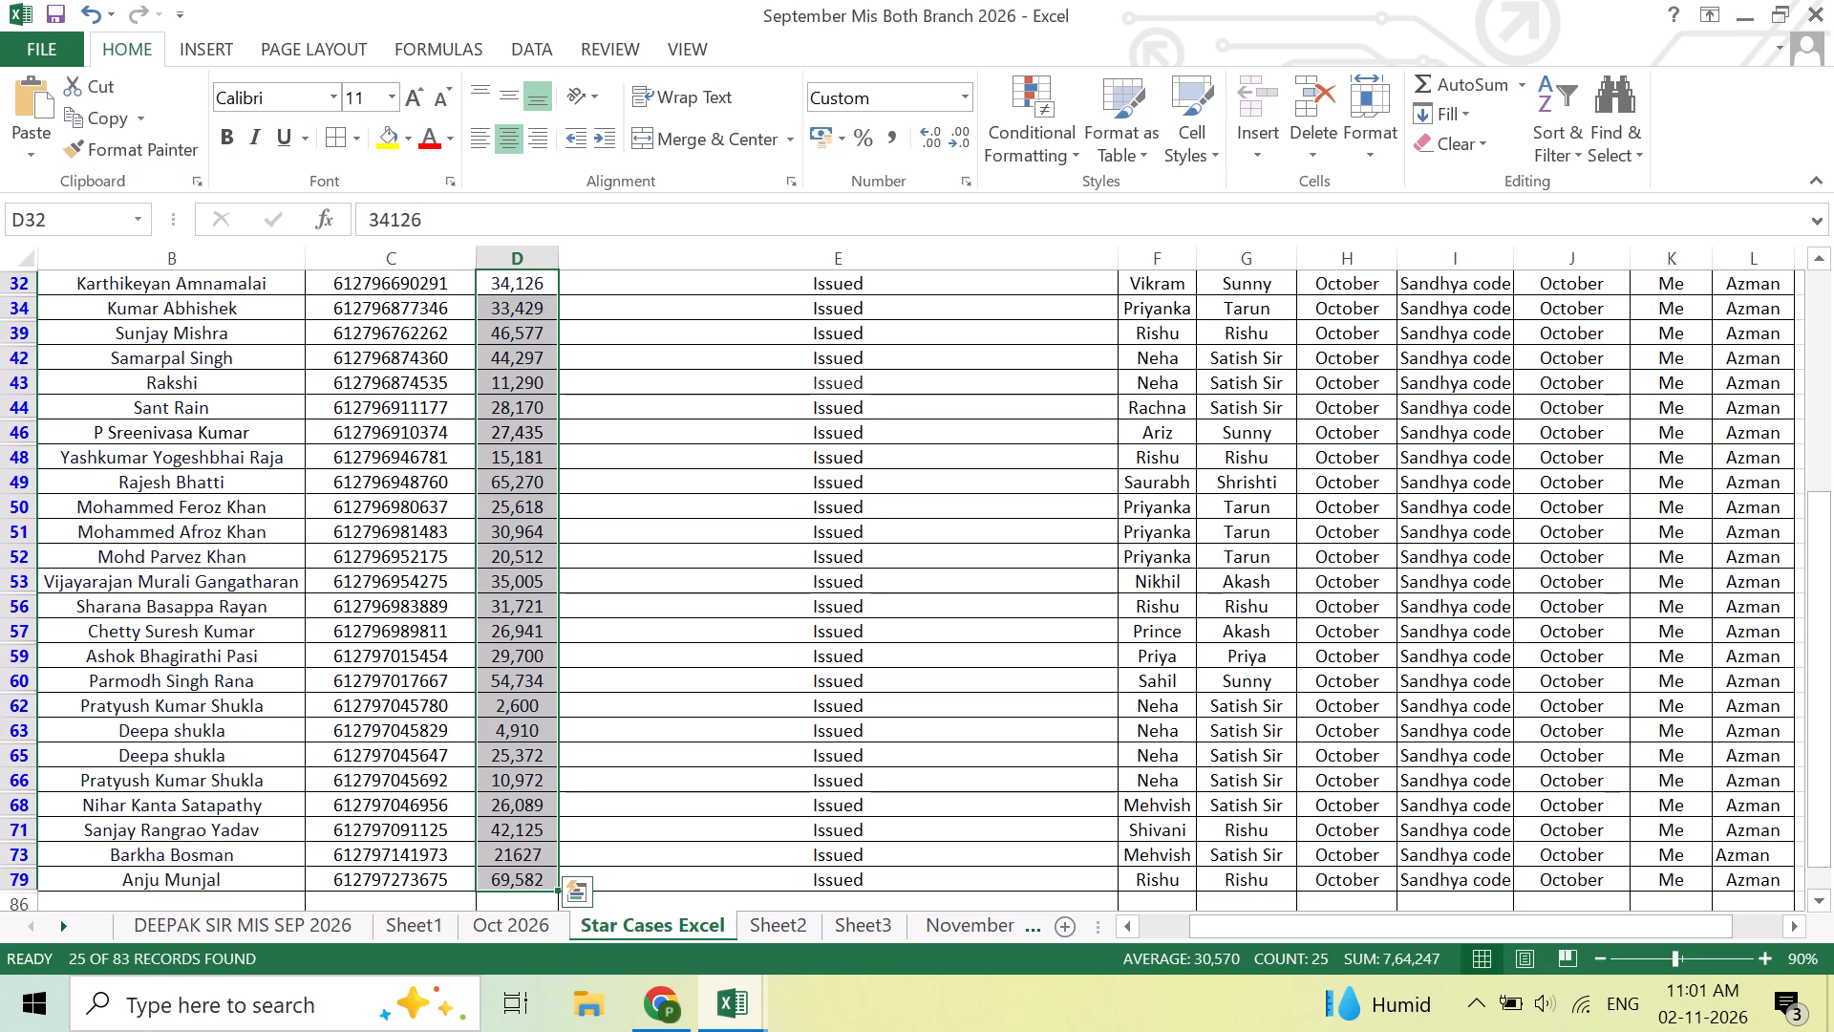
scroll(1037, 614, up, 9)
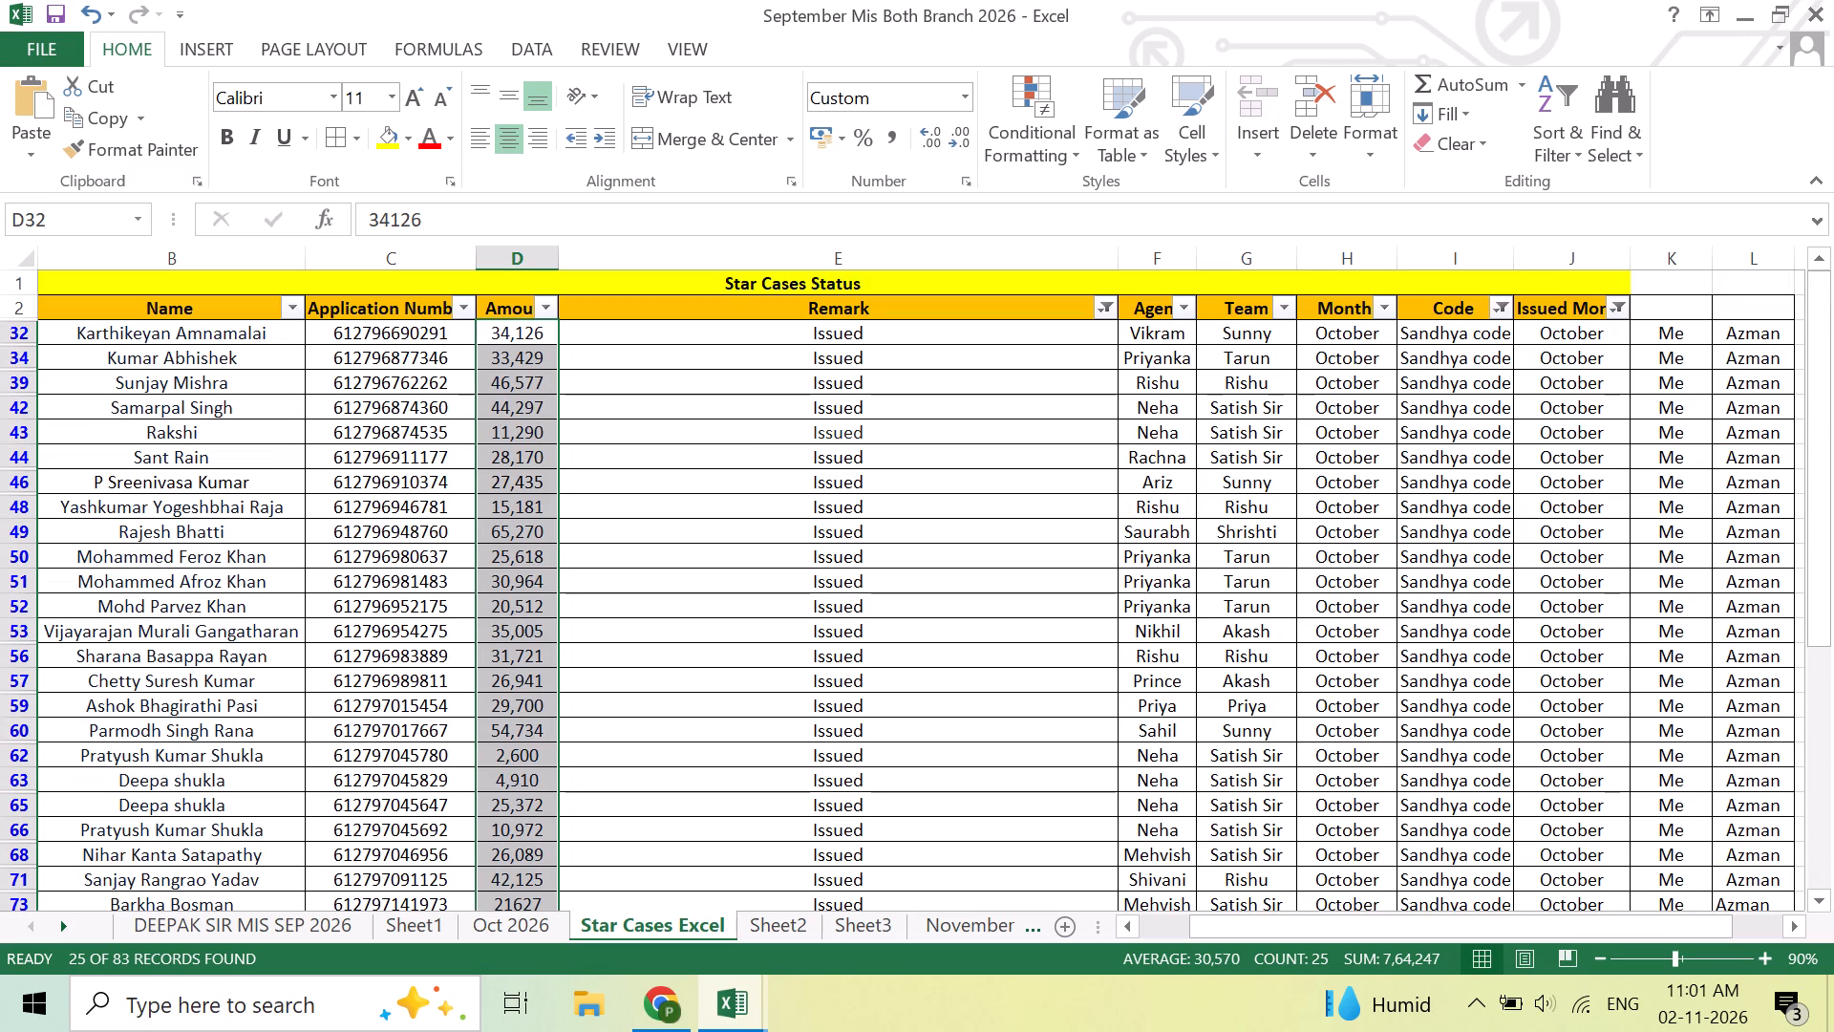
Change the Remark filter from Issued to Reject, keeping the October Issued Month filter.
click(1613, 312)
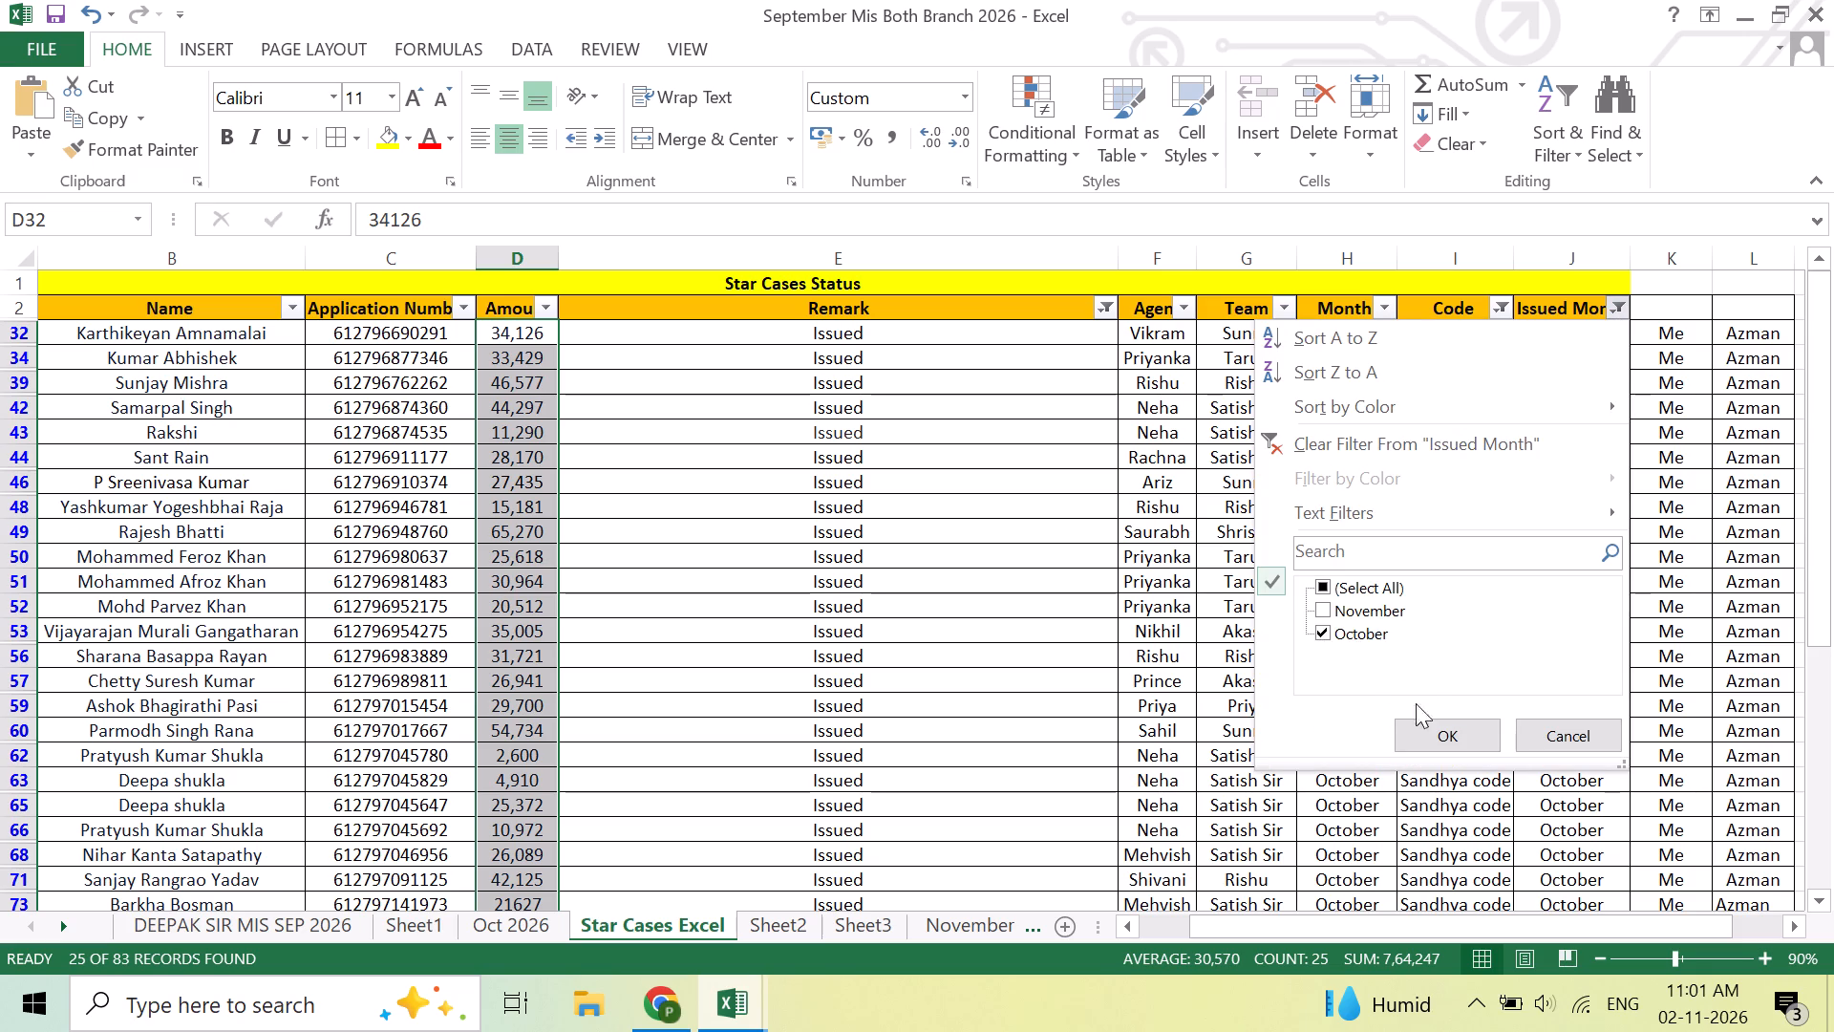
click(1593, 725)
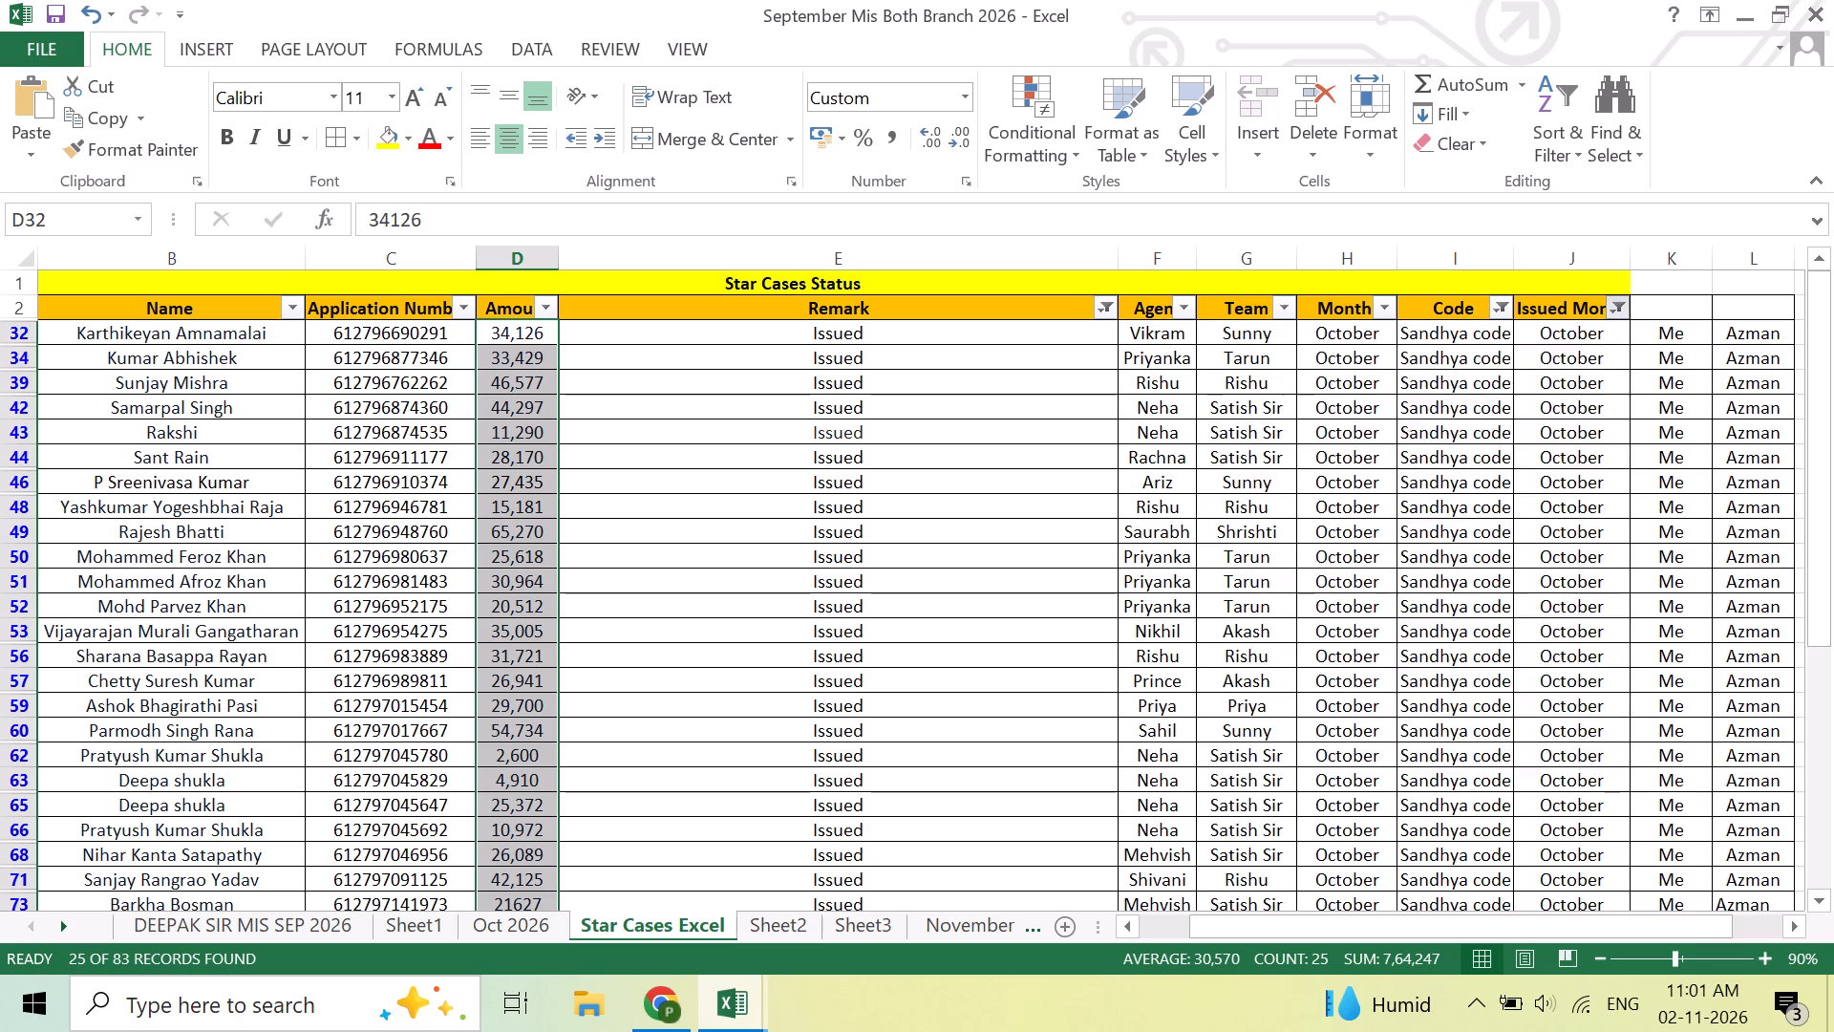
click(1104, 312)
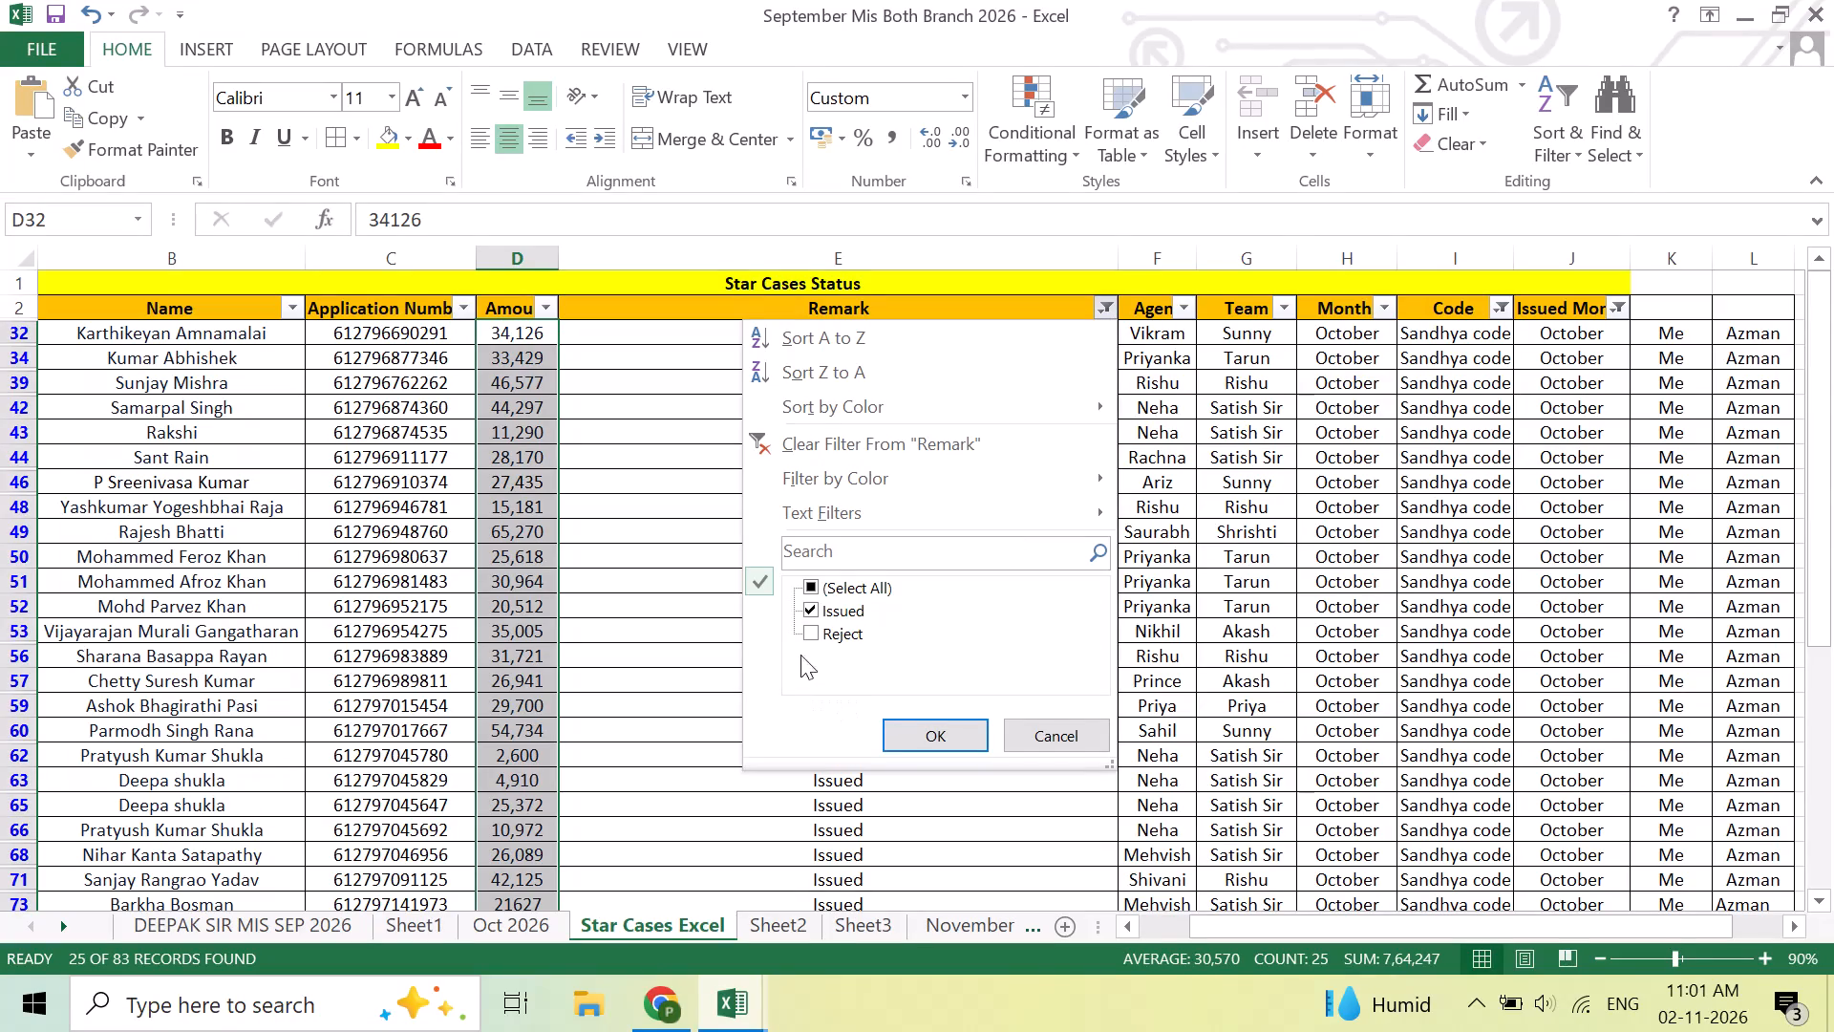
click(805, 611)
click(812, 635)
click(928, 738)
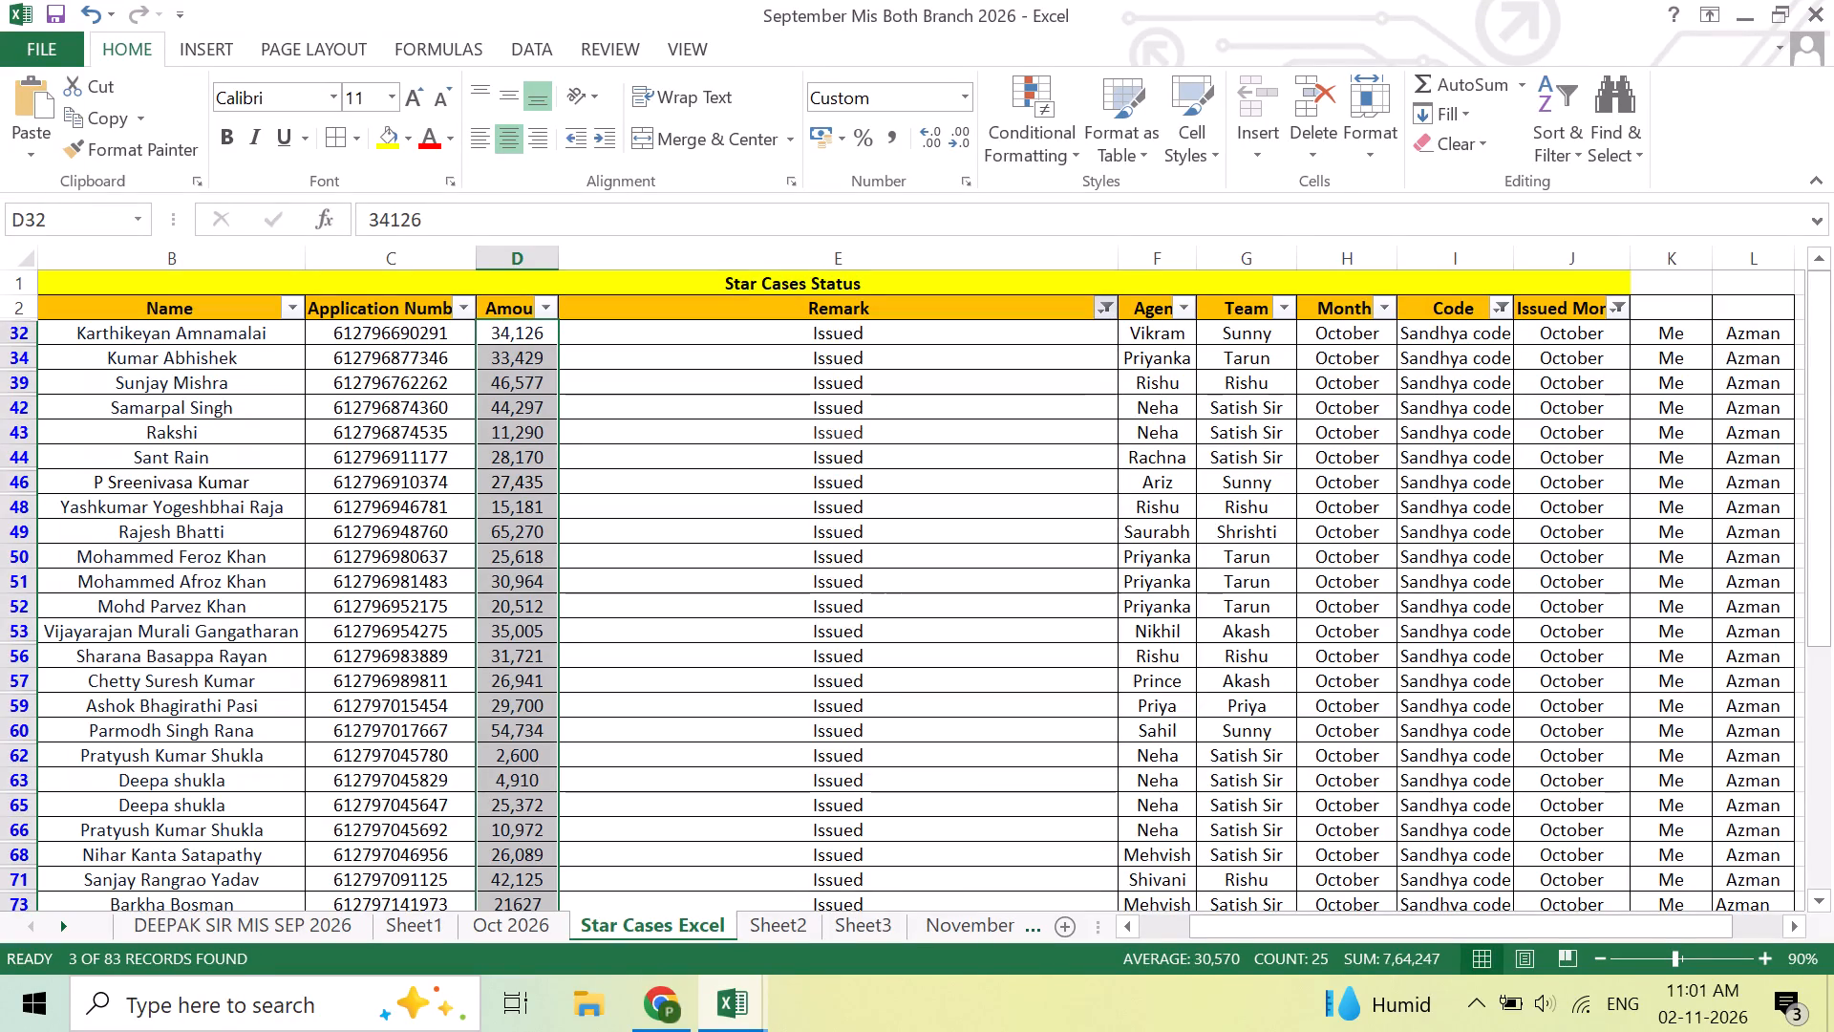
Check the Issued Month filter options and select the rejected amounts from D41 to D54 to read their total.
click(1613, 309)
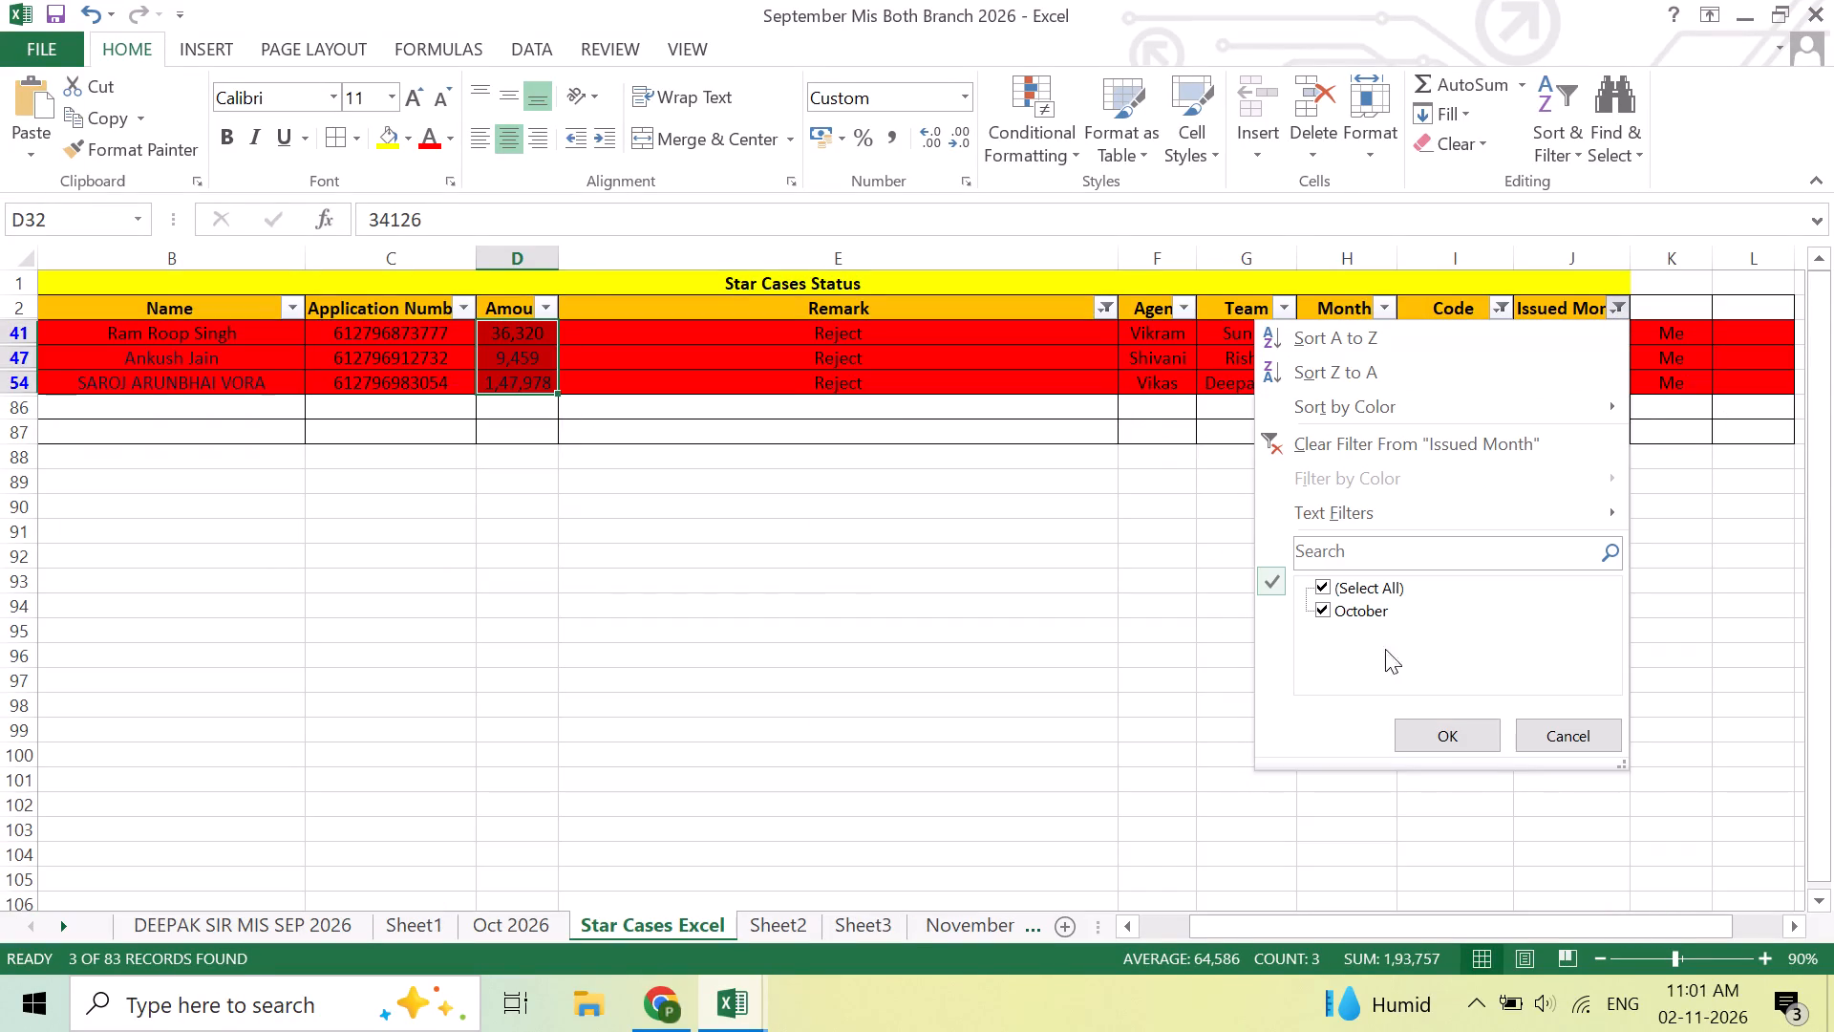
click(1575, 740)
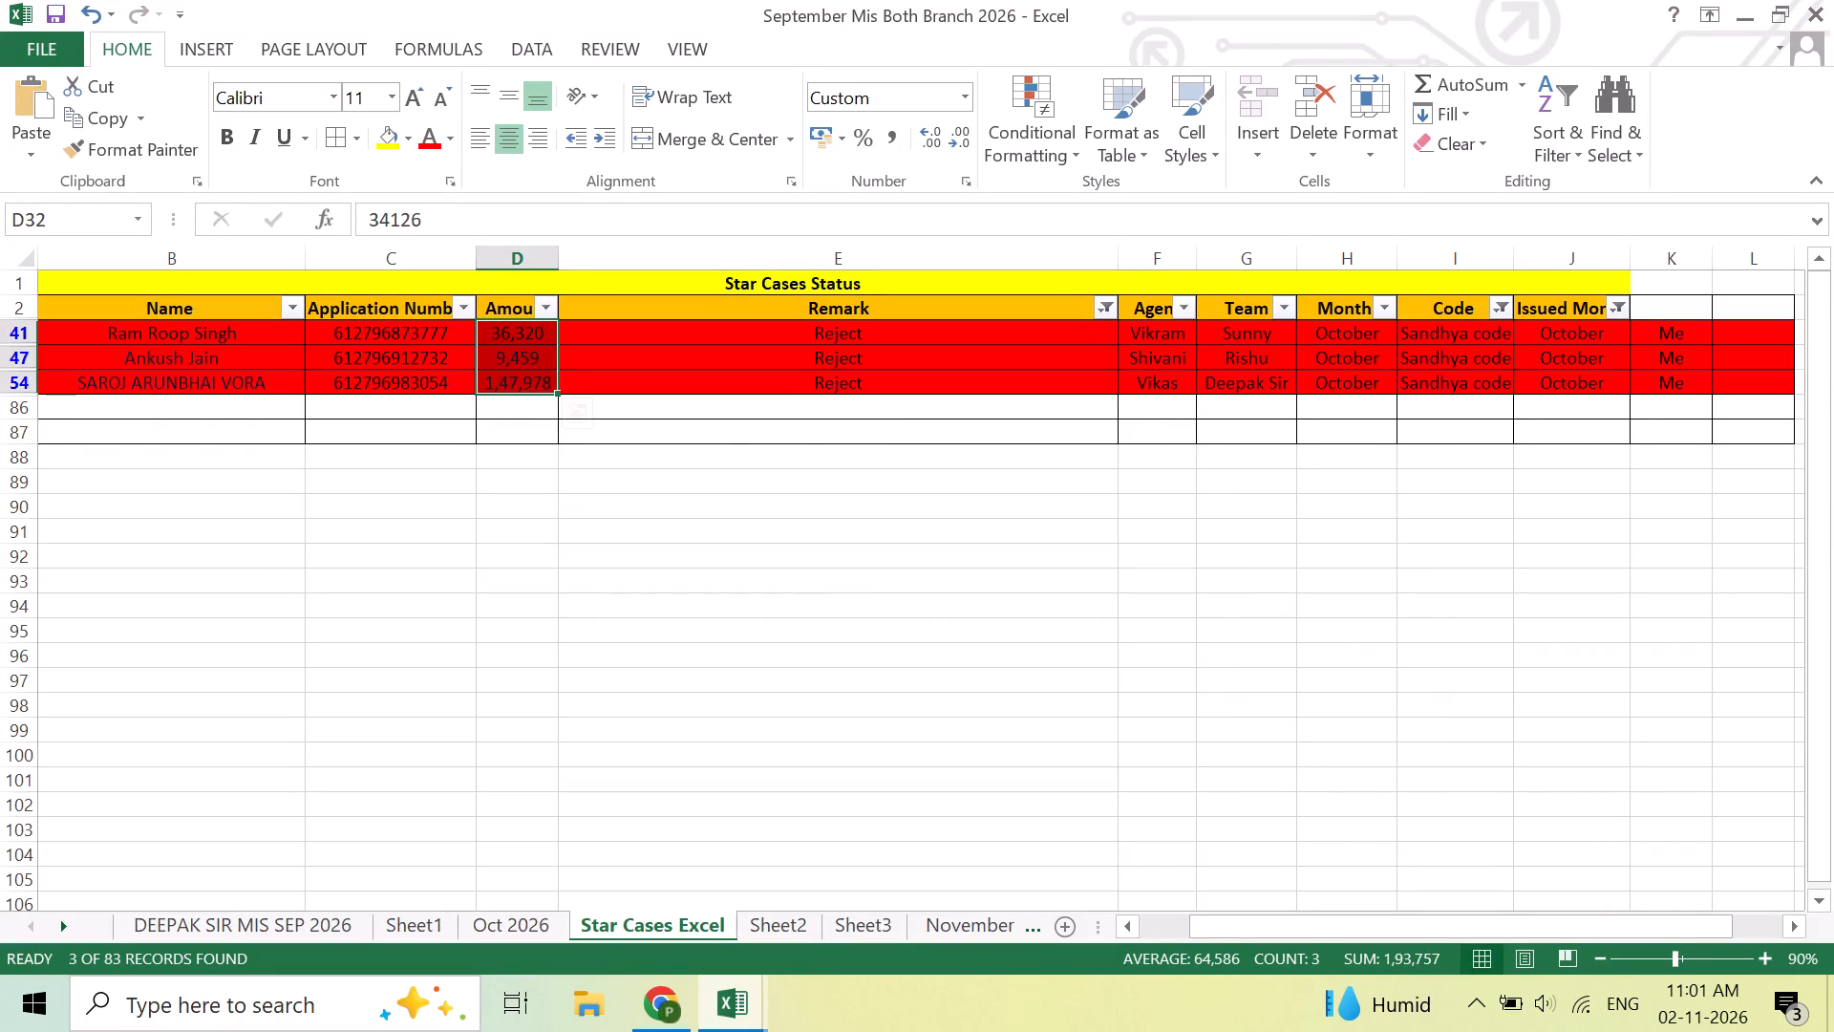
click(943, 749)
drag(523, 329, 532, 392)
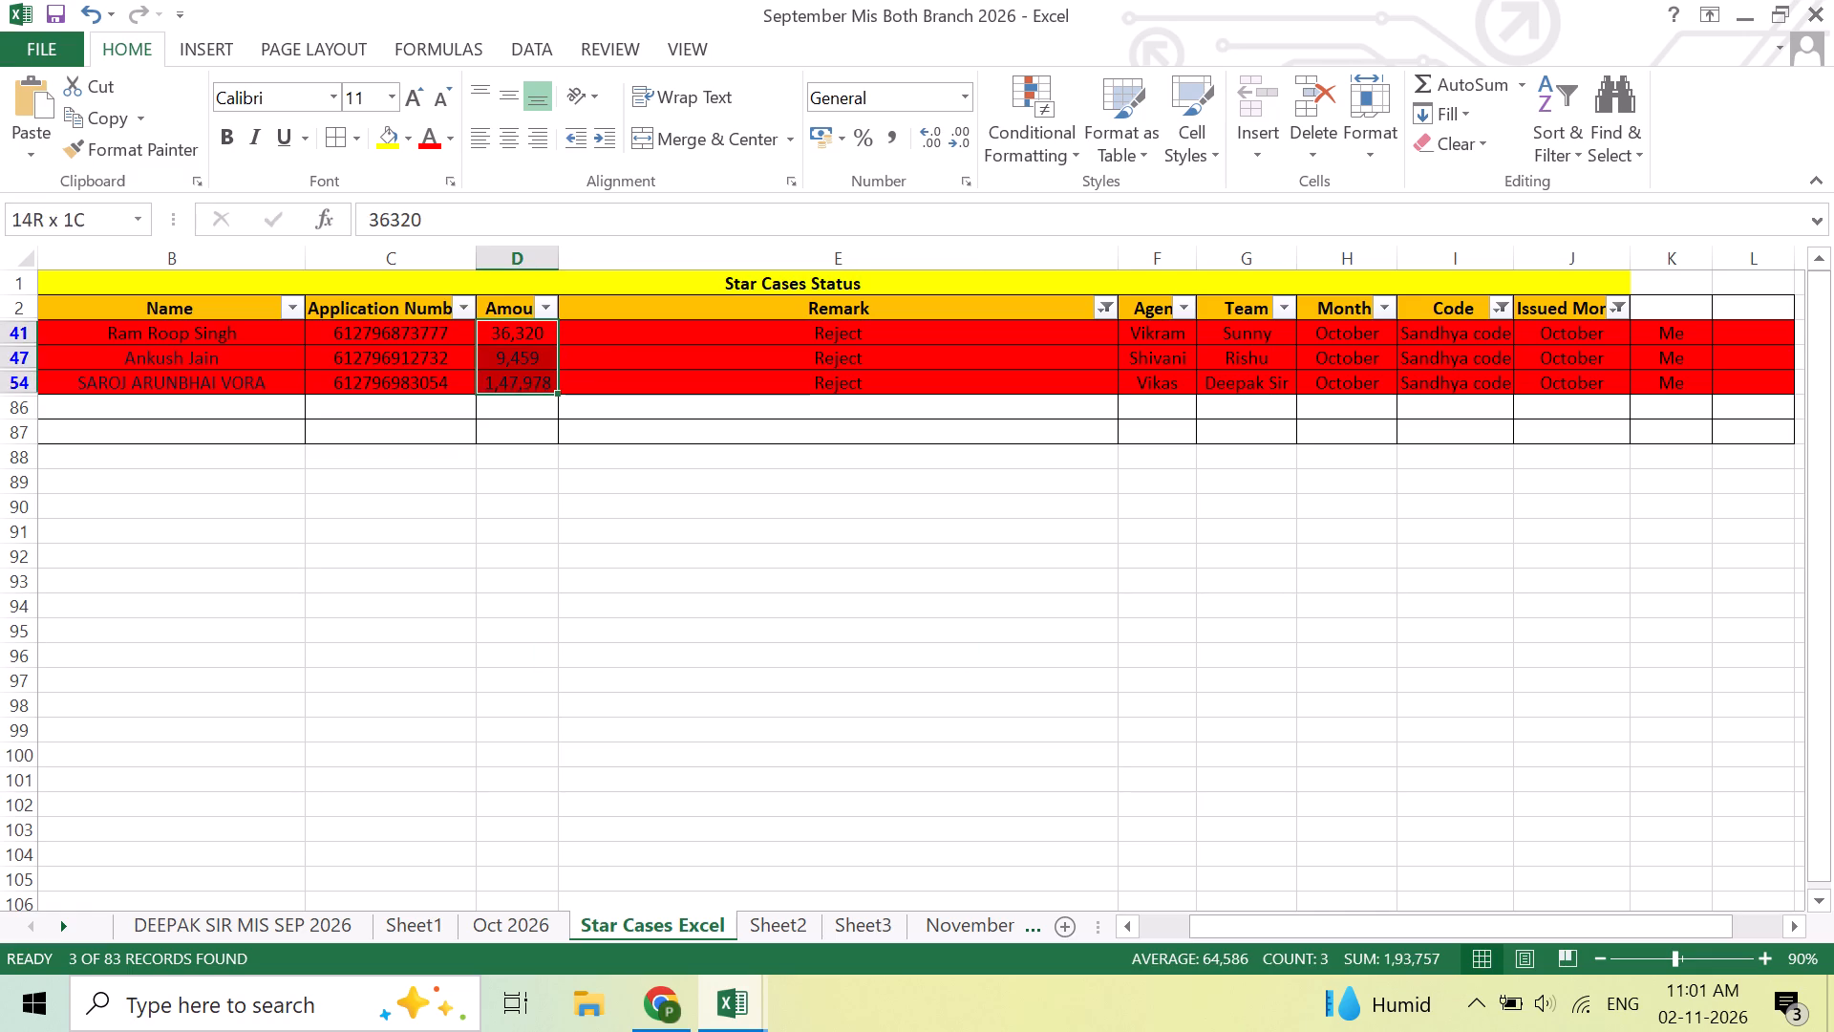
drag(532, 392, 532, 394)
Reset the Remark and Issued Month filters to show all values for the Sandhya code cases.
click(1617, 311)
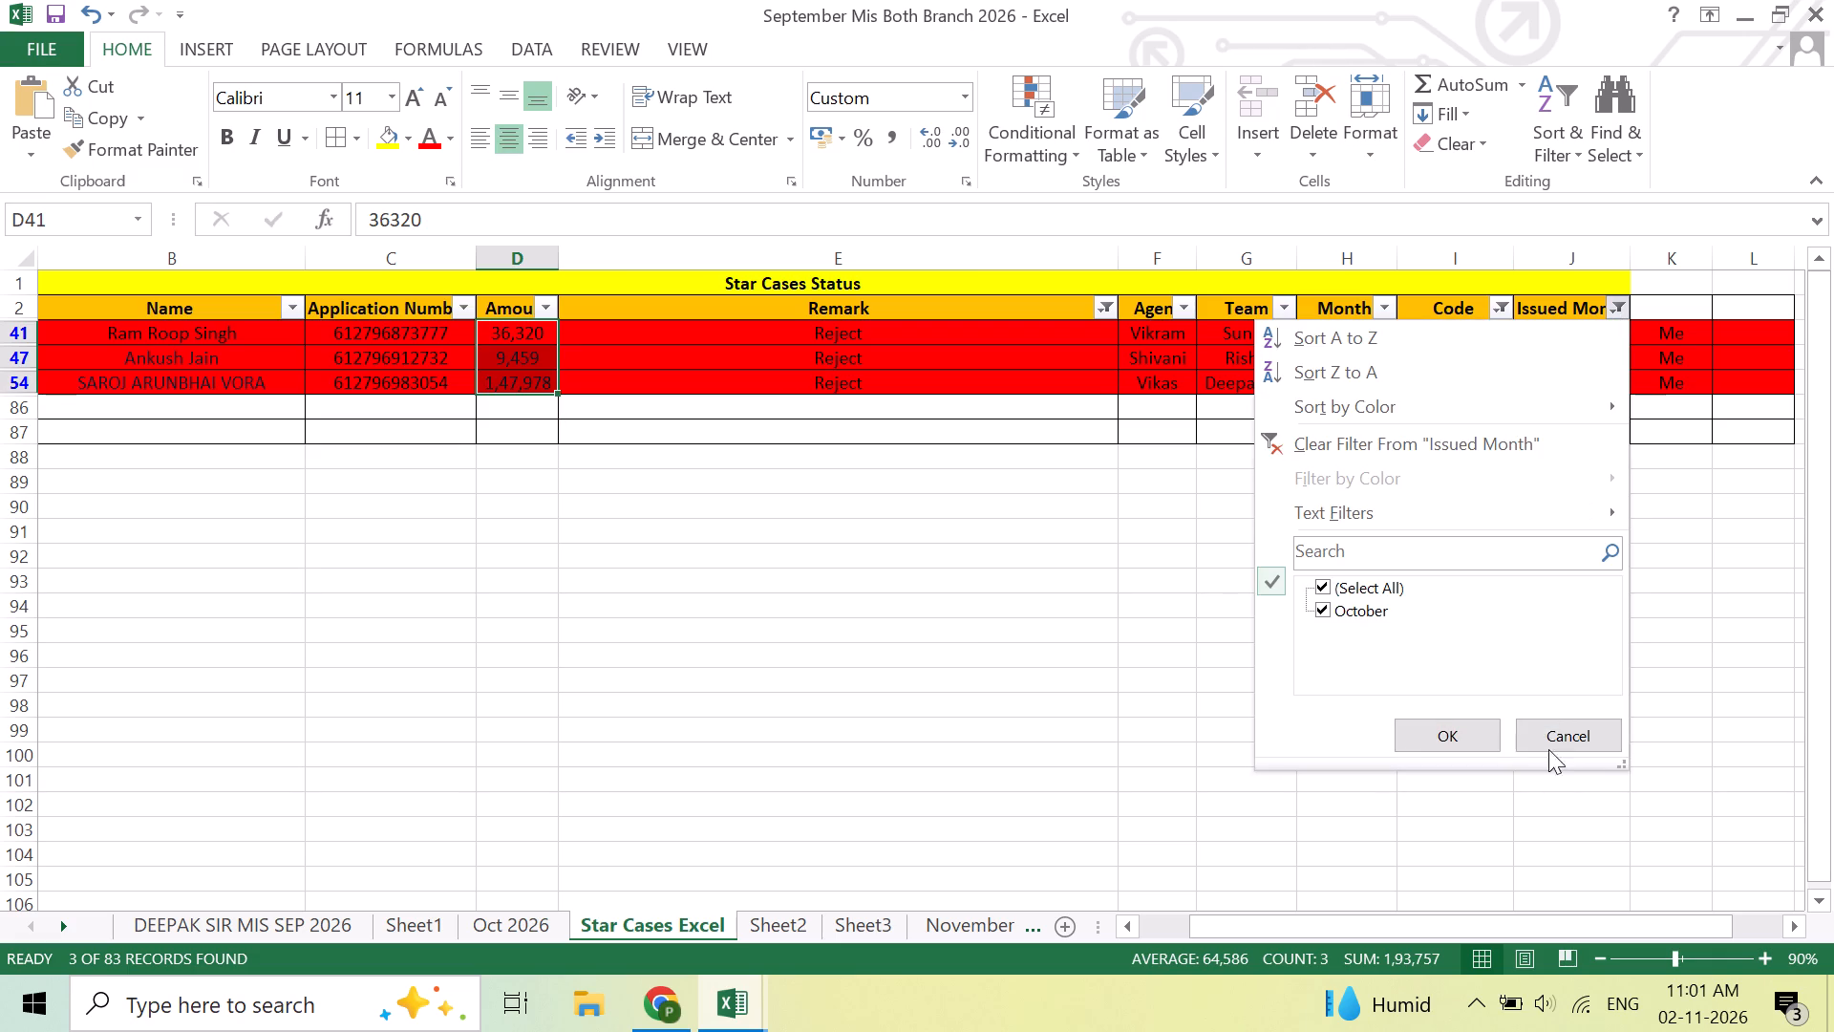
click(1562, 724)
click(1108, 306)
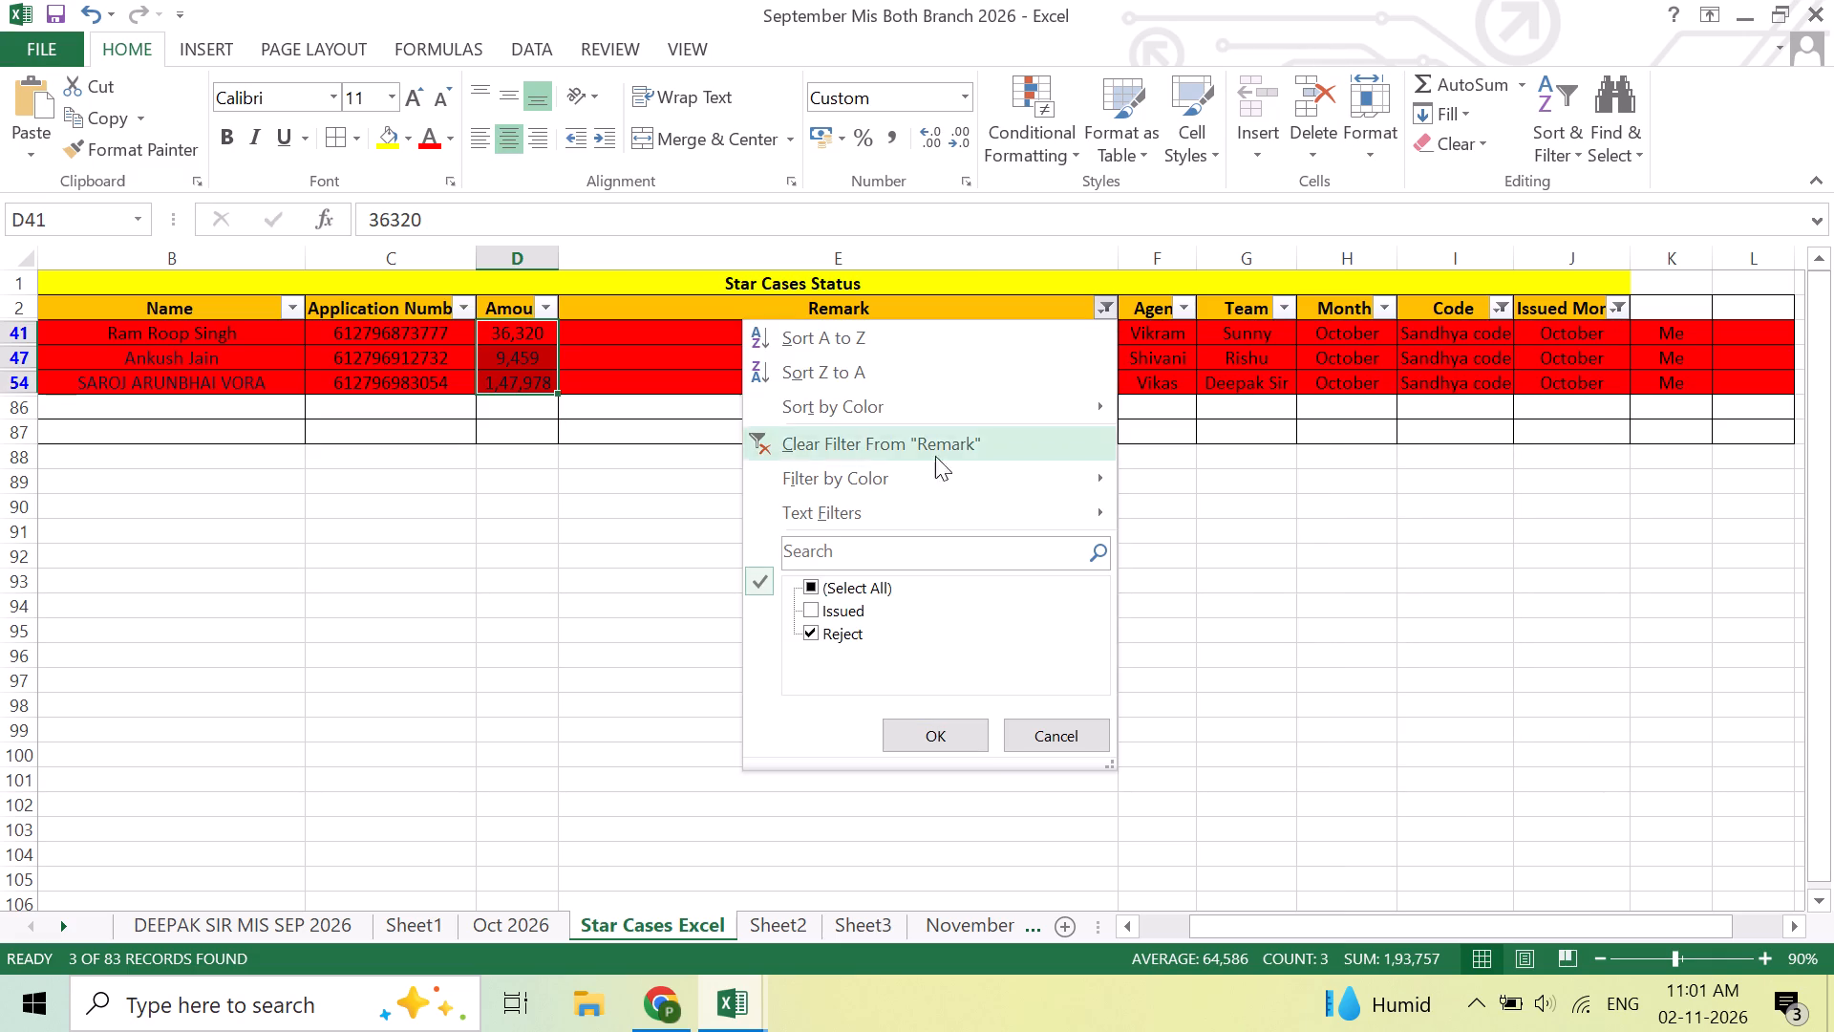
click(808, 591)
click(906, 721)
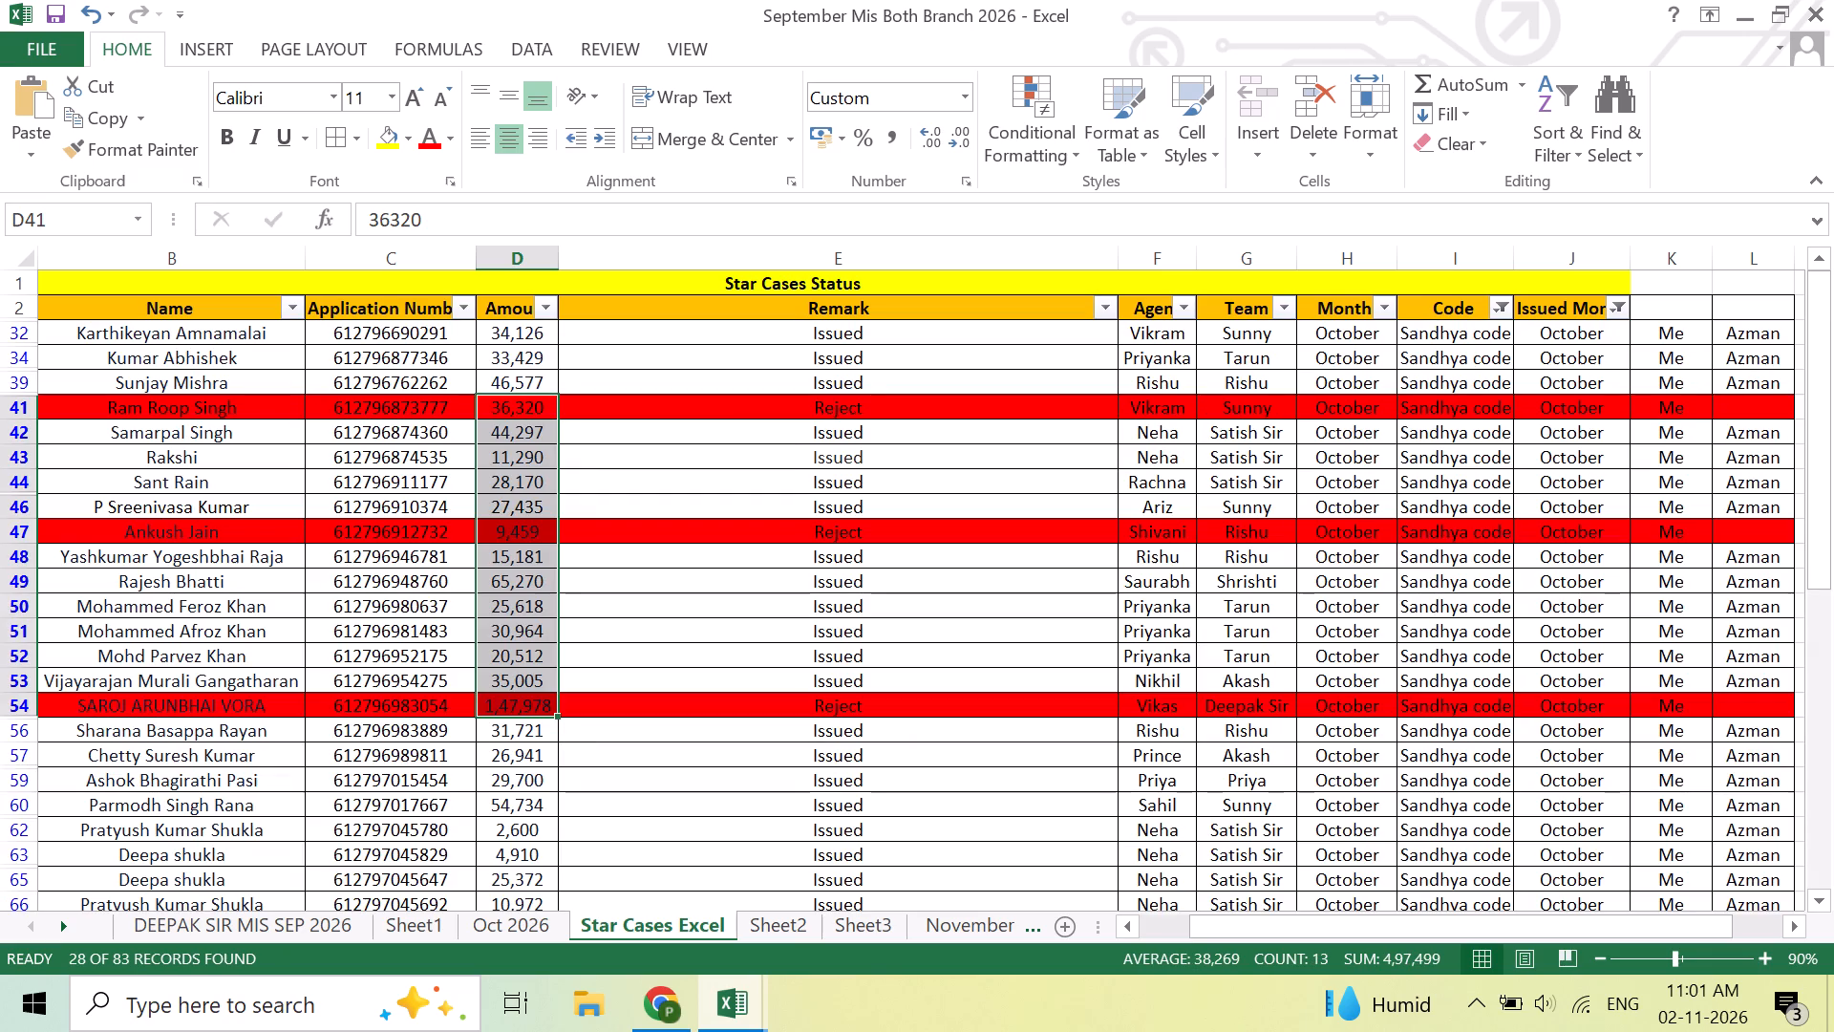
click(1610, 316)
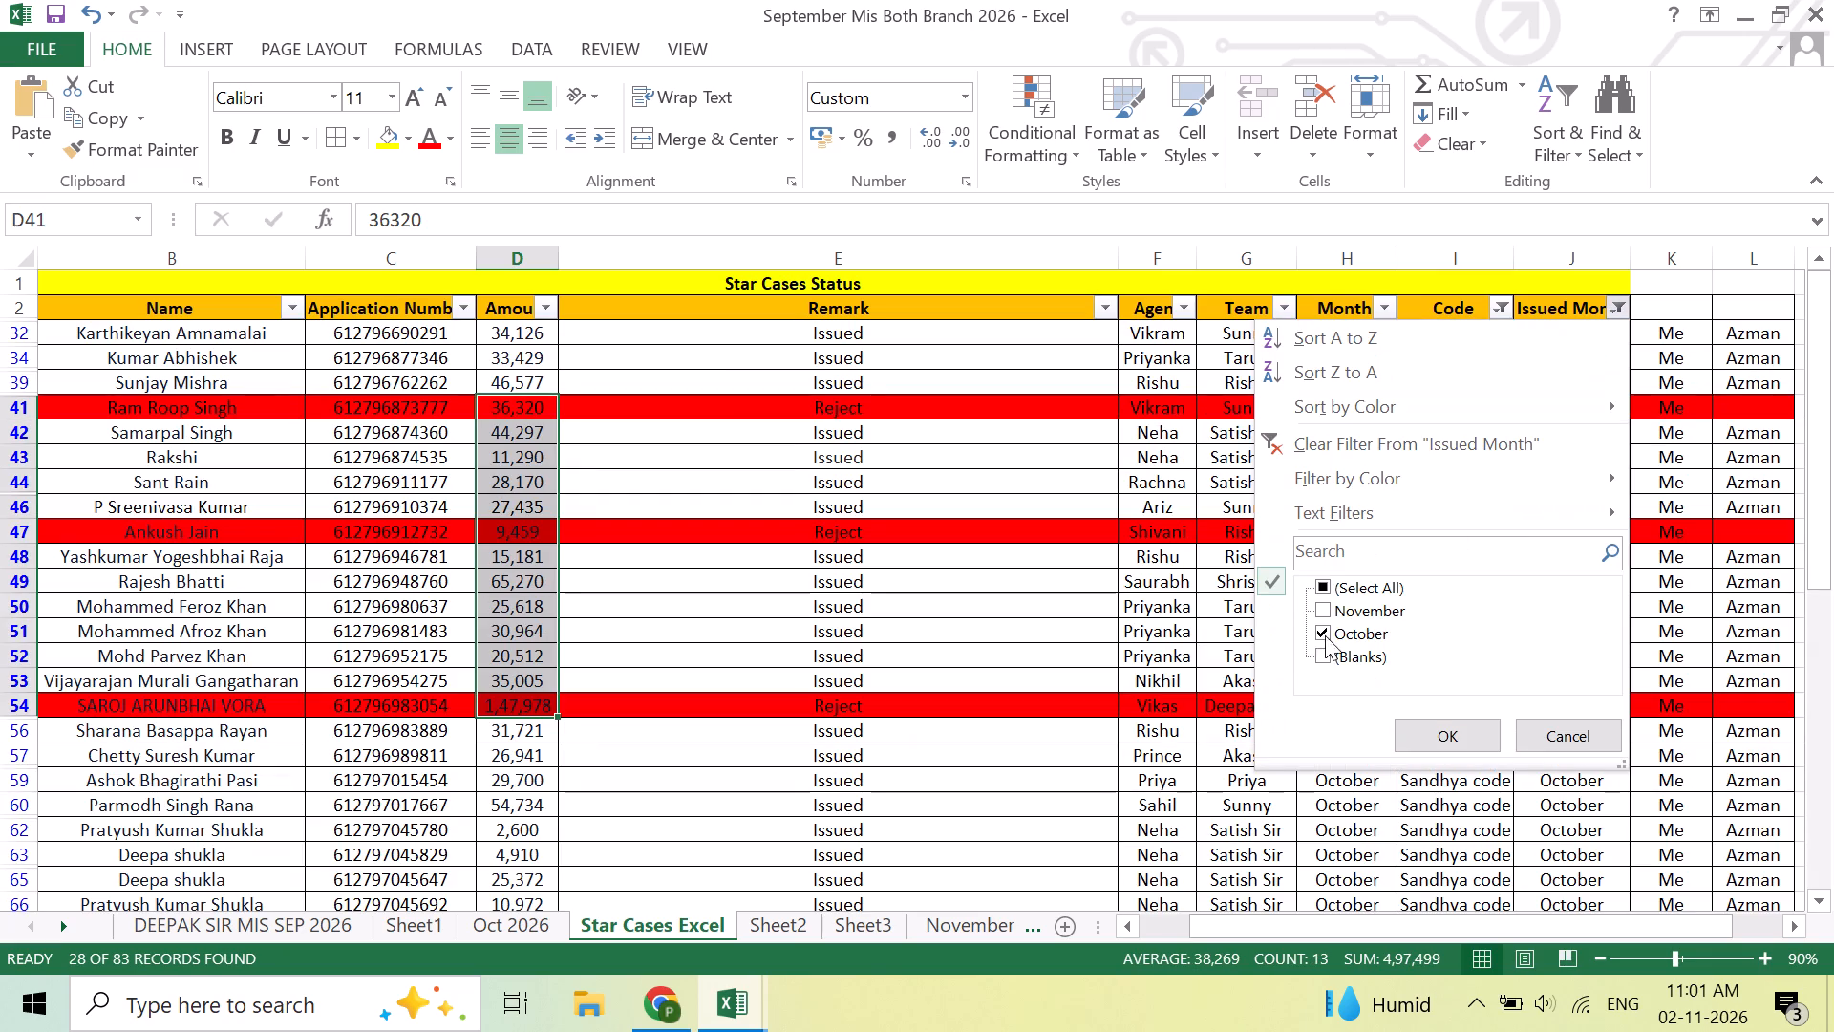
click(1326, 571)
click(1322, 581)
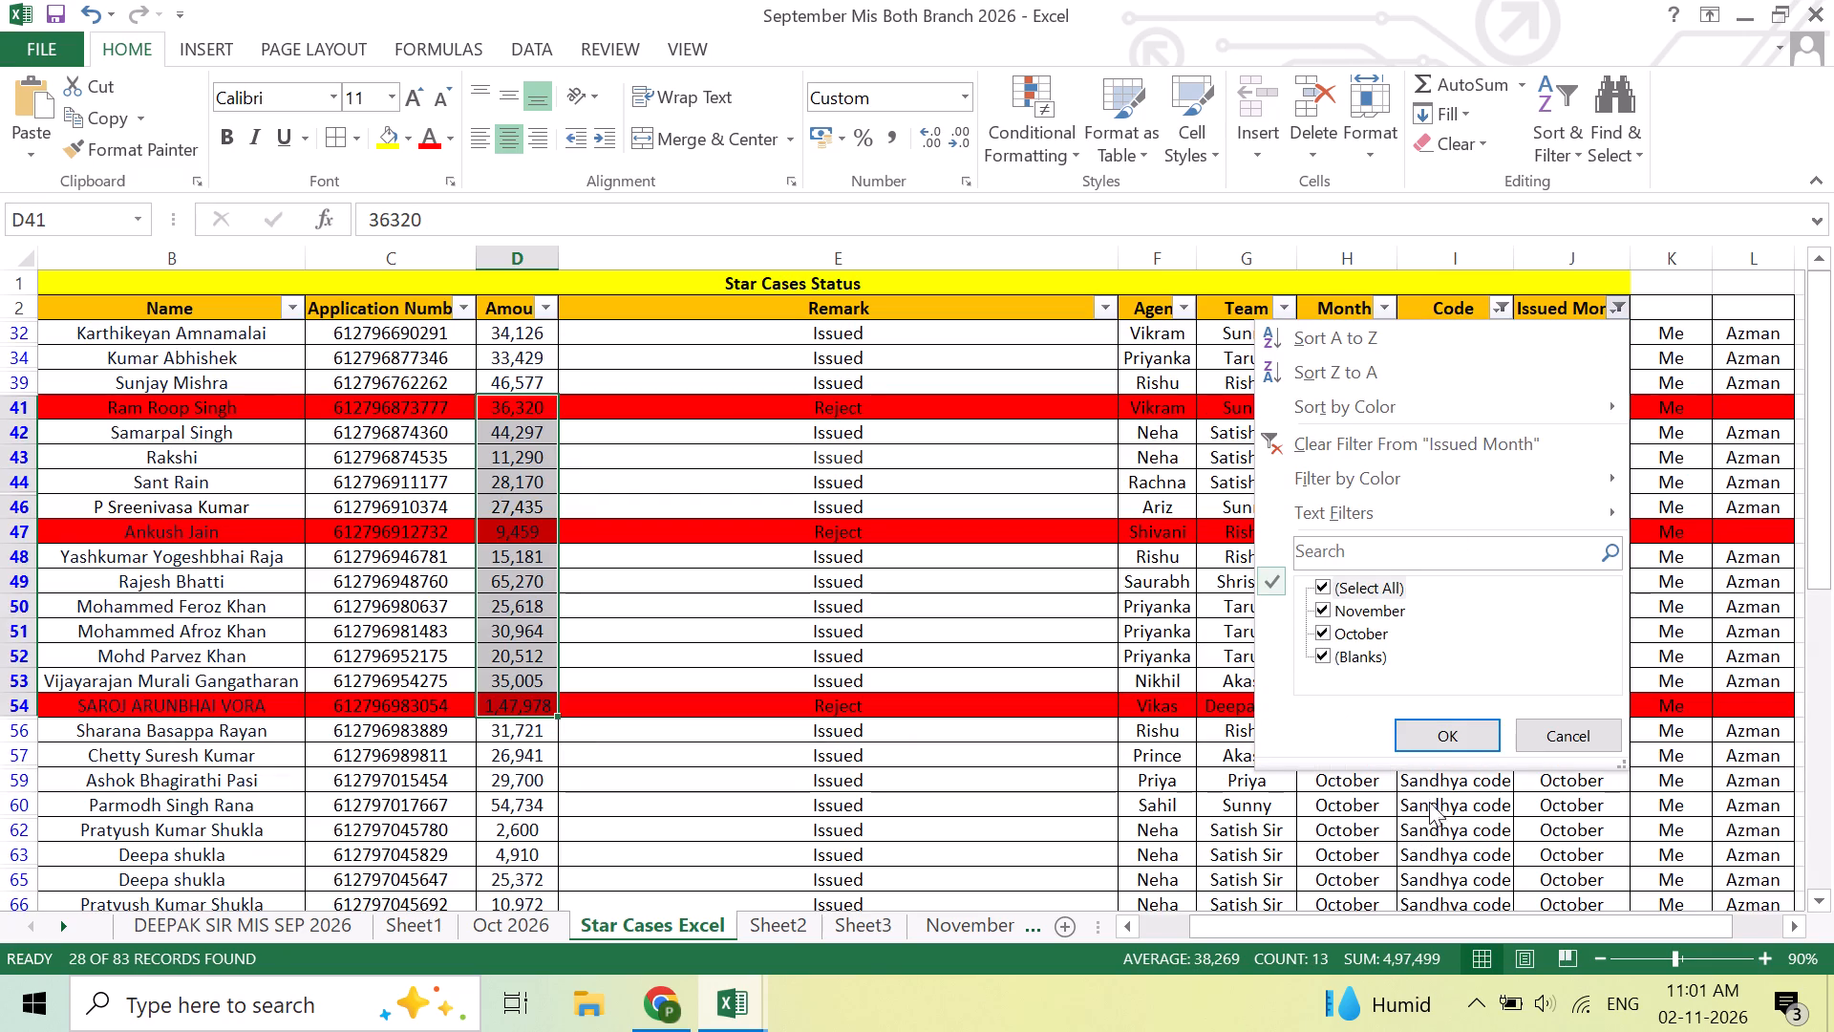
click(1447, 746)
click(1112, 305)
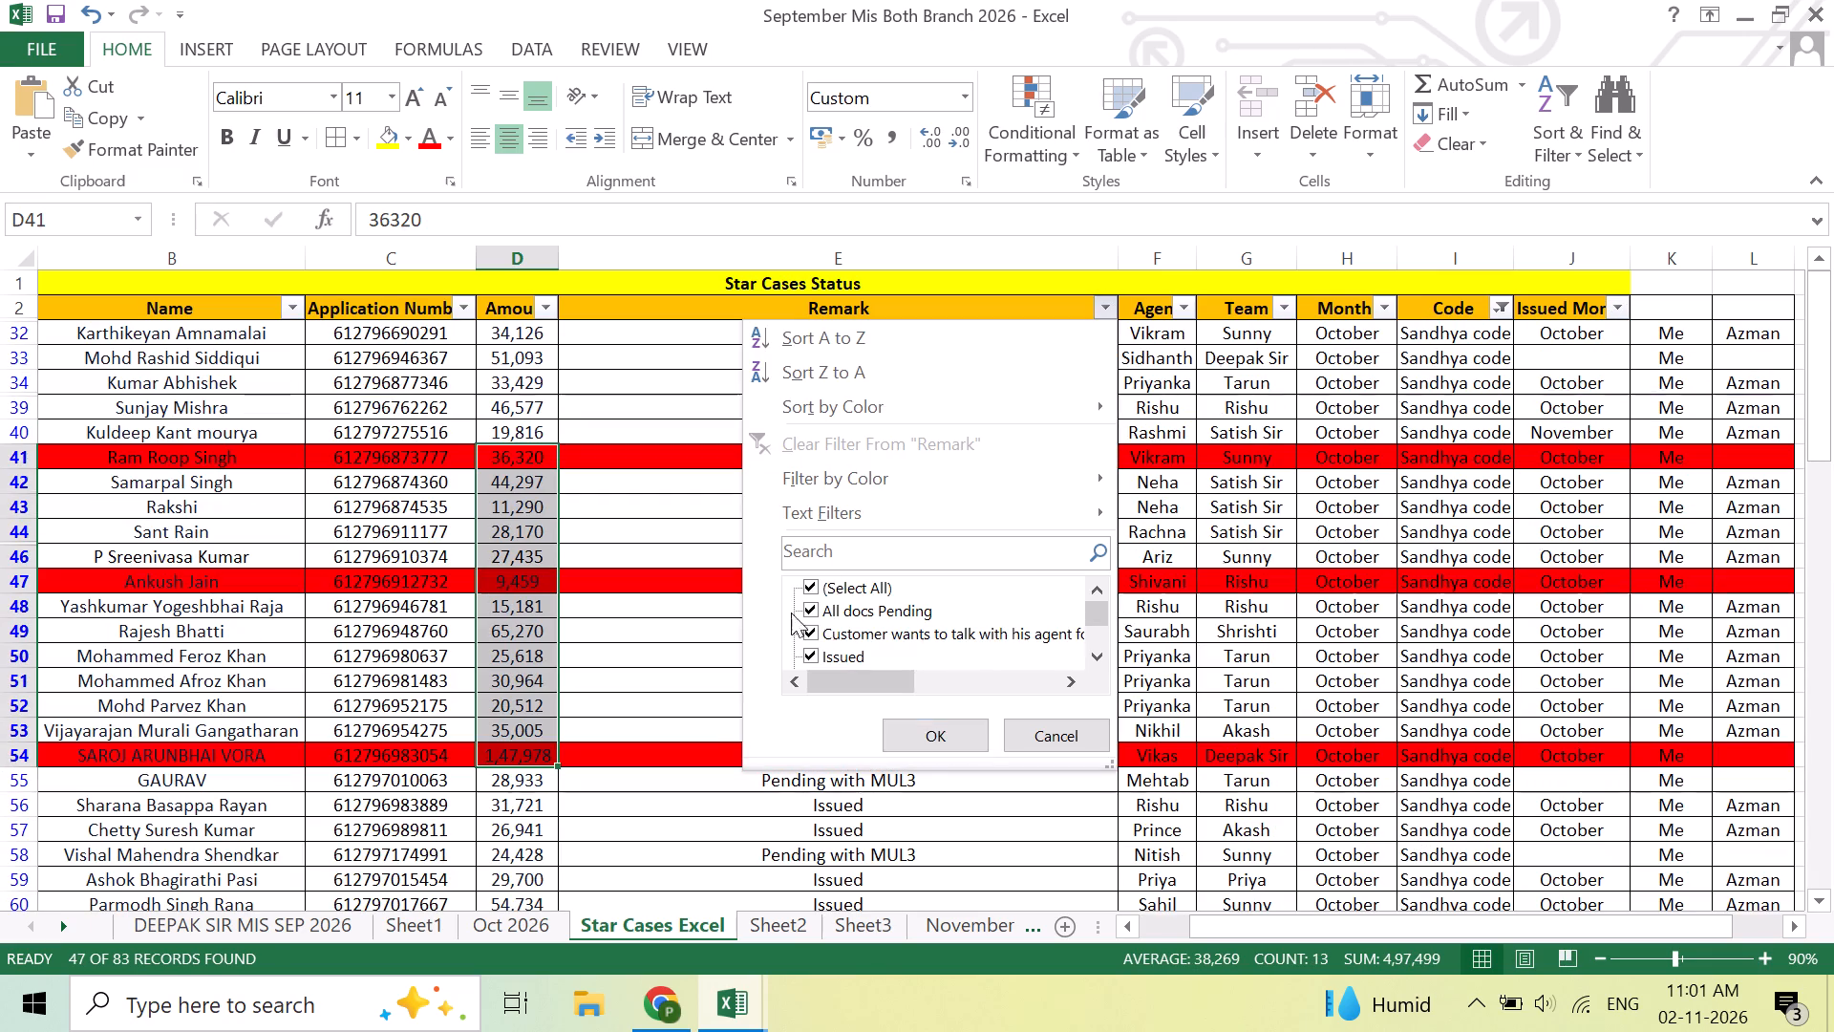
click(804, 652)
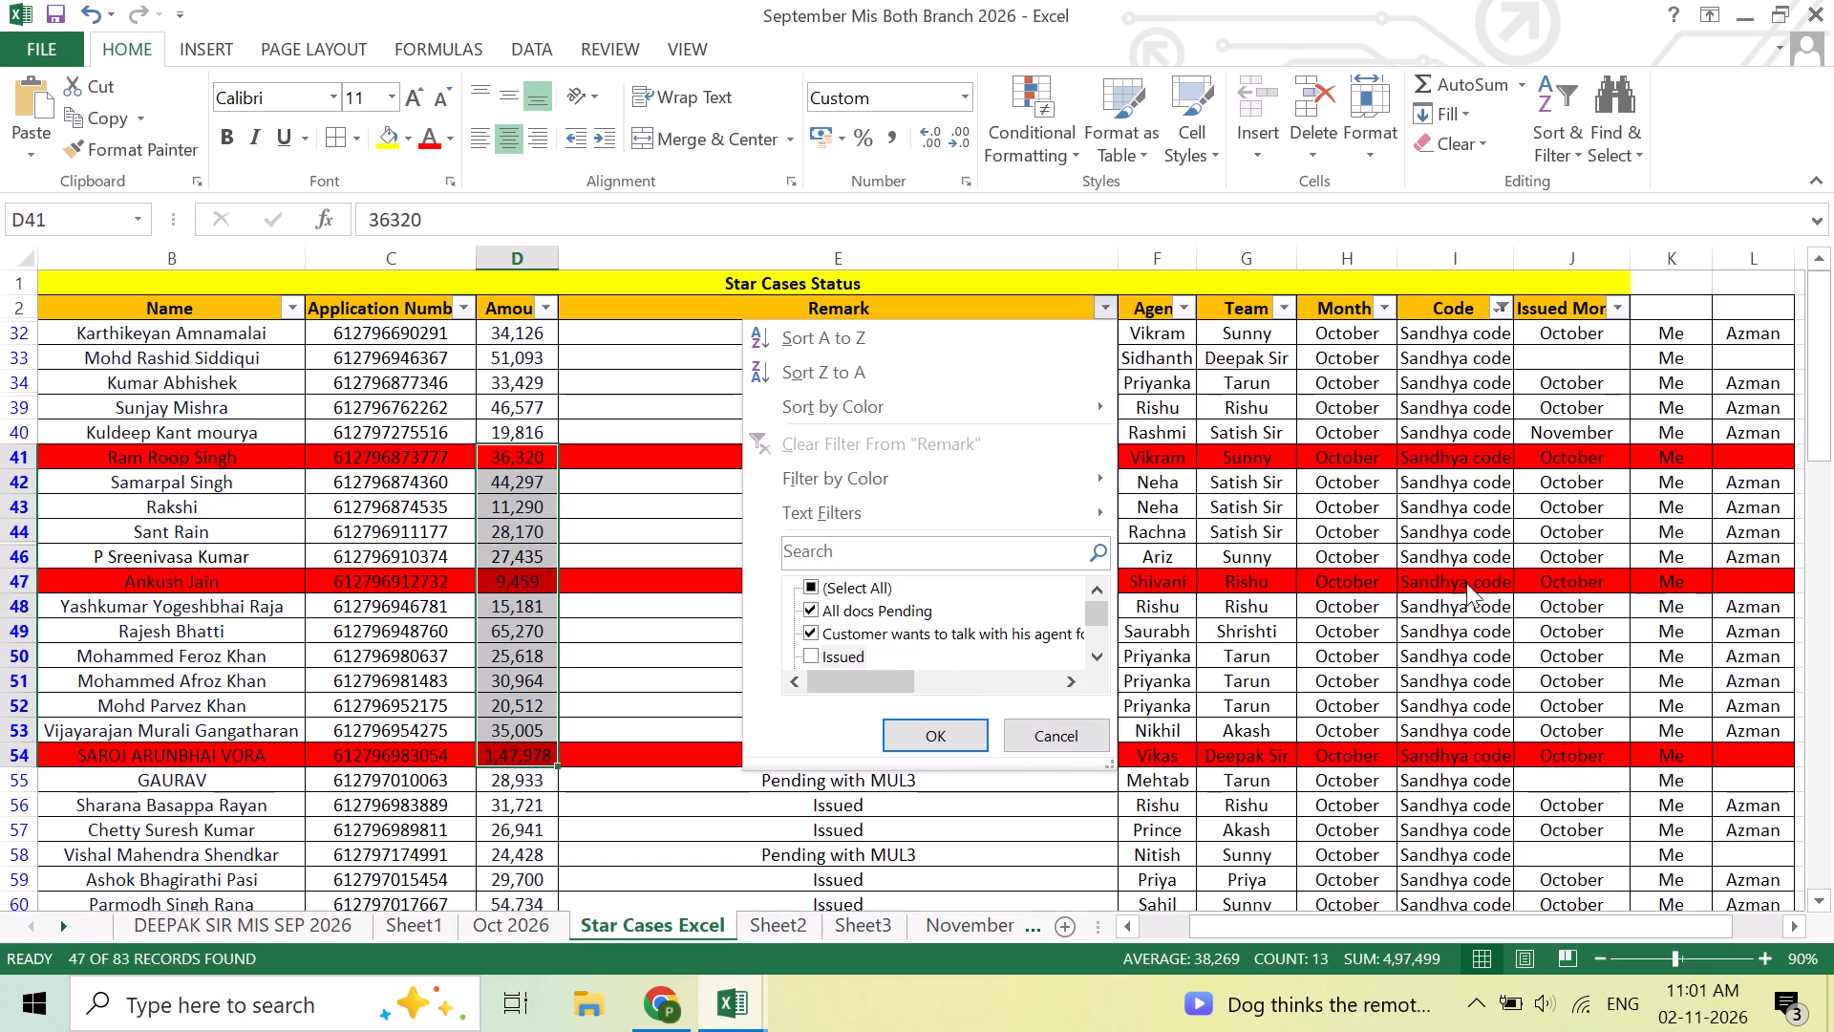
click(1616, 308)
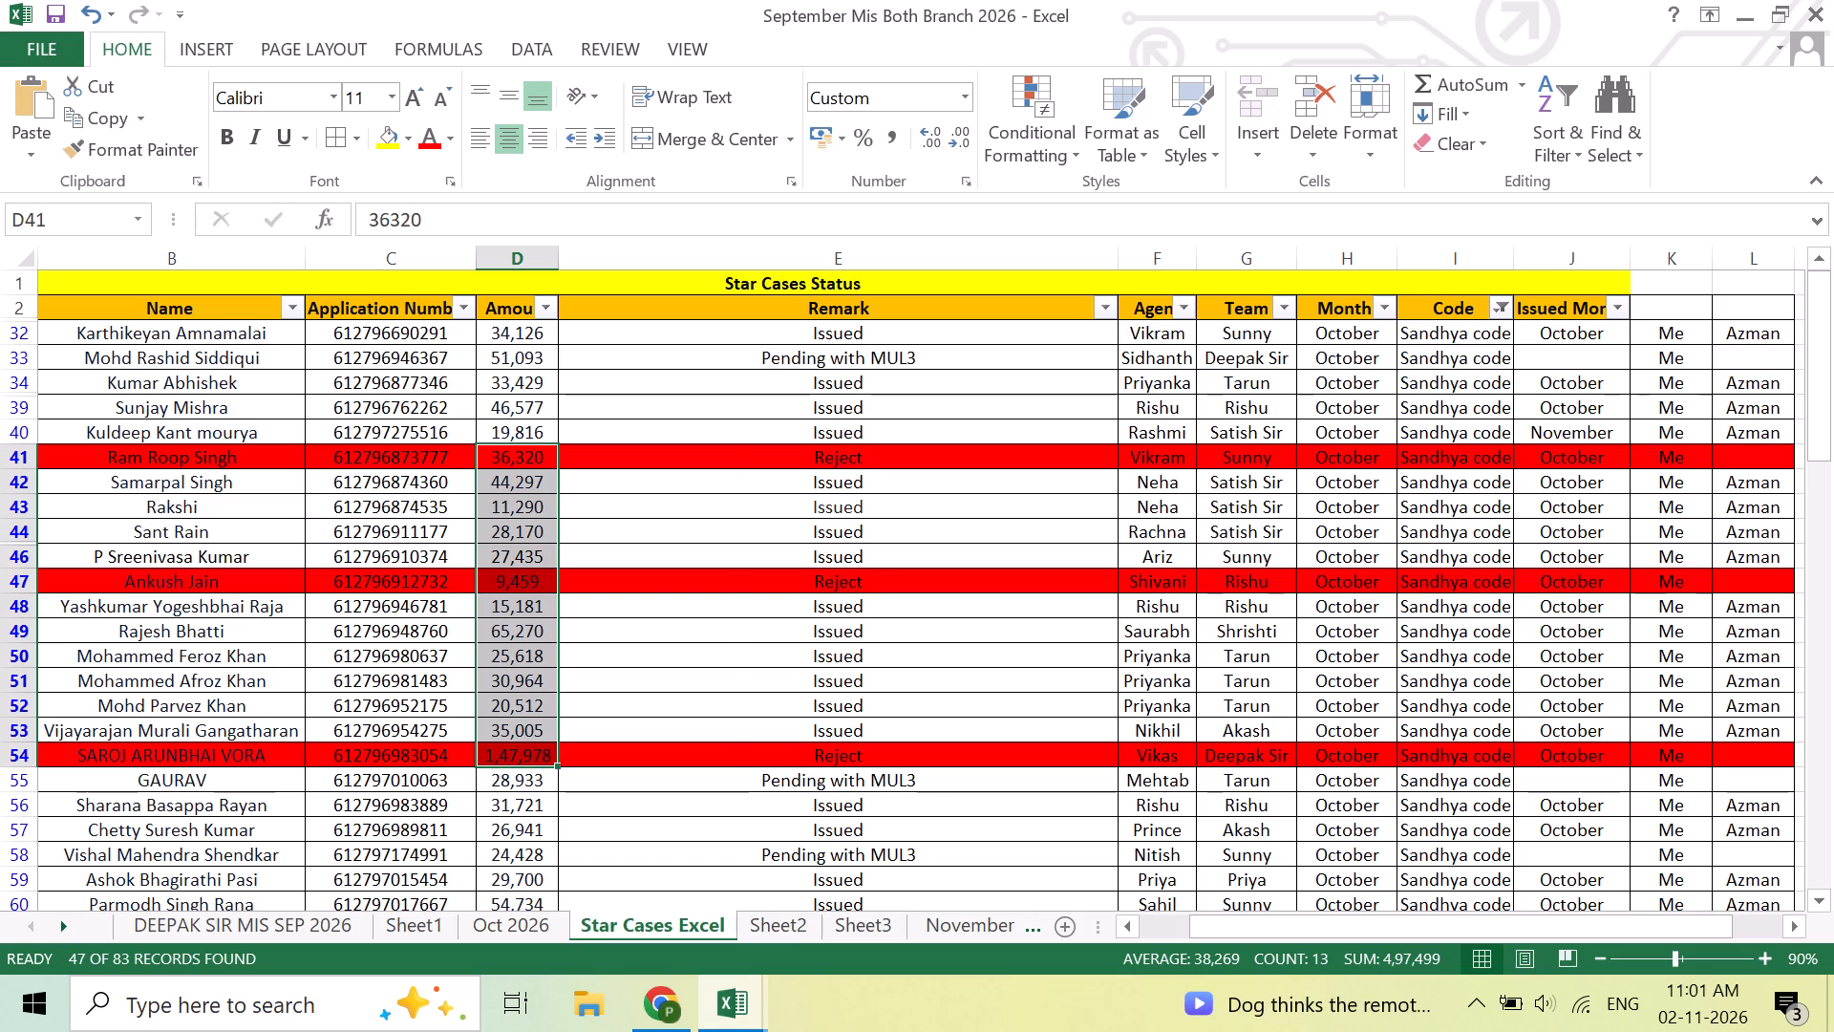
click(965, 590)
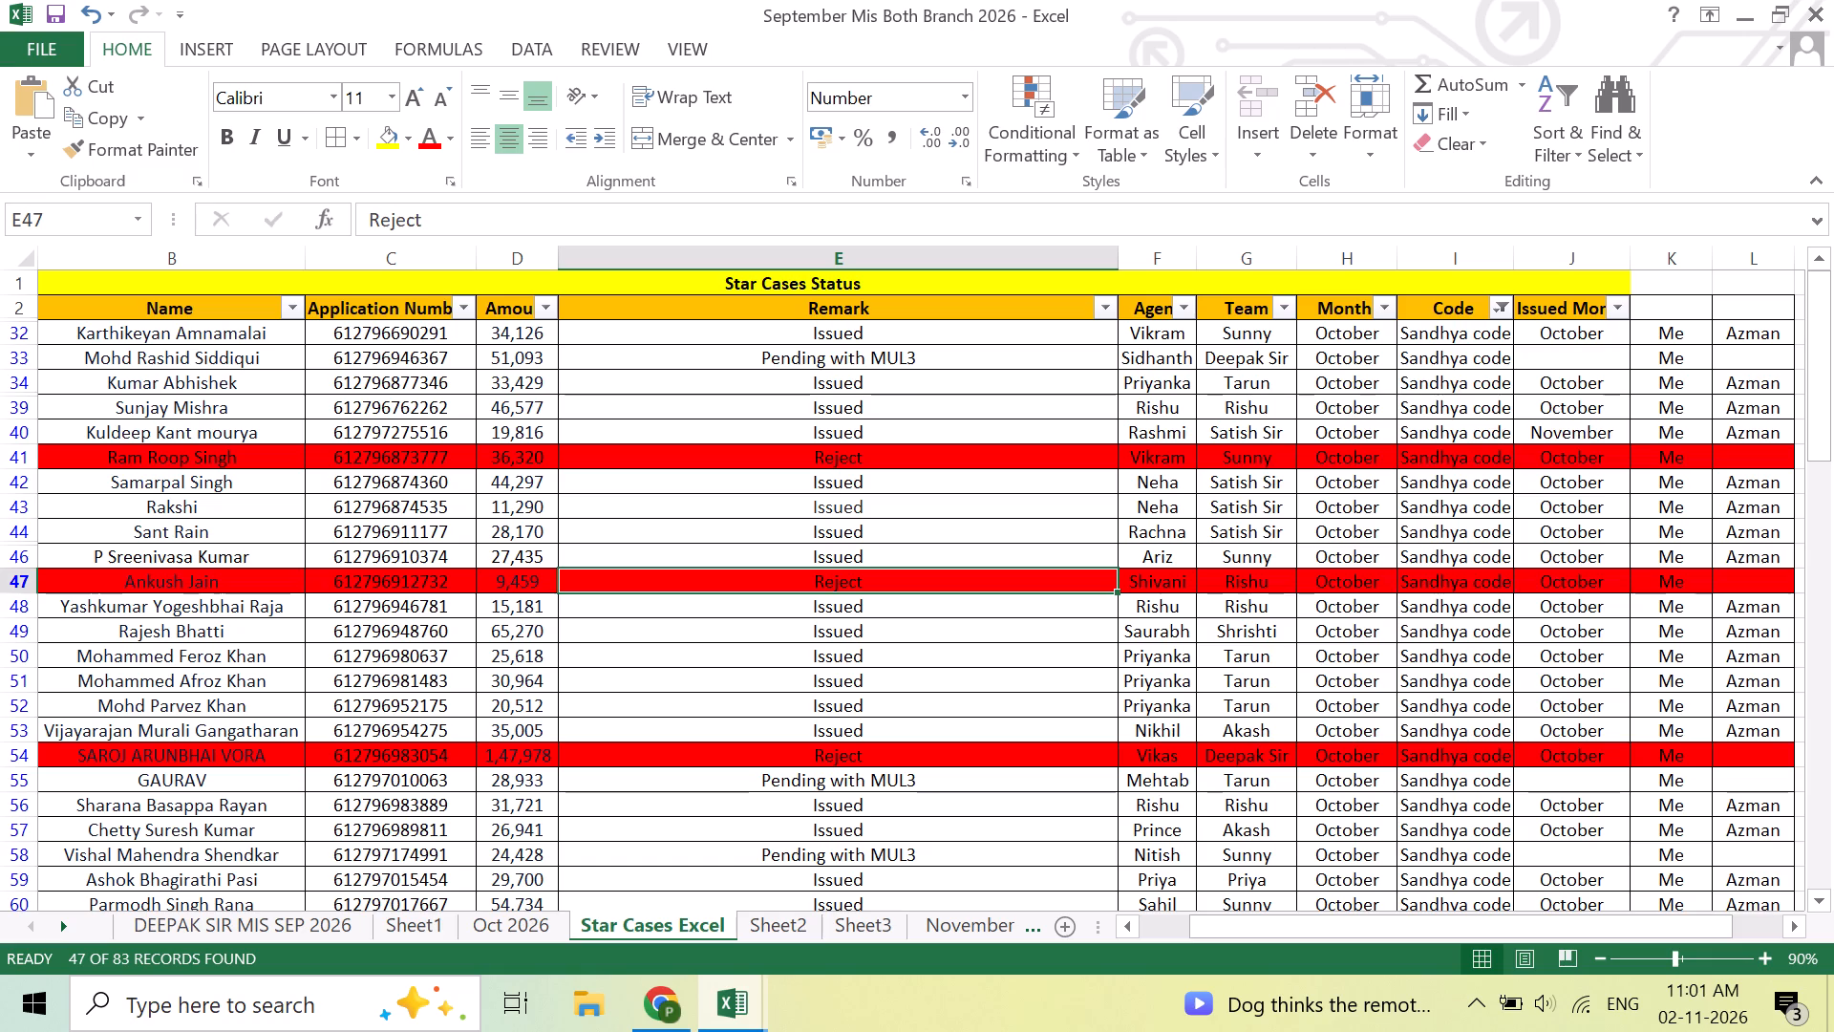
Filter the Issued Month column to exclude October, keeping November and blanks.
click(1618, 310)
click(1320, 631)
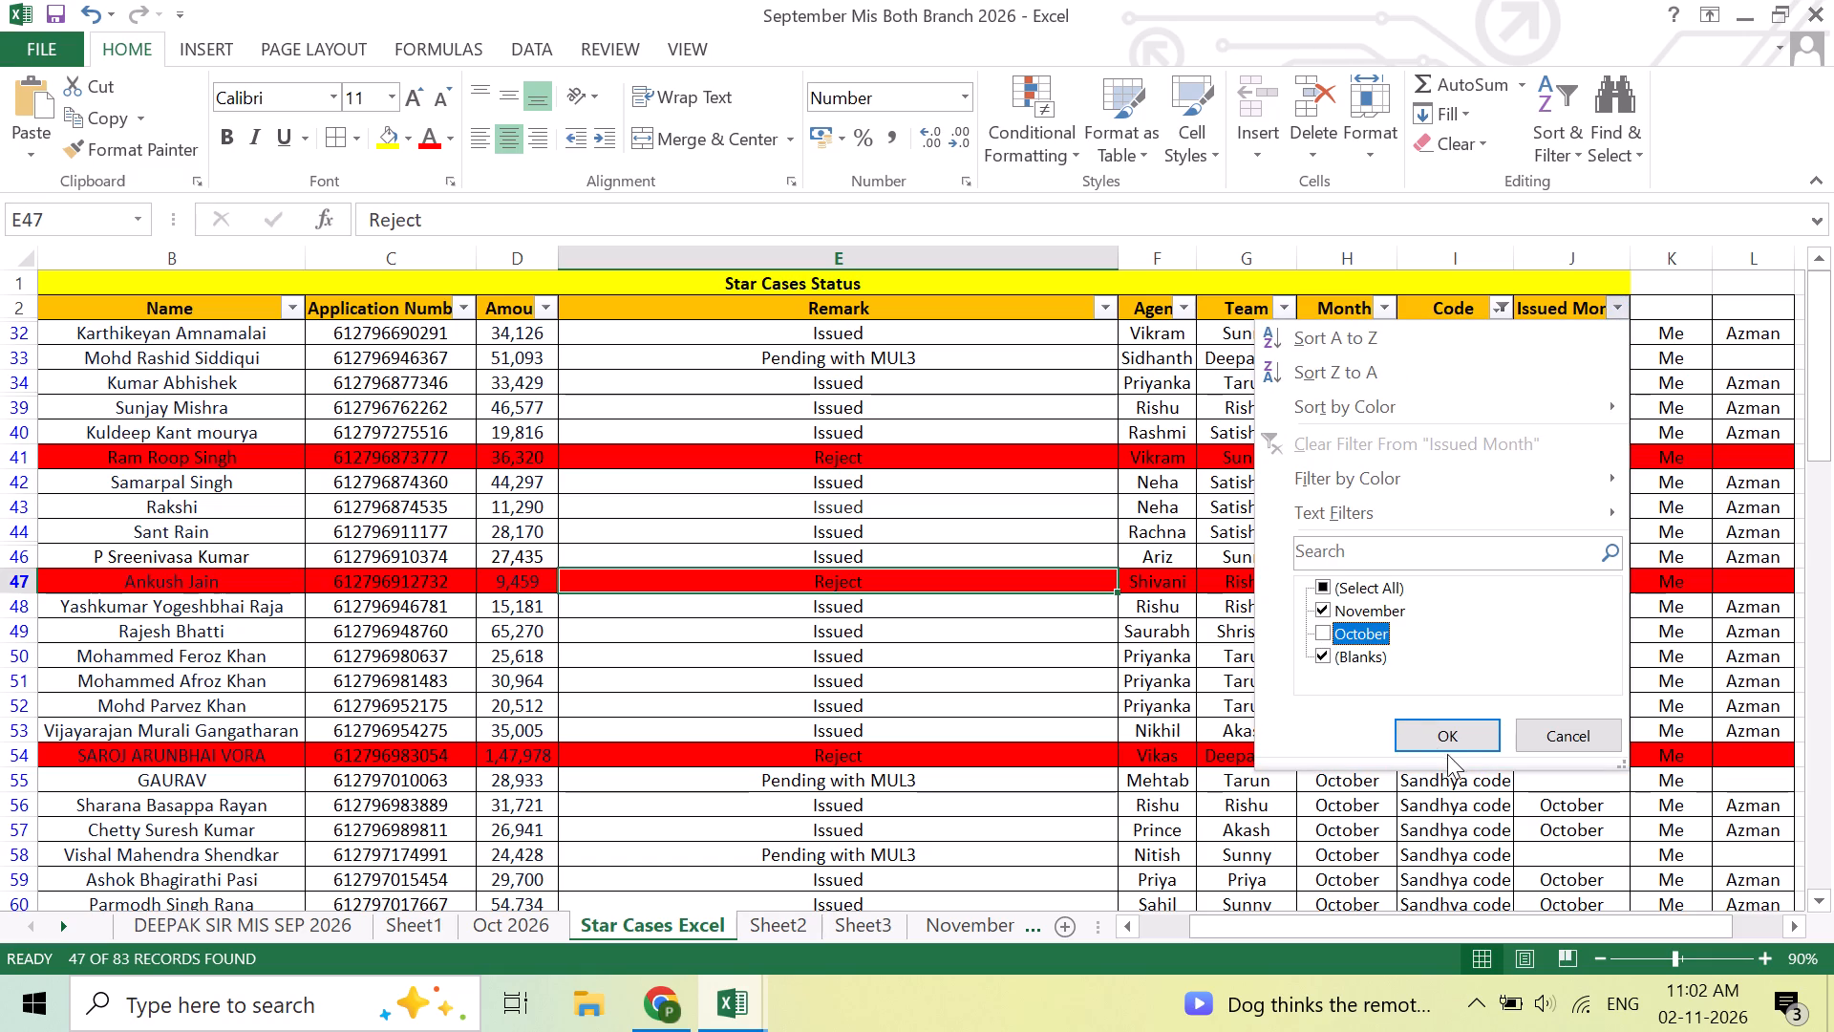
click(1447, 753)
click(1427, 735)
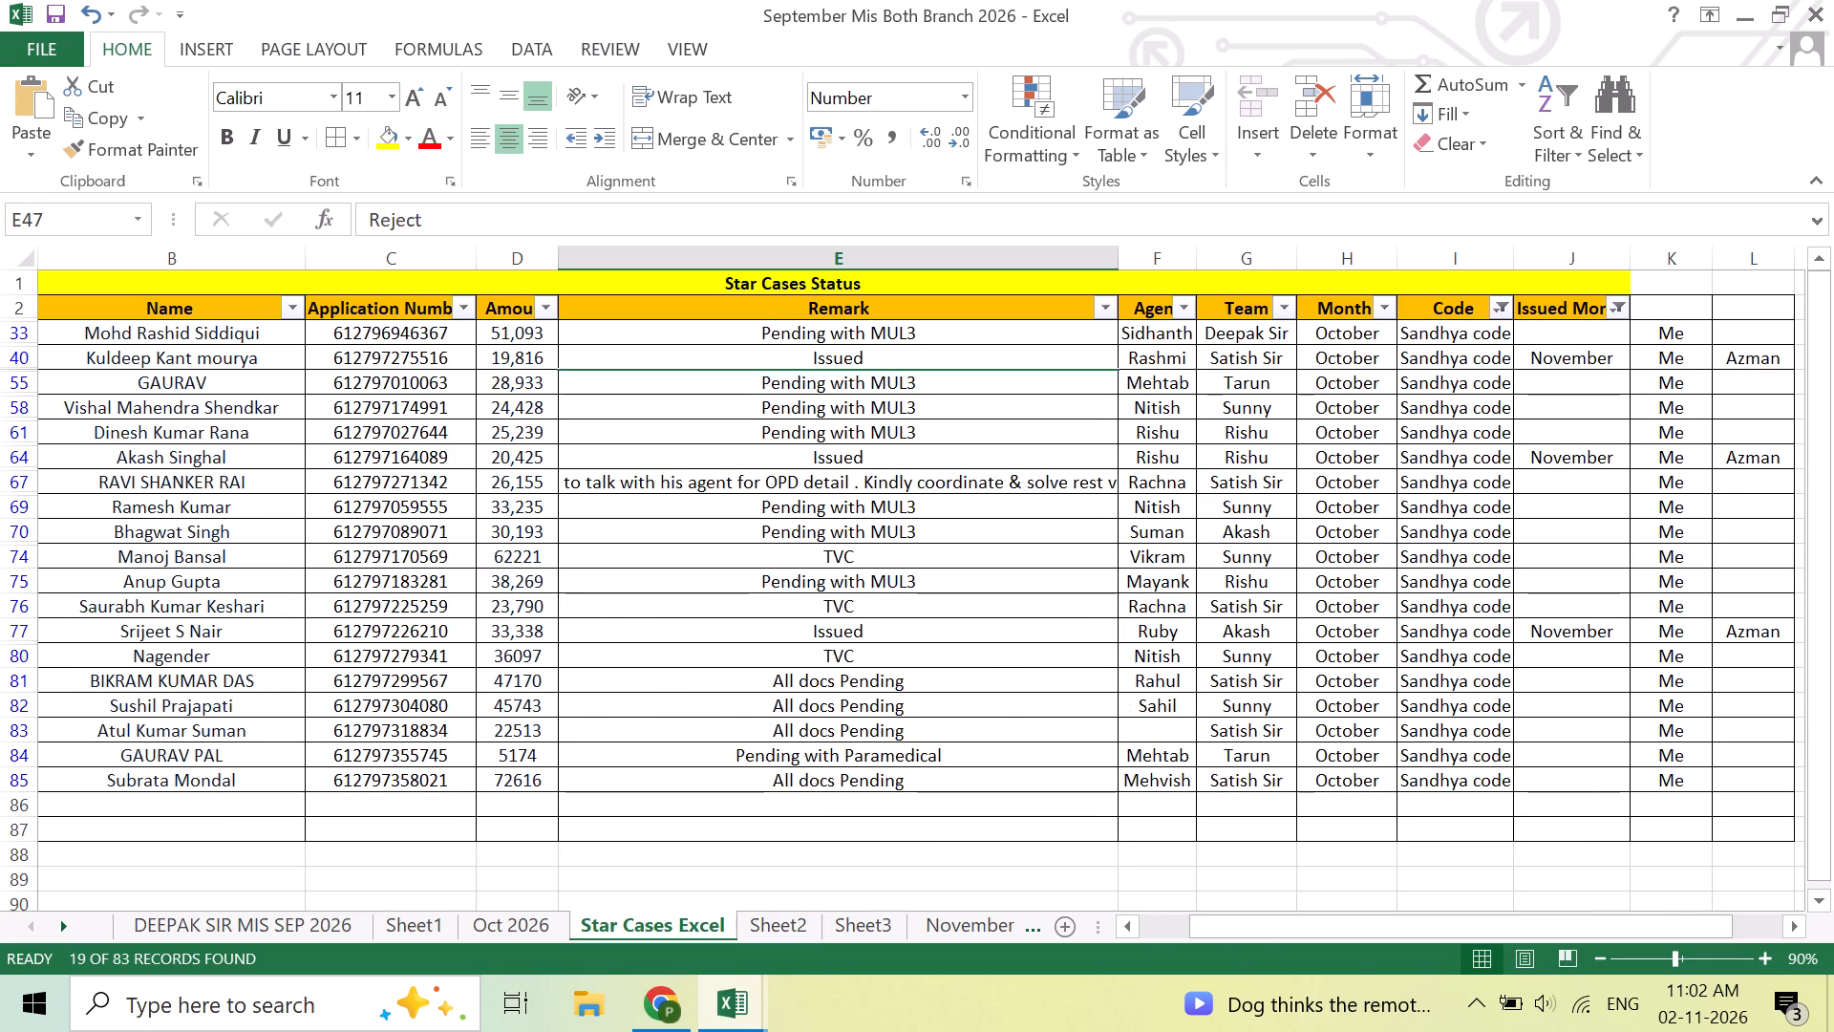
Select the filtered pending amounts from D33 to D85 to read their total.
drag(512, 332, 519, 777)
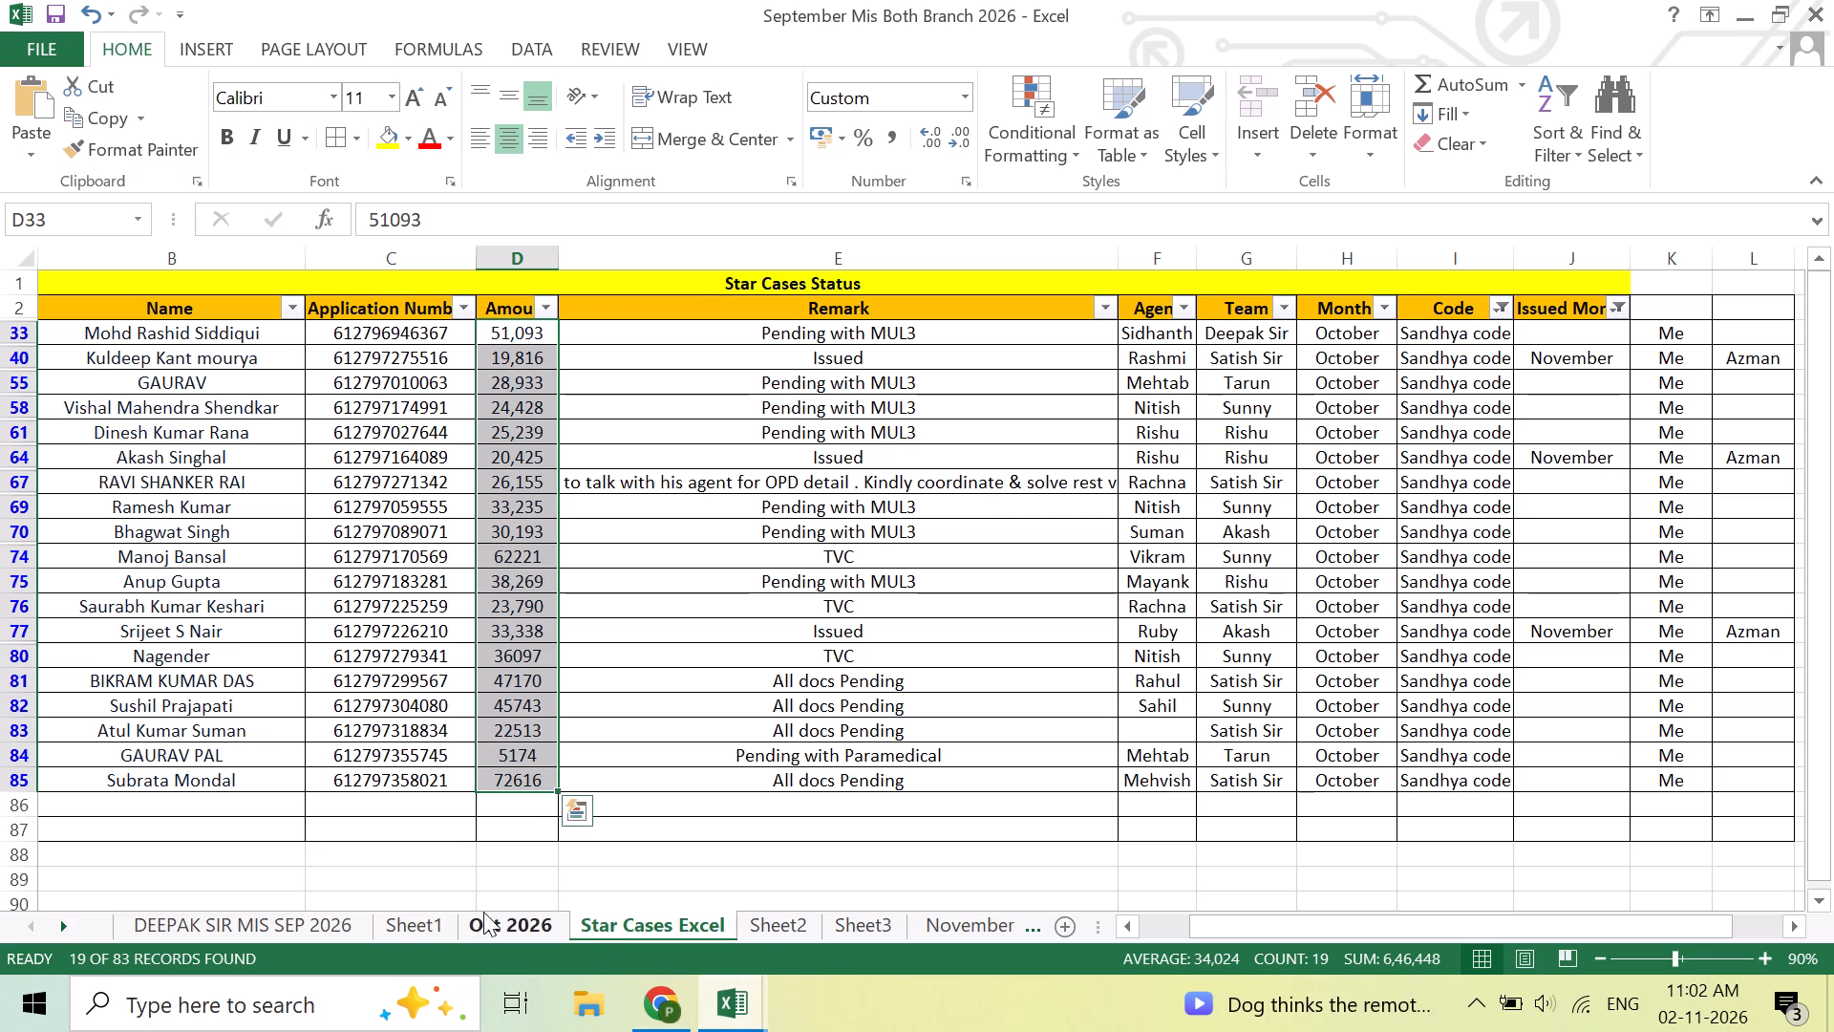
Switch to the October Business Excel 2026 workbook and copy the Shyam Code summary table A1:B5 to A8.
click(381, 921)
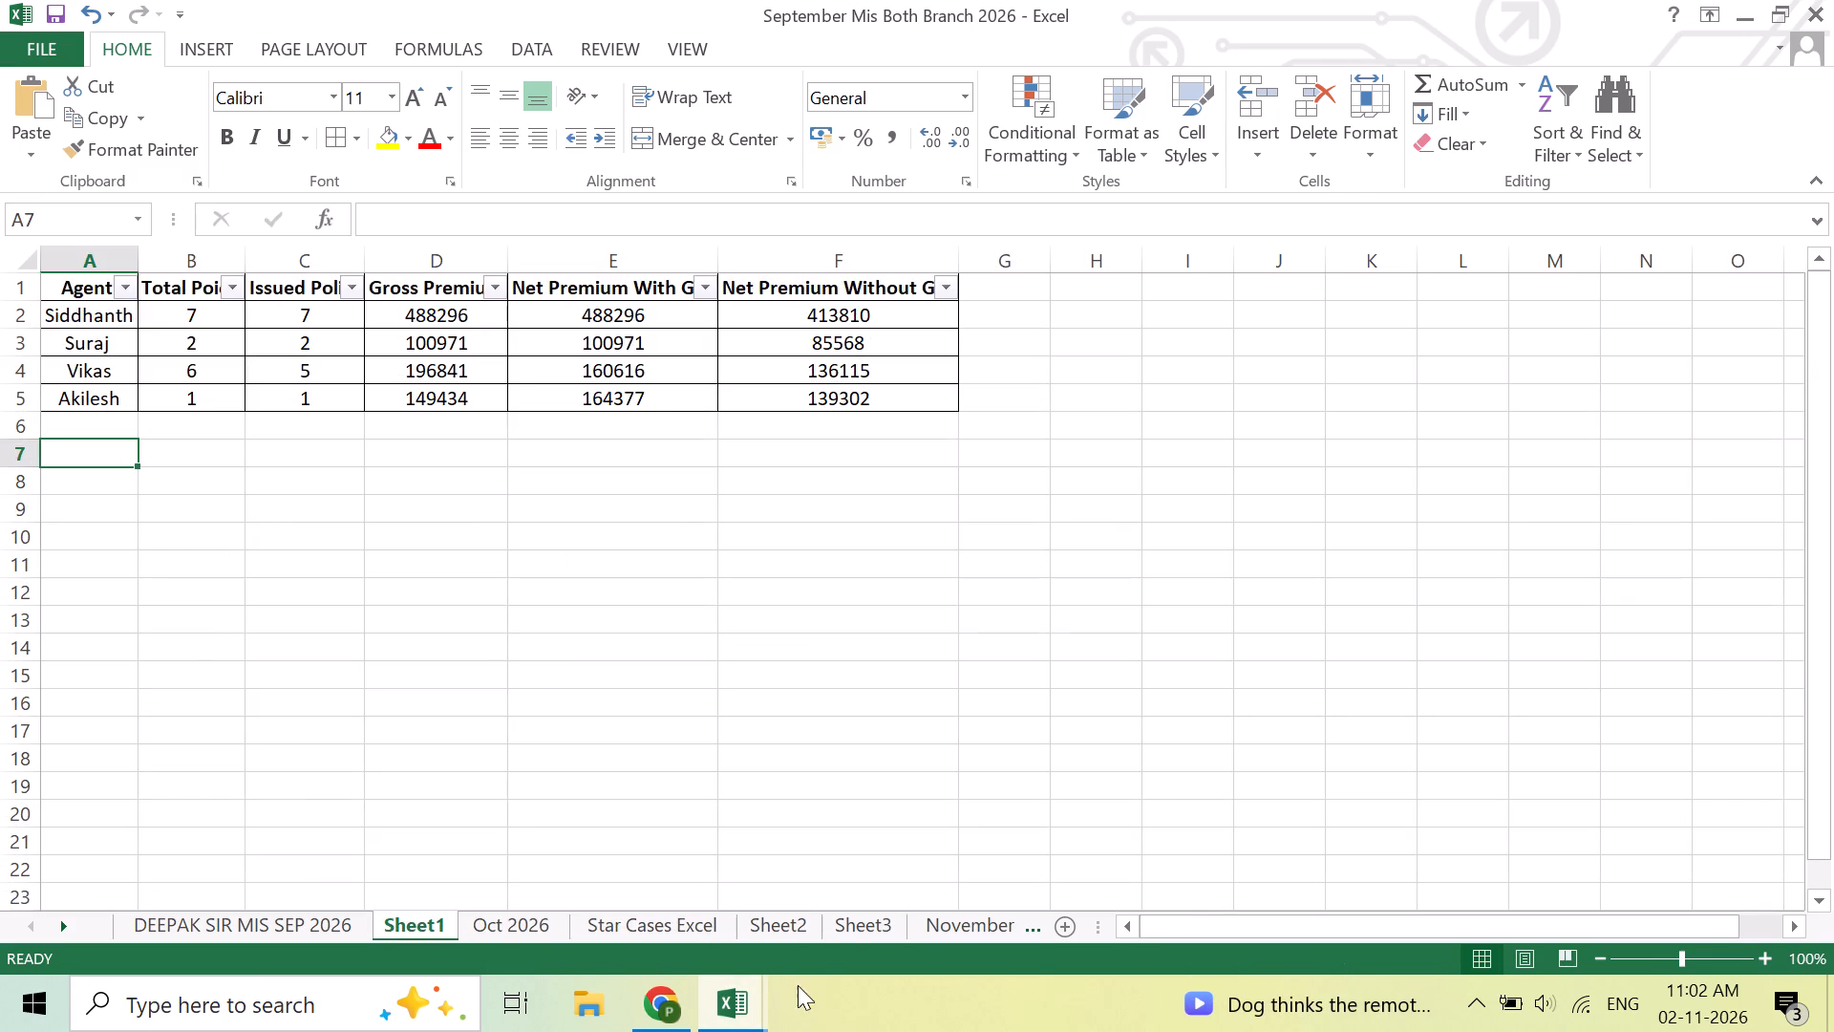
click(708, 1008)
click(902, 930)
click(96, 465)
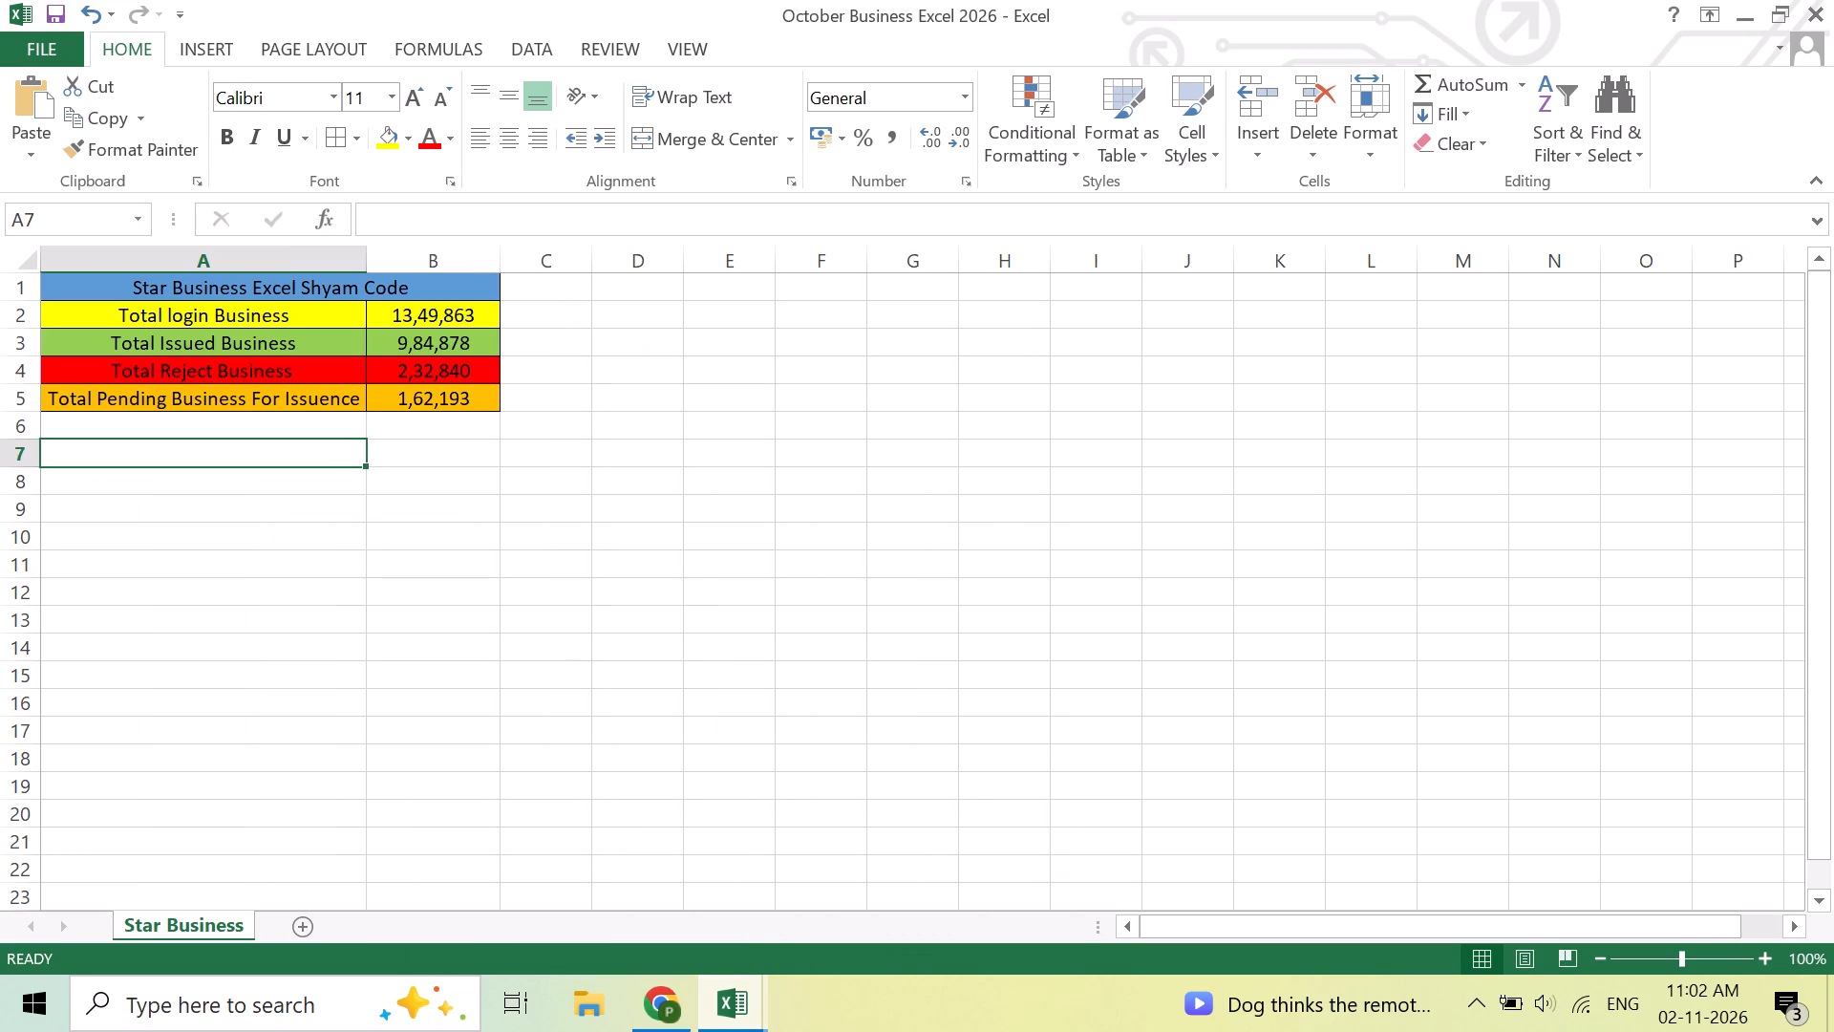
click(142, 506)
drag(183, 286, 295, 400)
key(ctrl+c)
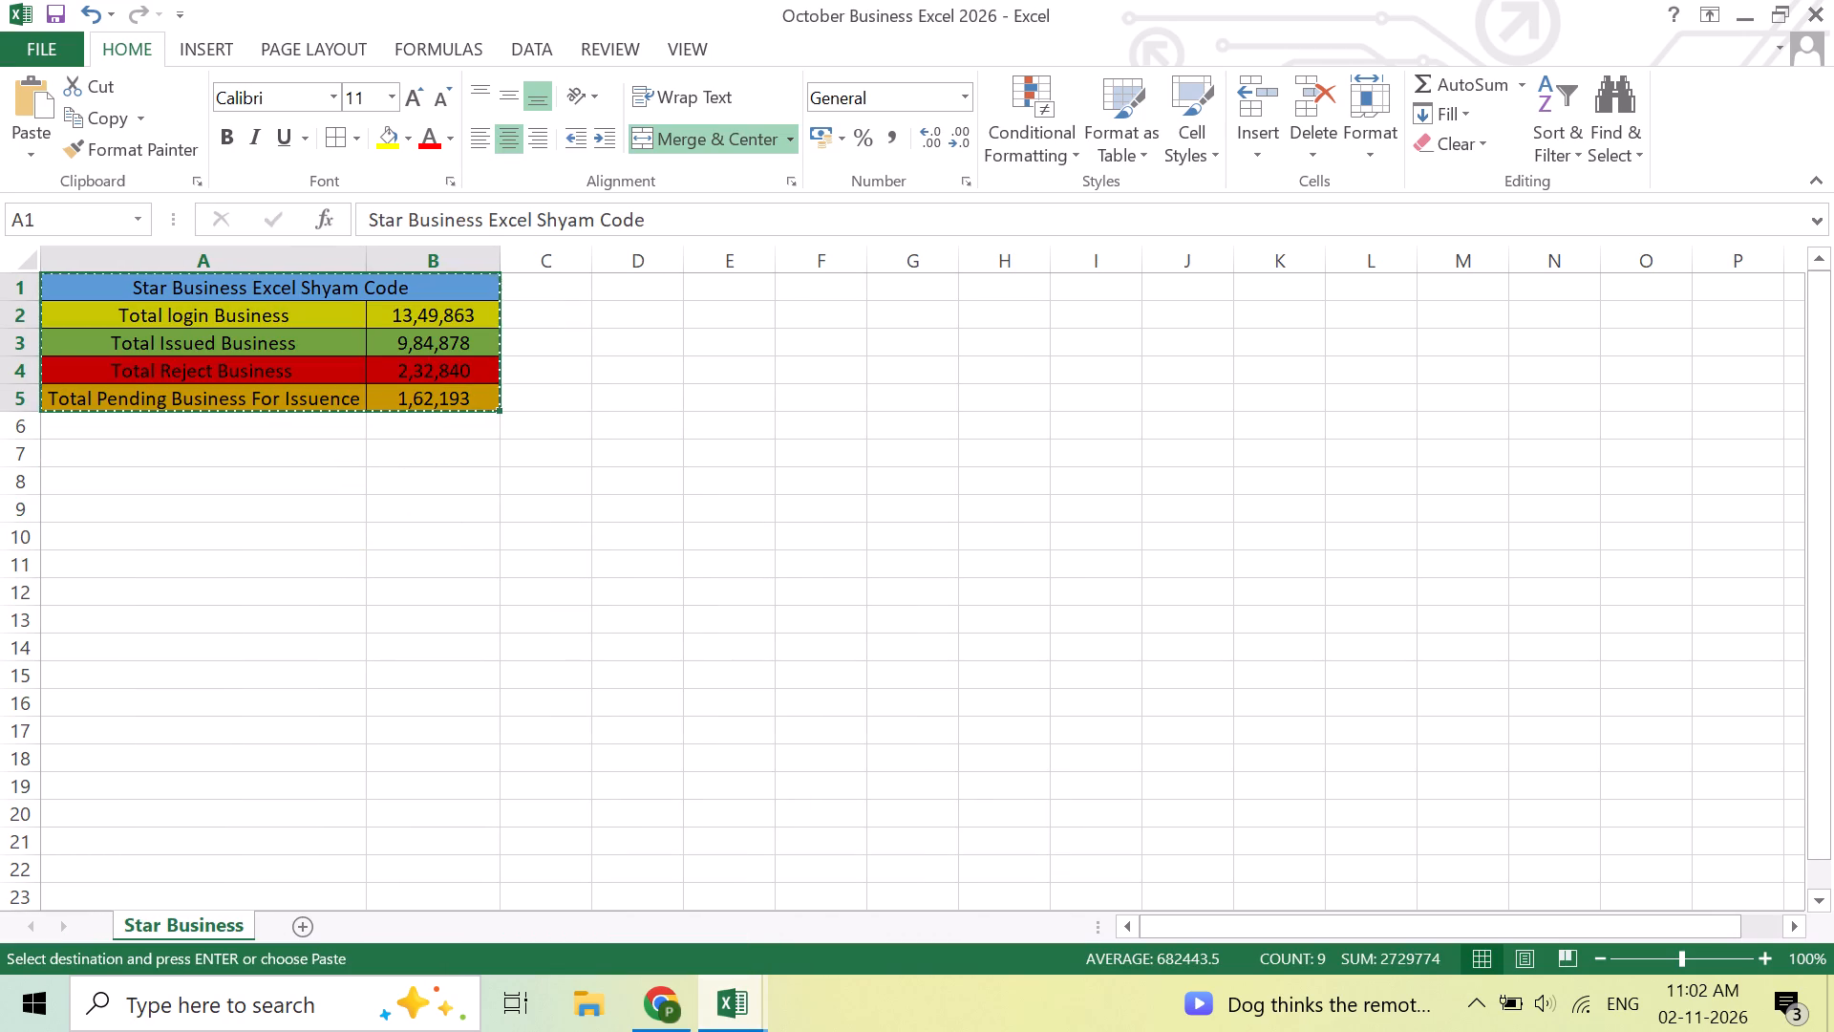
click(130, 488)
key(ctrl+v)
click(205, 649)
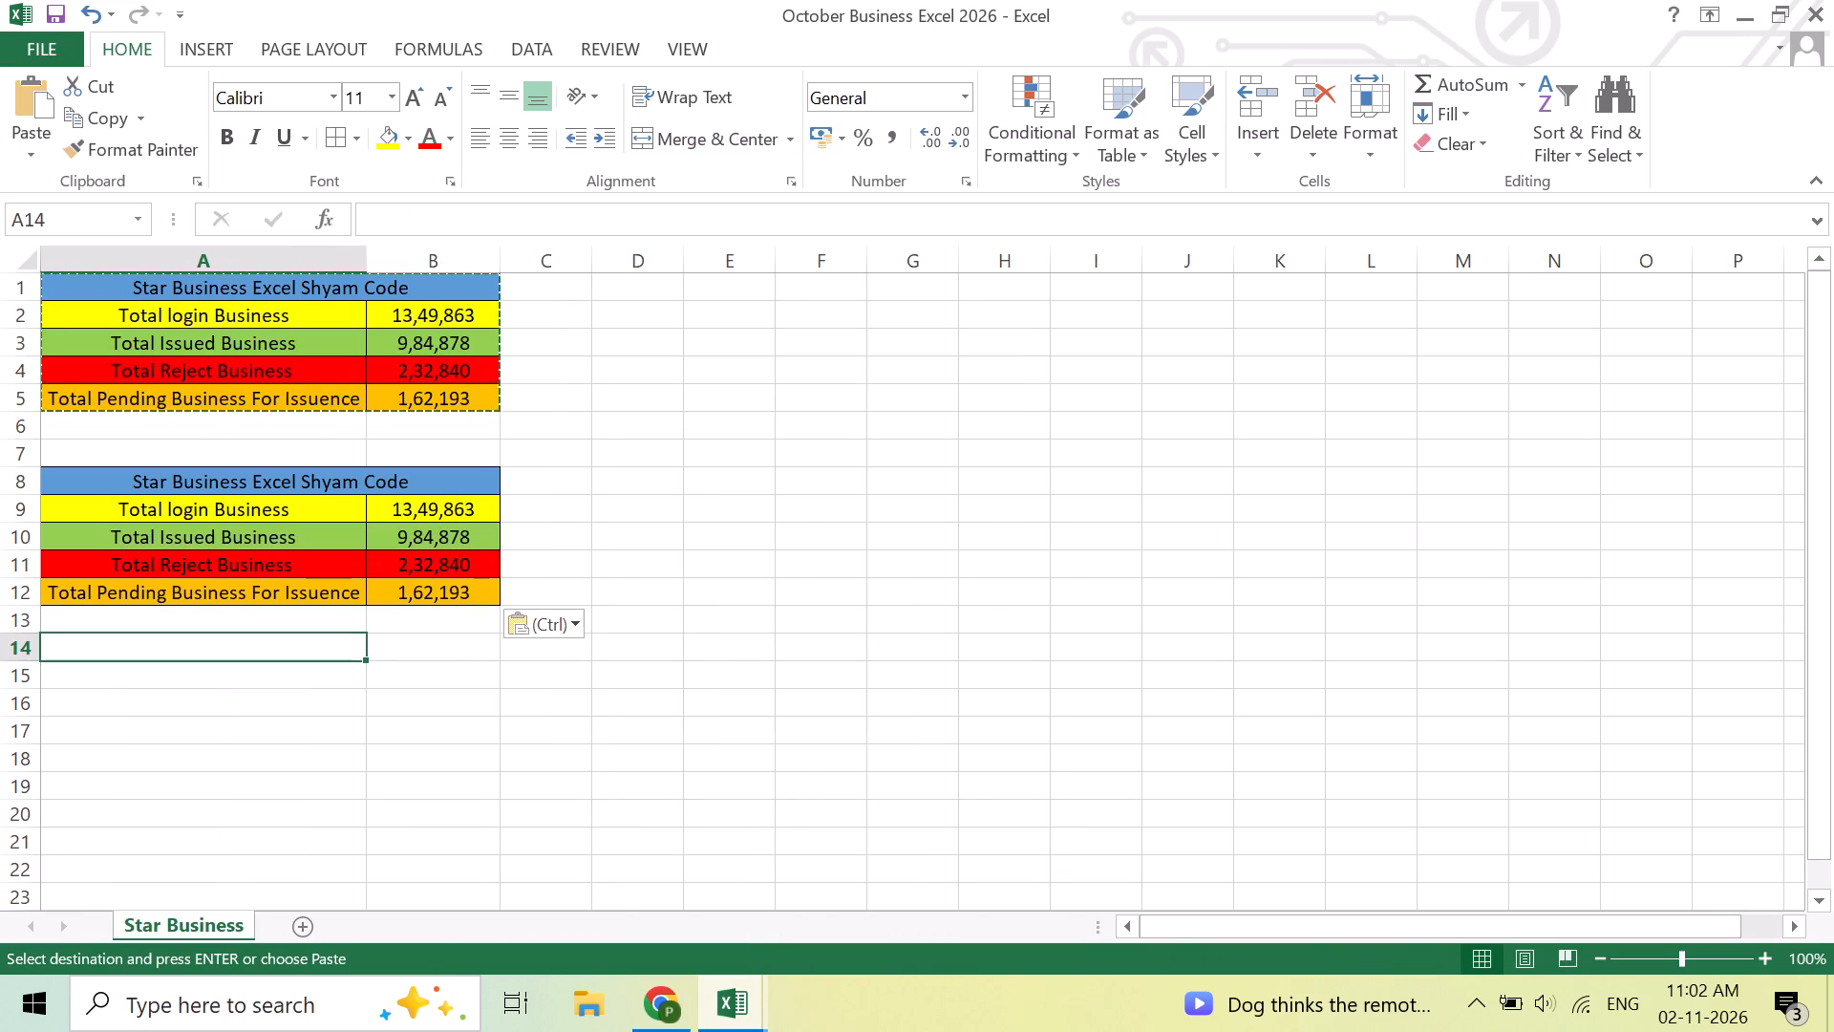
Change the copied table's title in A8 to "Star Business Excel Sandhya Code".
double_click(316, 476)
click(351, 484)
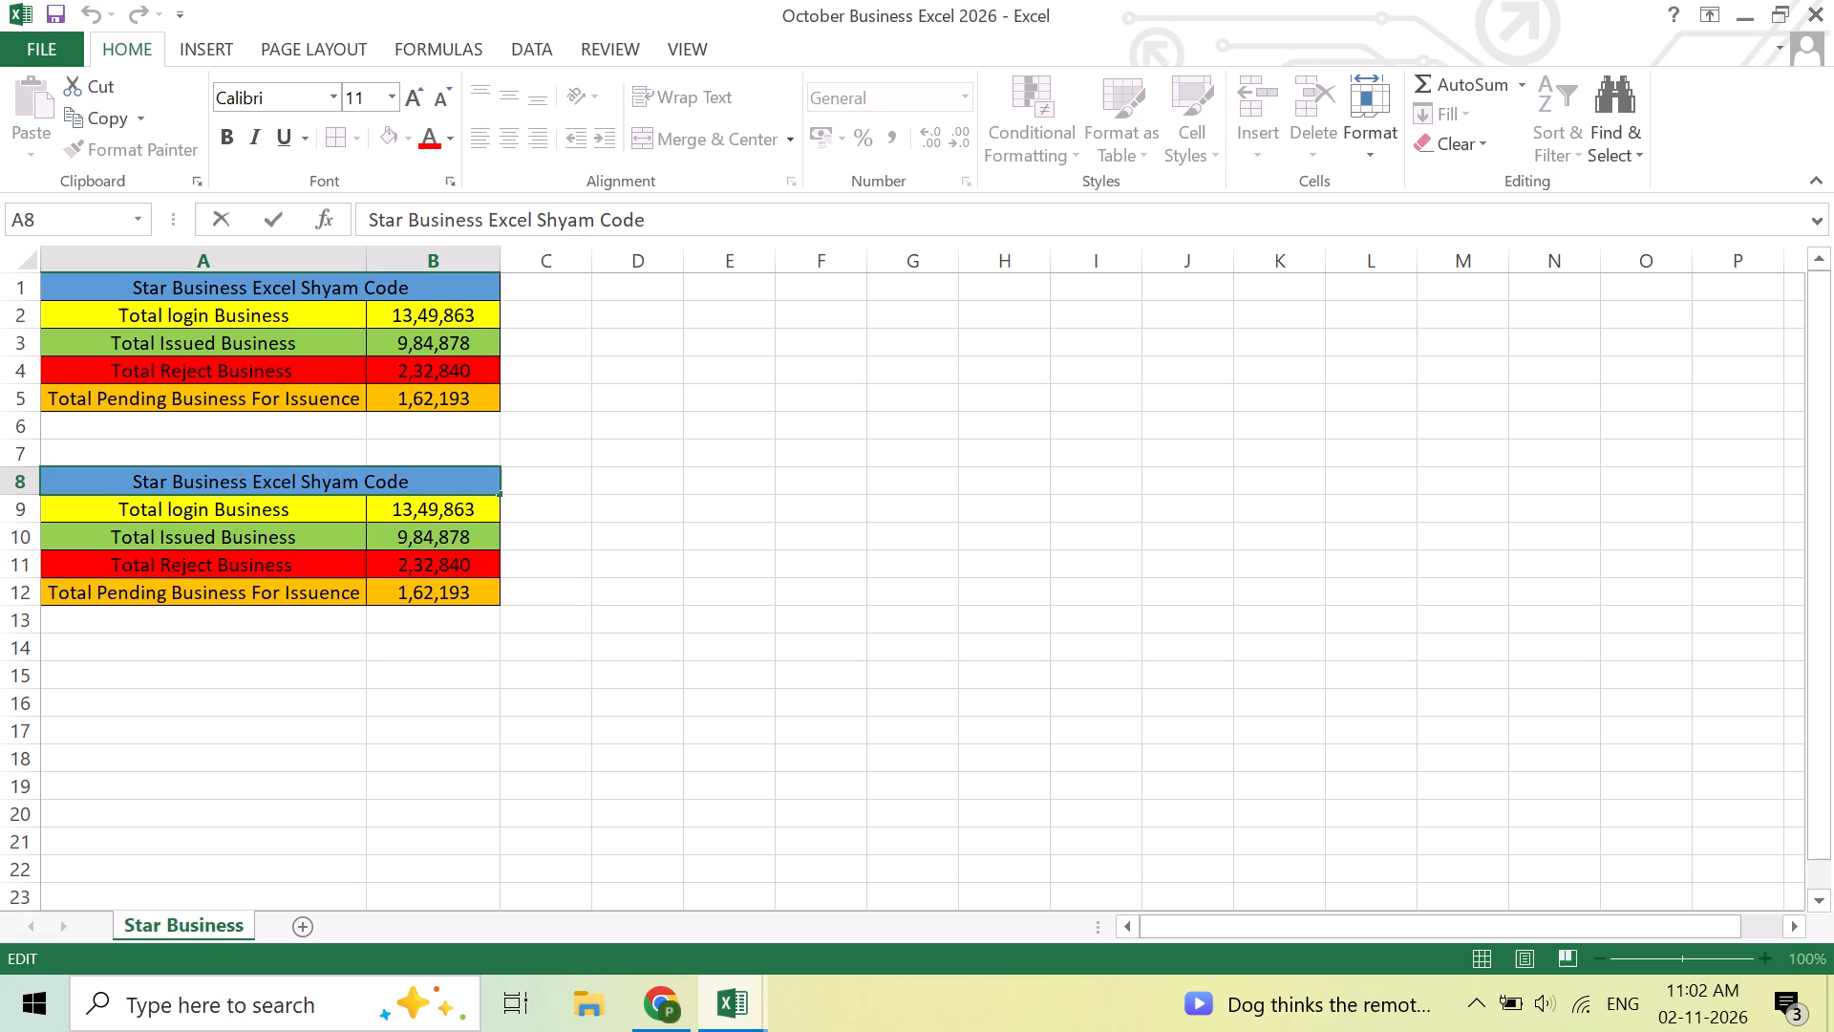
key(Right)
key(Right)
key(Left)
key(BackSpace)
key(BackSpace)
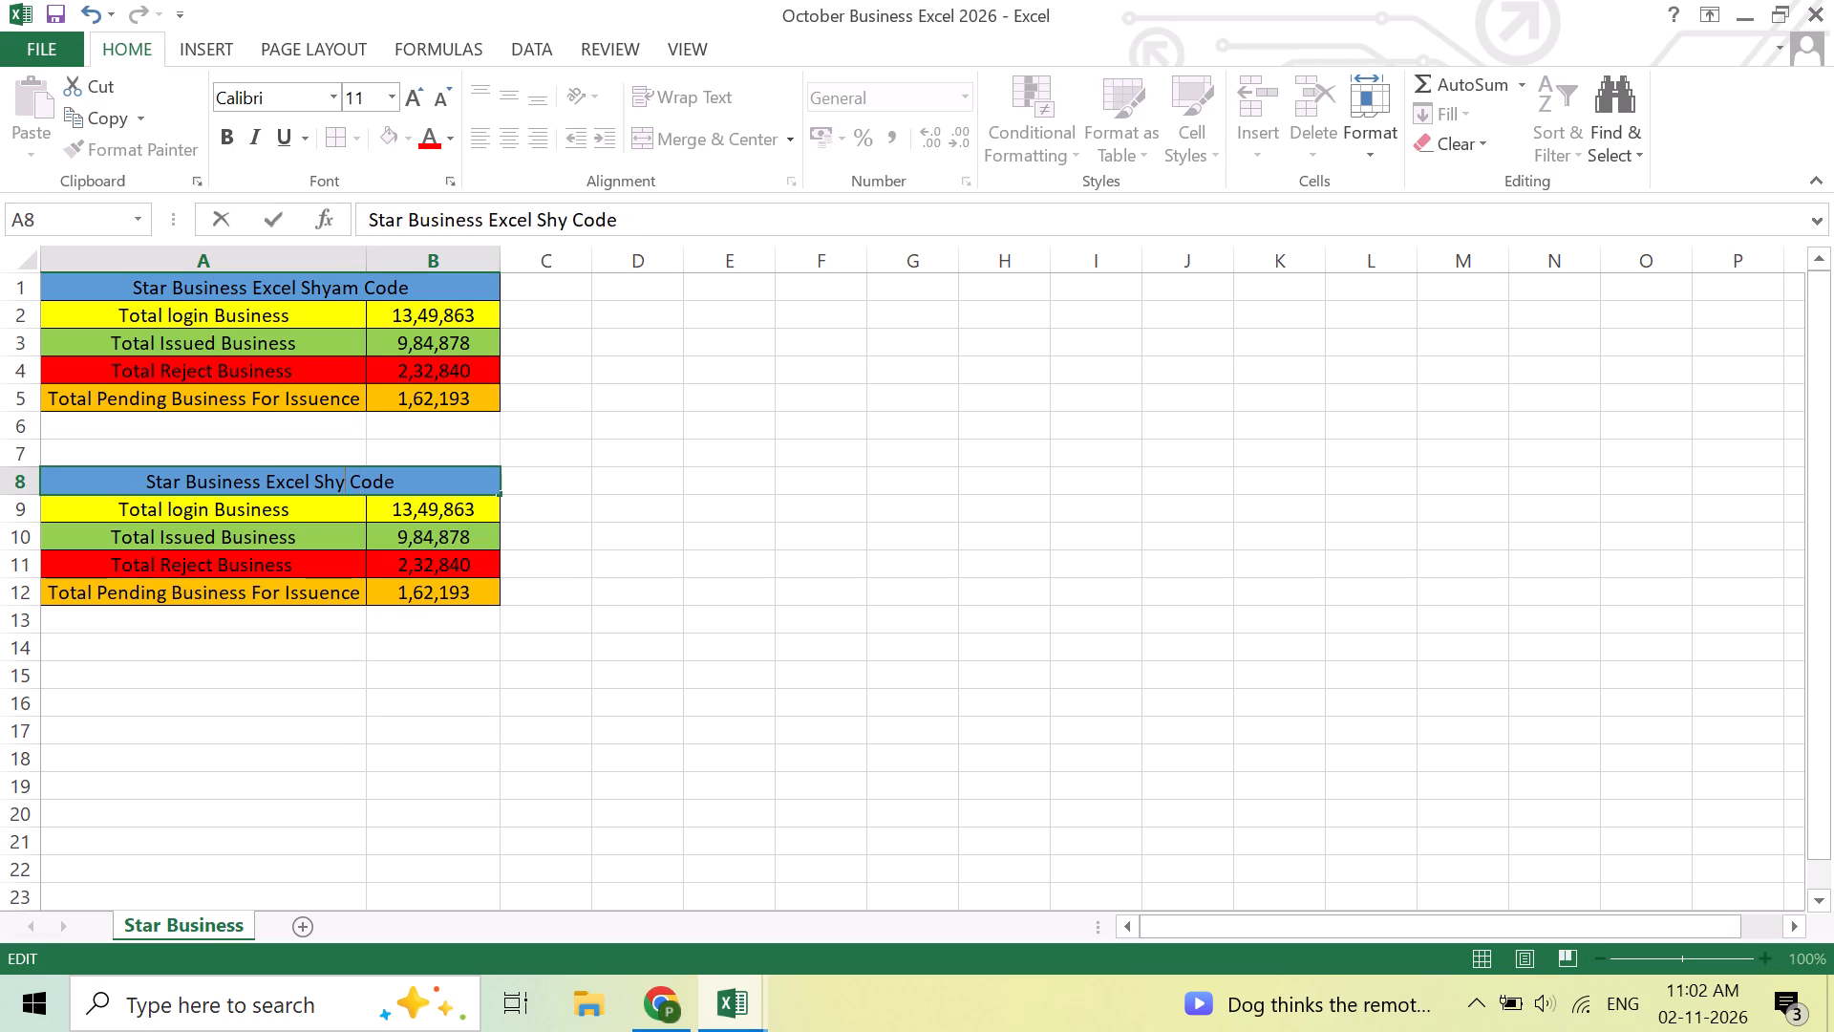
key(BackSpace)
key(BackSpace)
key(BackSpace)
text(Sa)
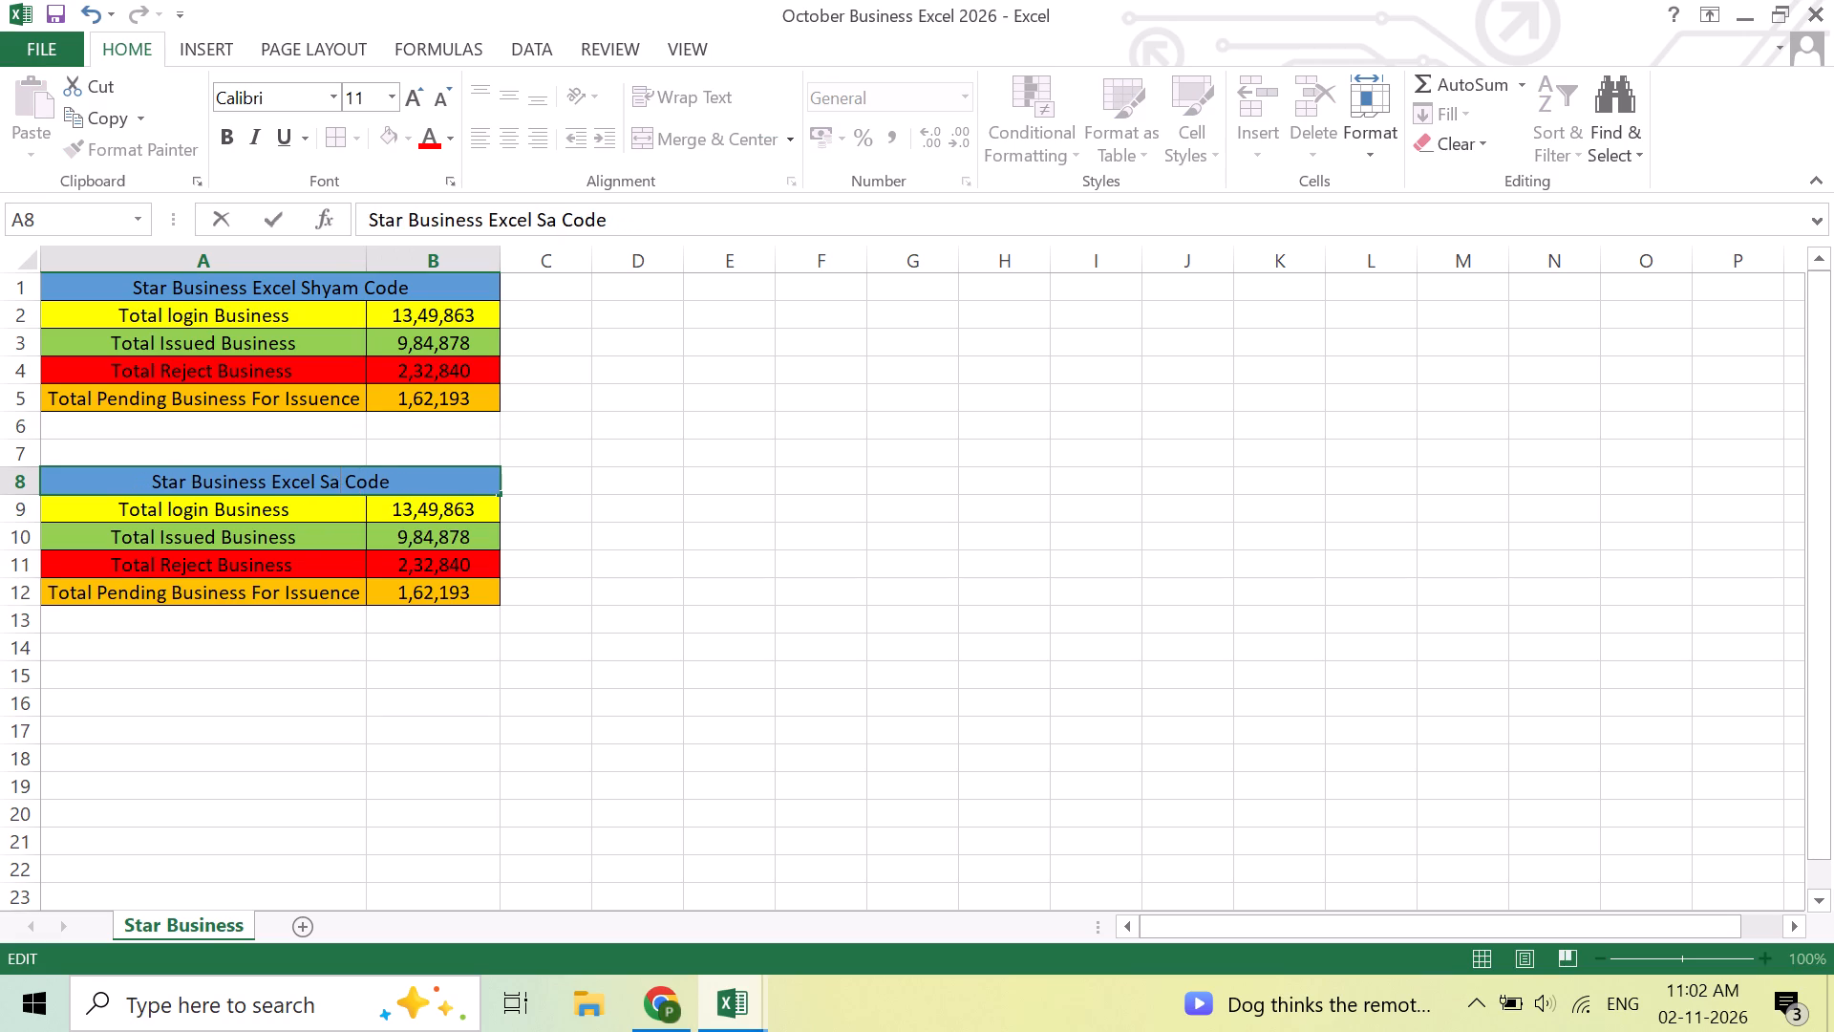
text(ndhya)
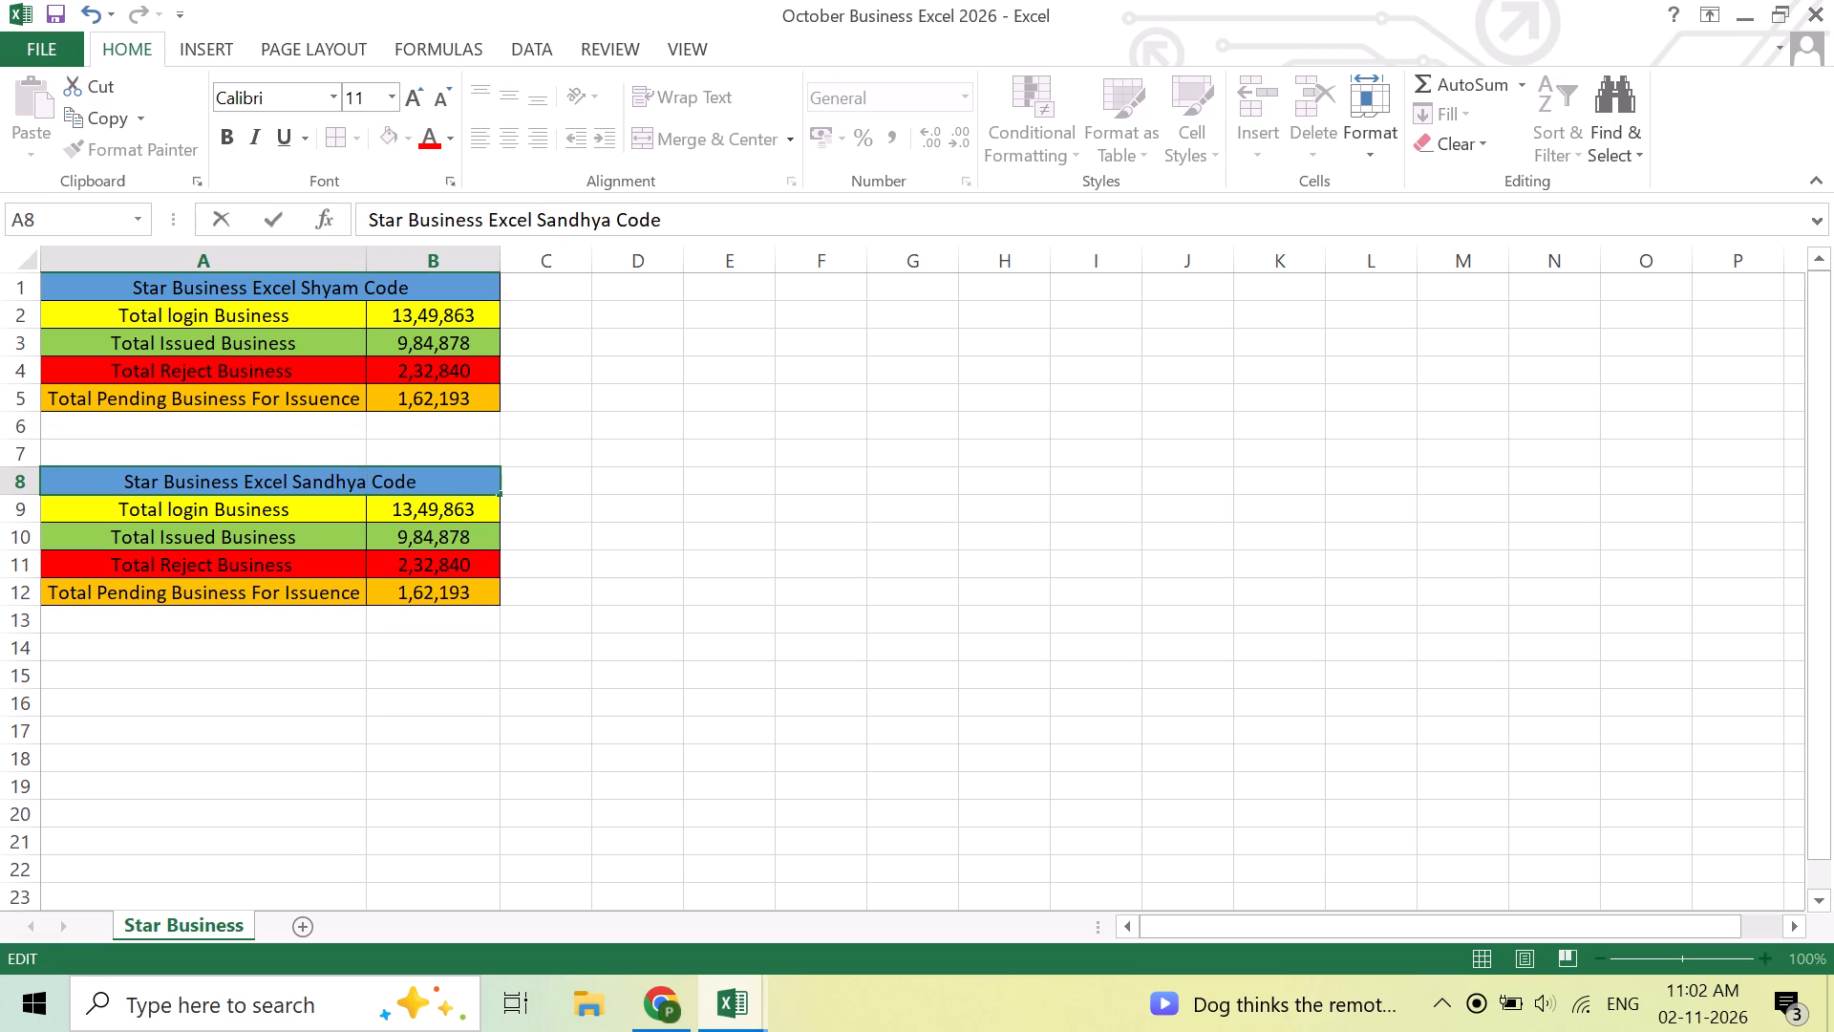
key(Return)
Enter 1604452 as the total login business in B9 and 764247 as the total issued business in B10.
click(435, 510)
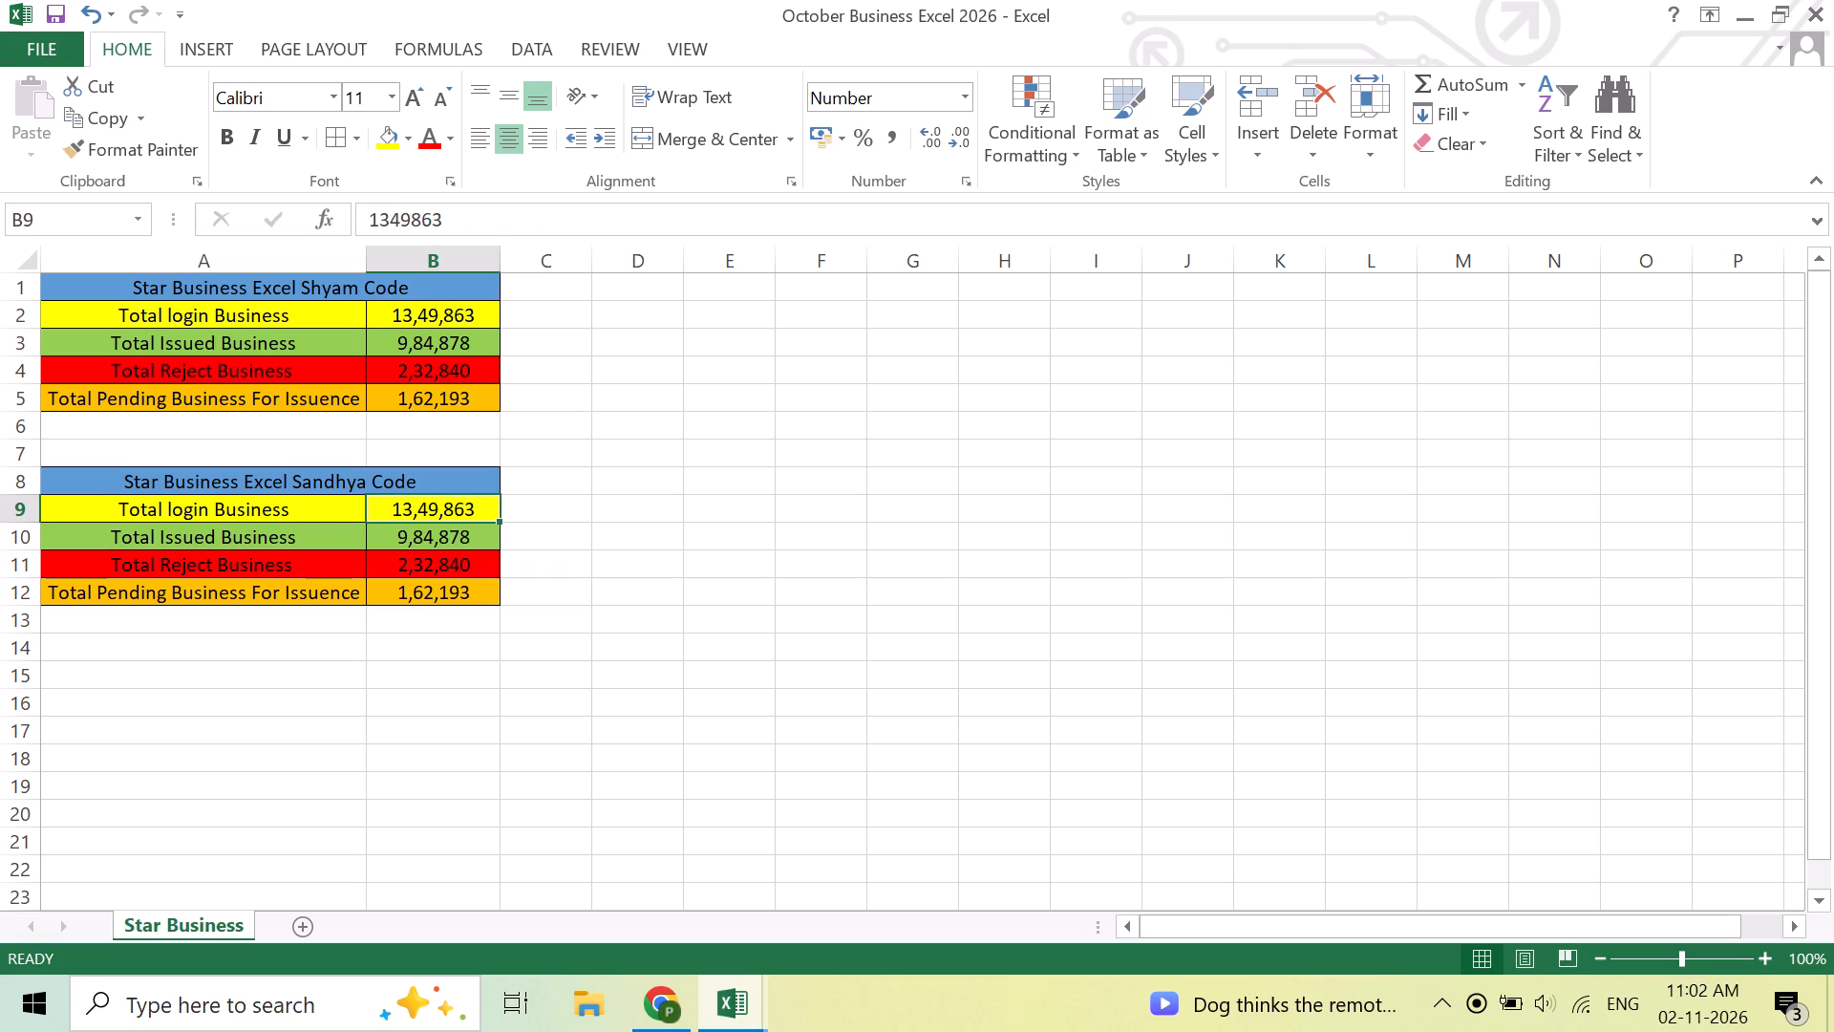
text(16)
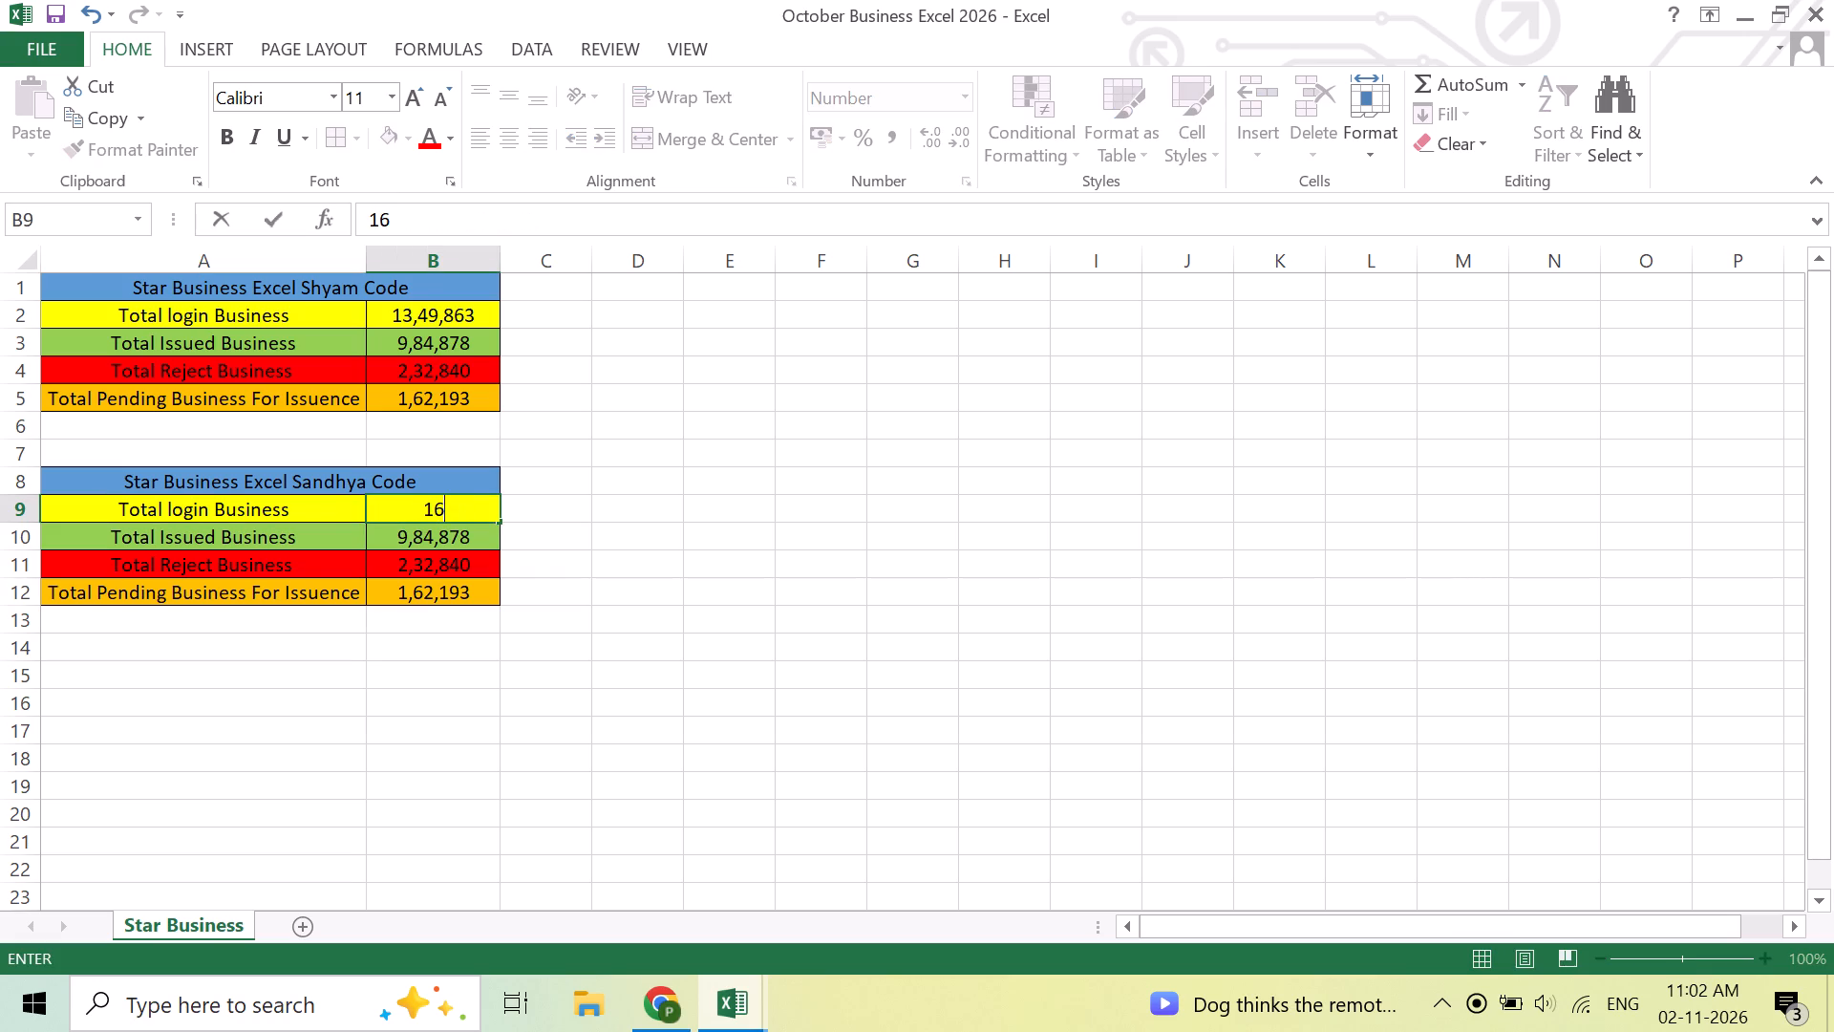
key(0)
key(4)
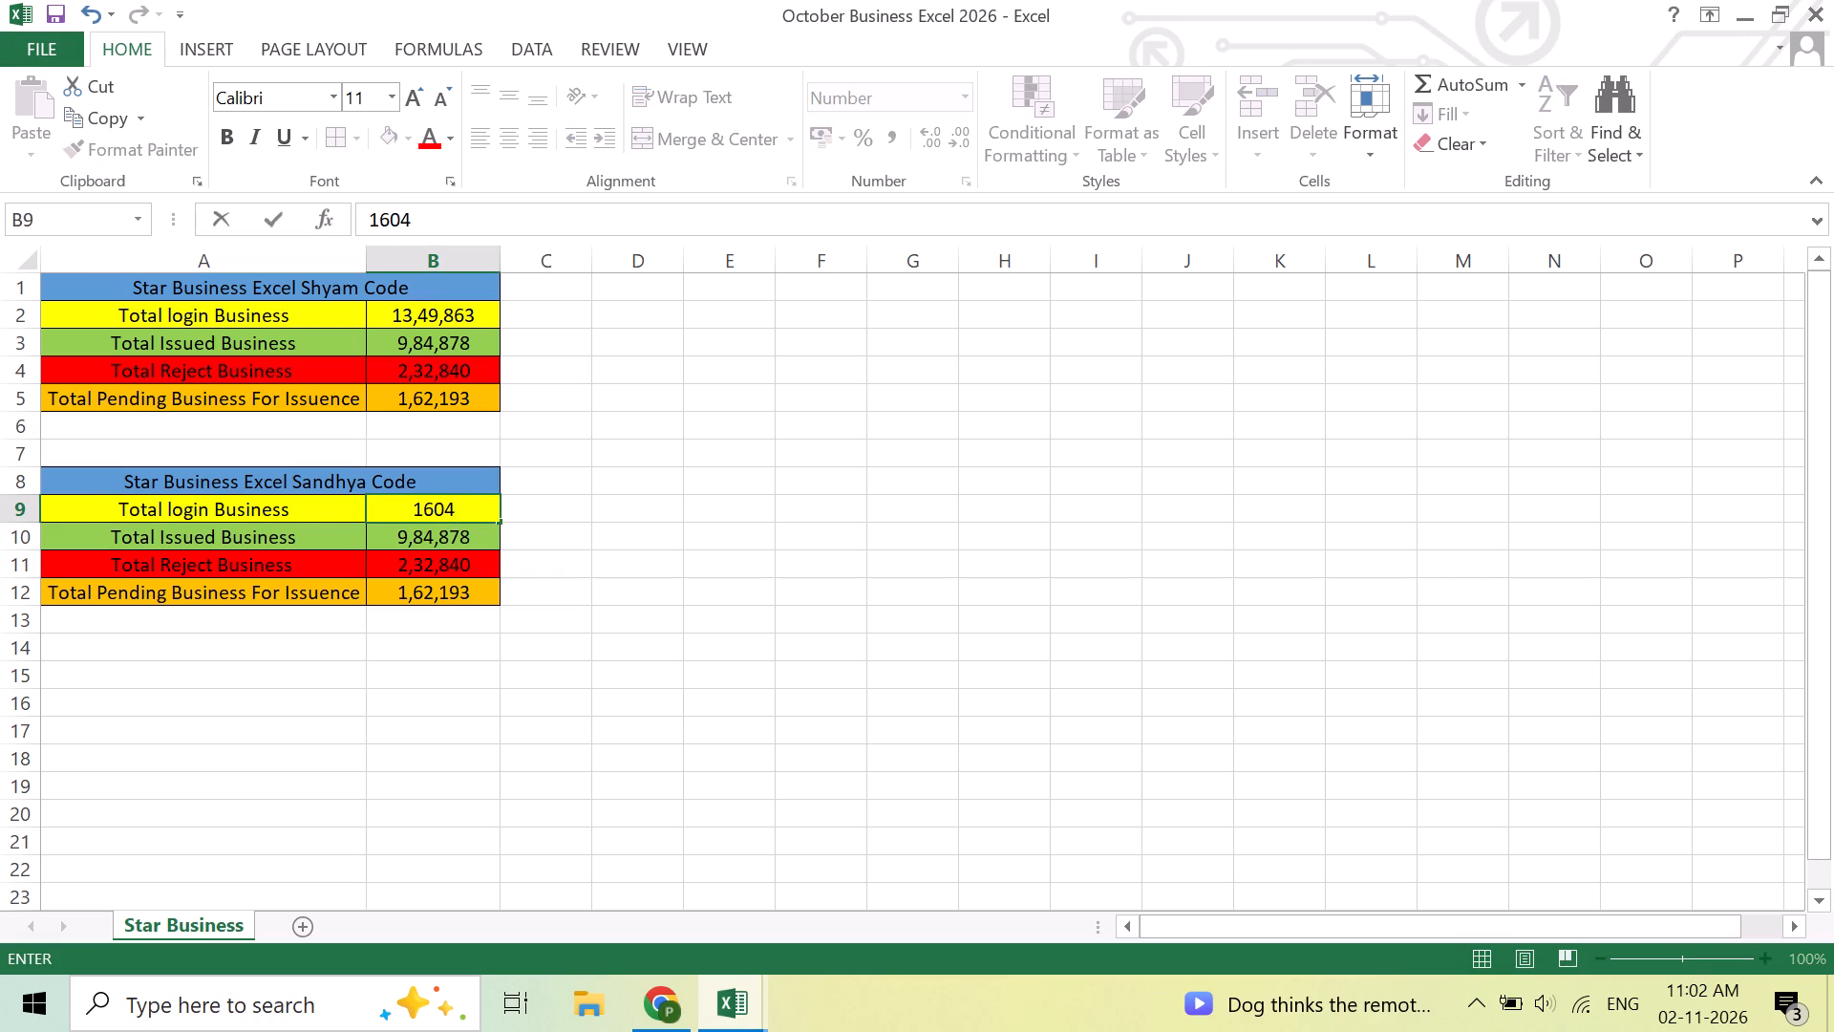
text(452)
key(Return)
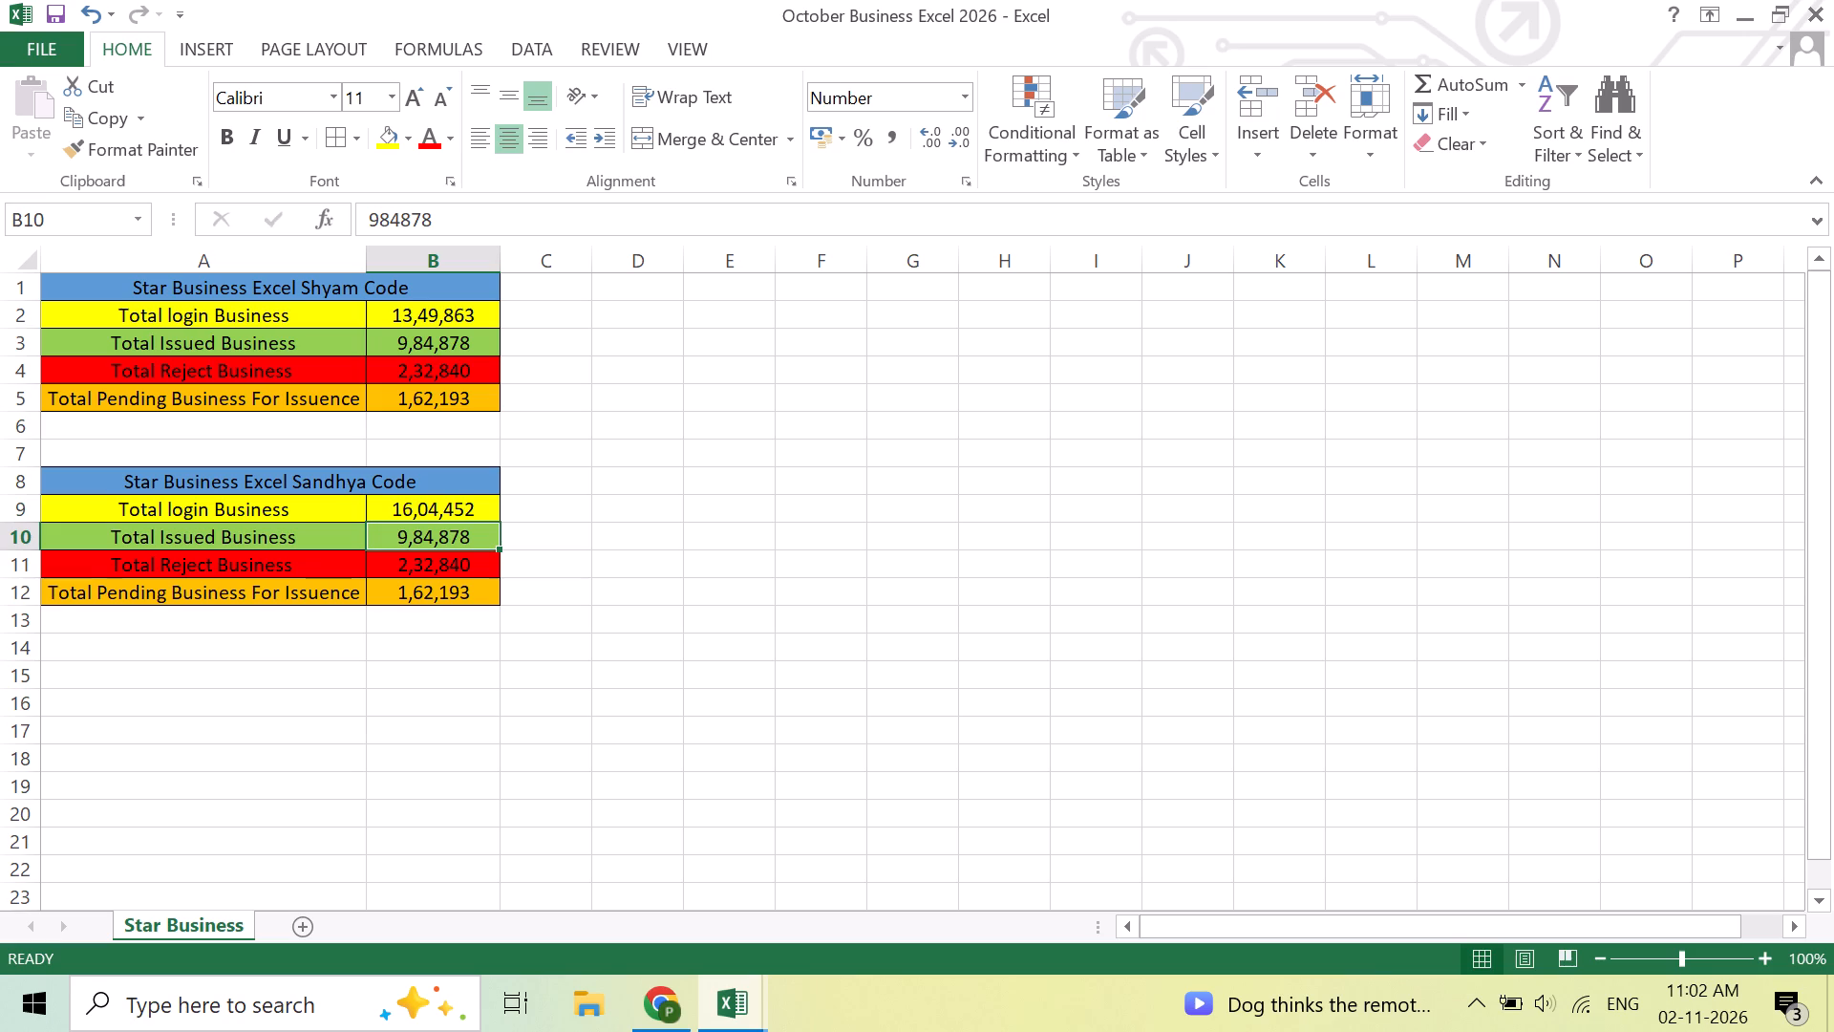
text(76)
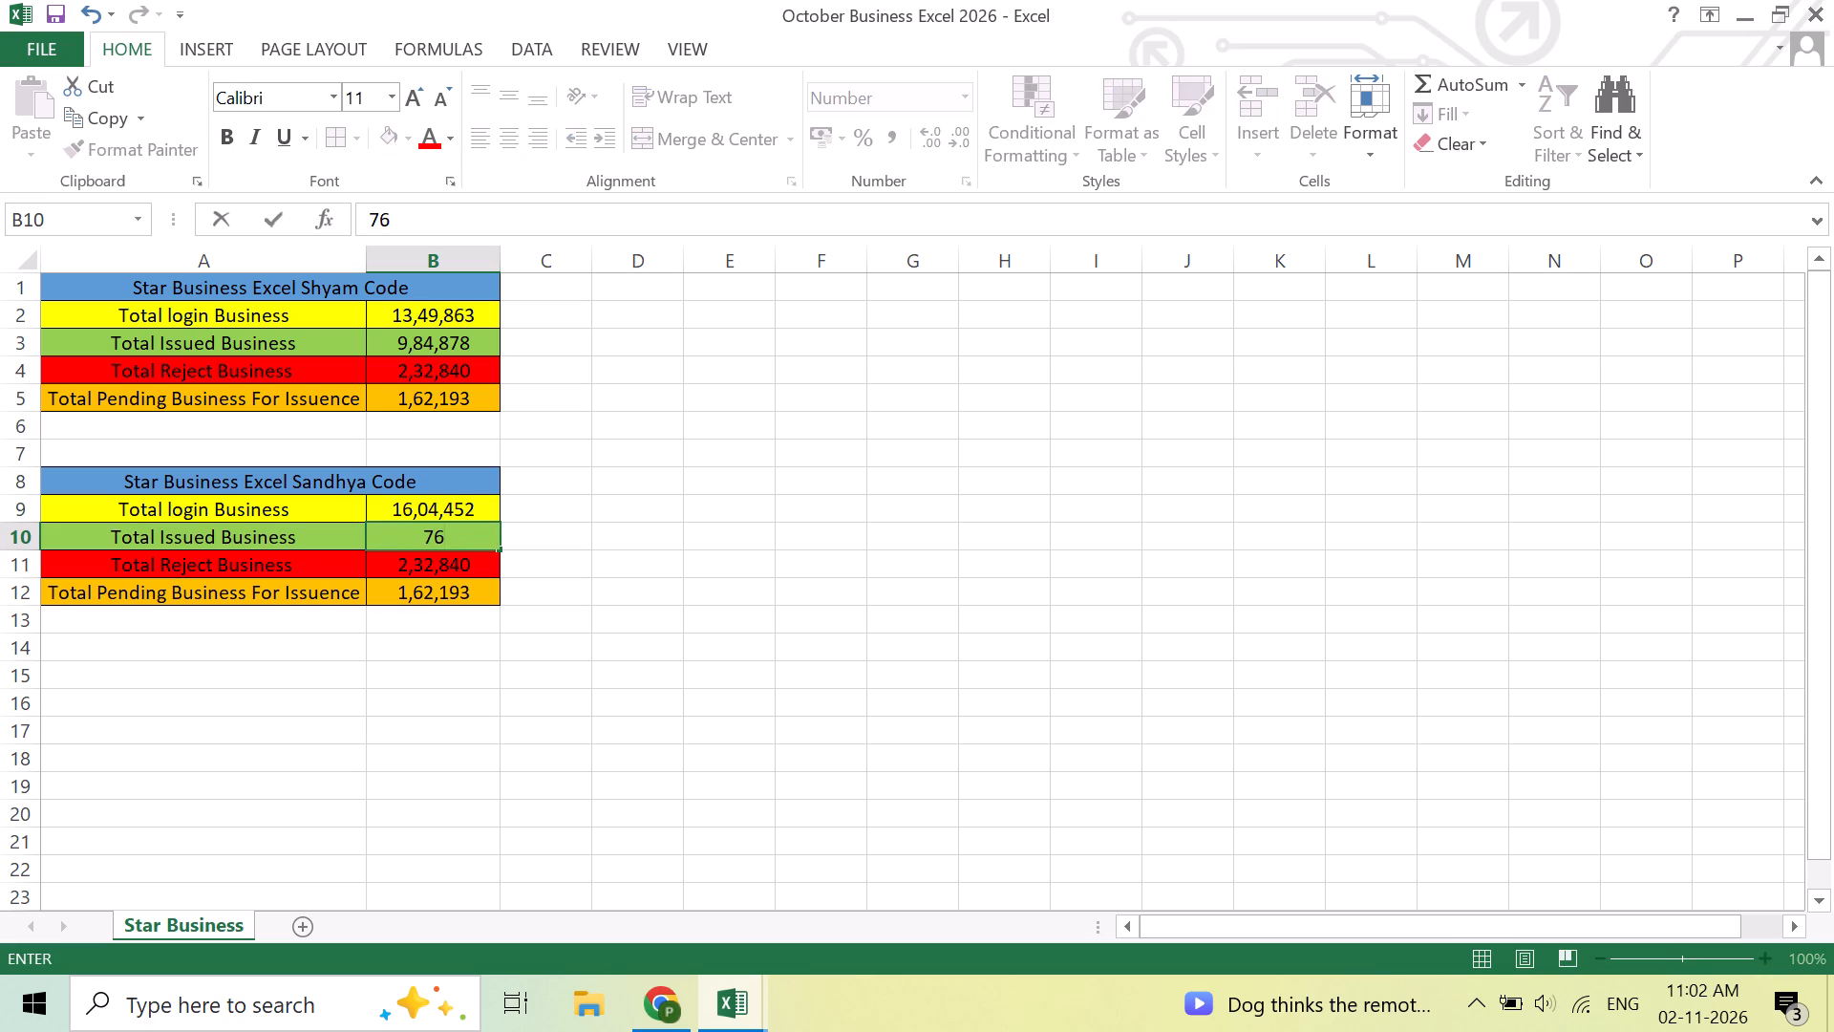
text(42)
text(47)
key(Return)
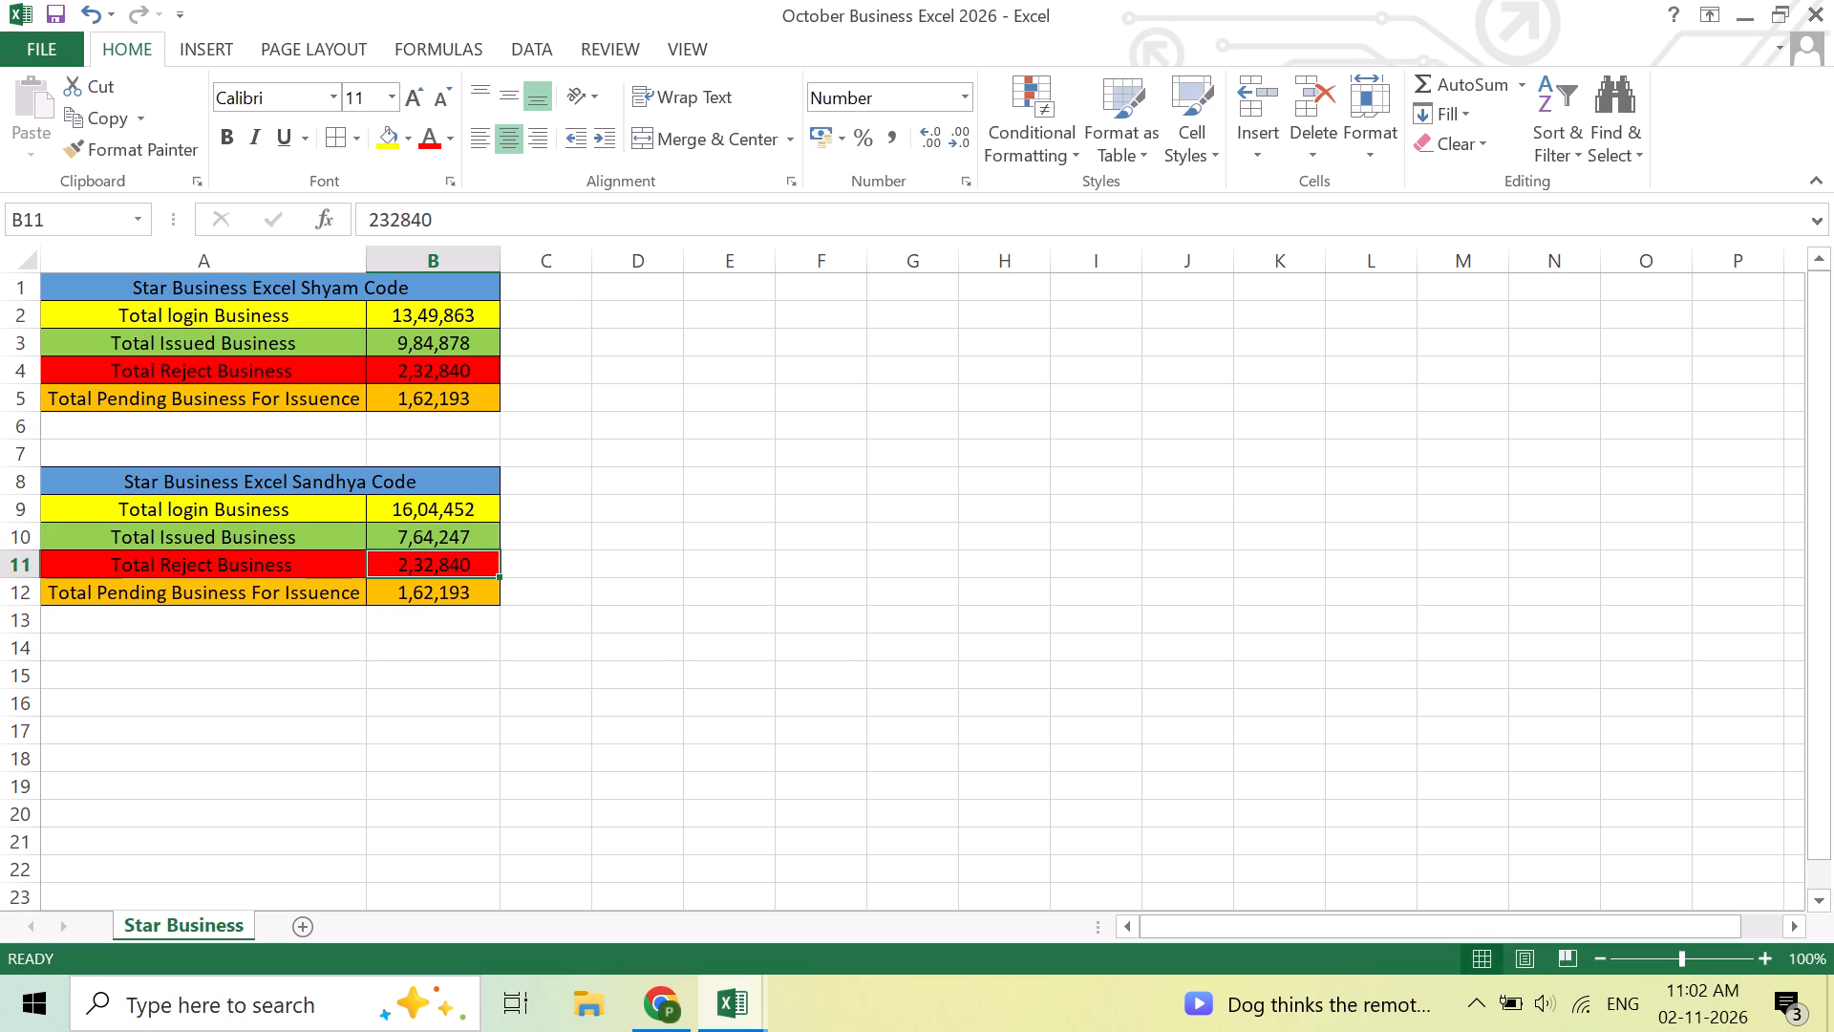
Enter 193757 as the total reject business in B11 and 646448 as the total pending business in B12.
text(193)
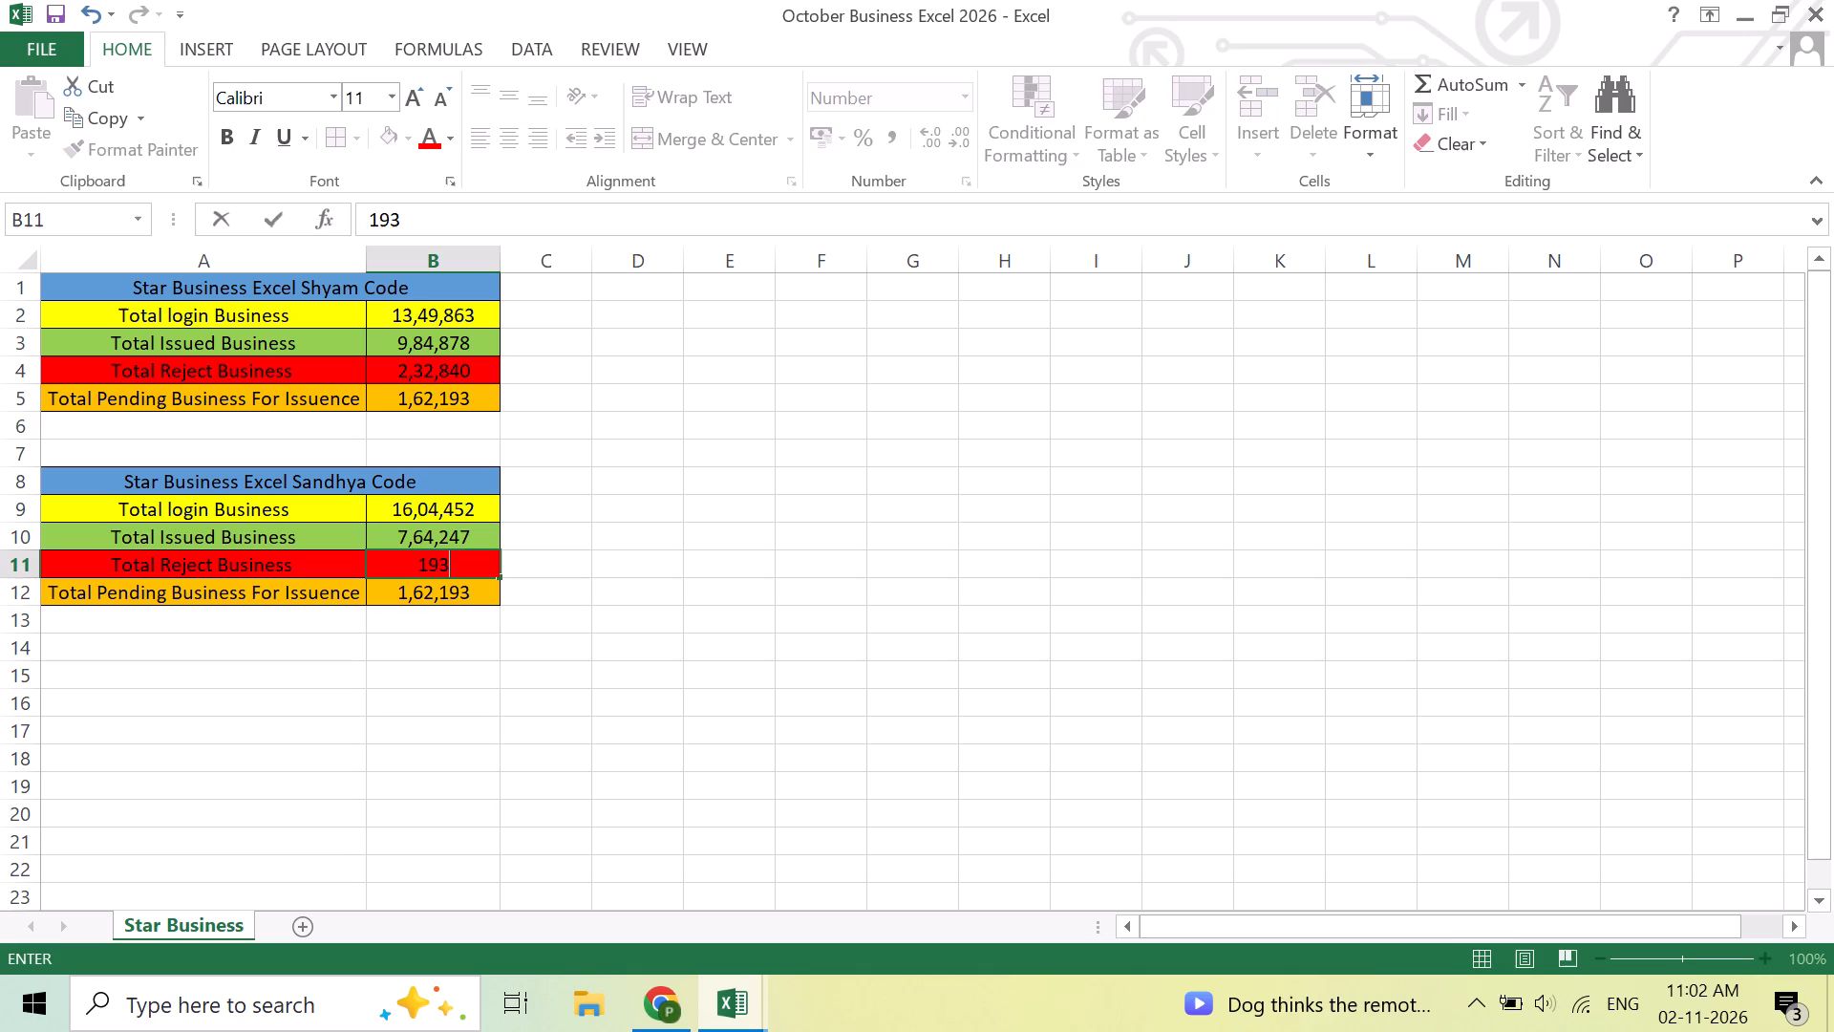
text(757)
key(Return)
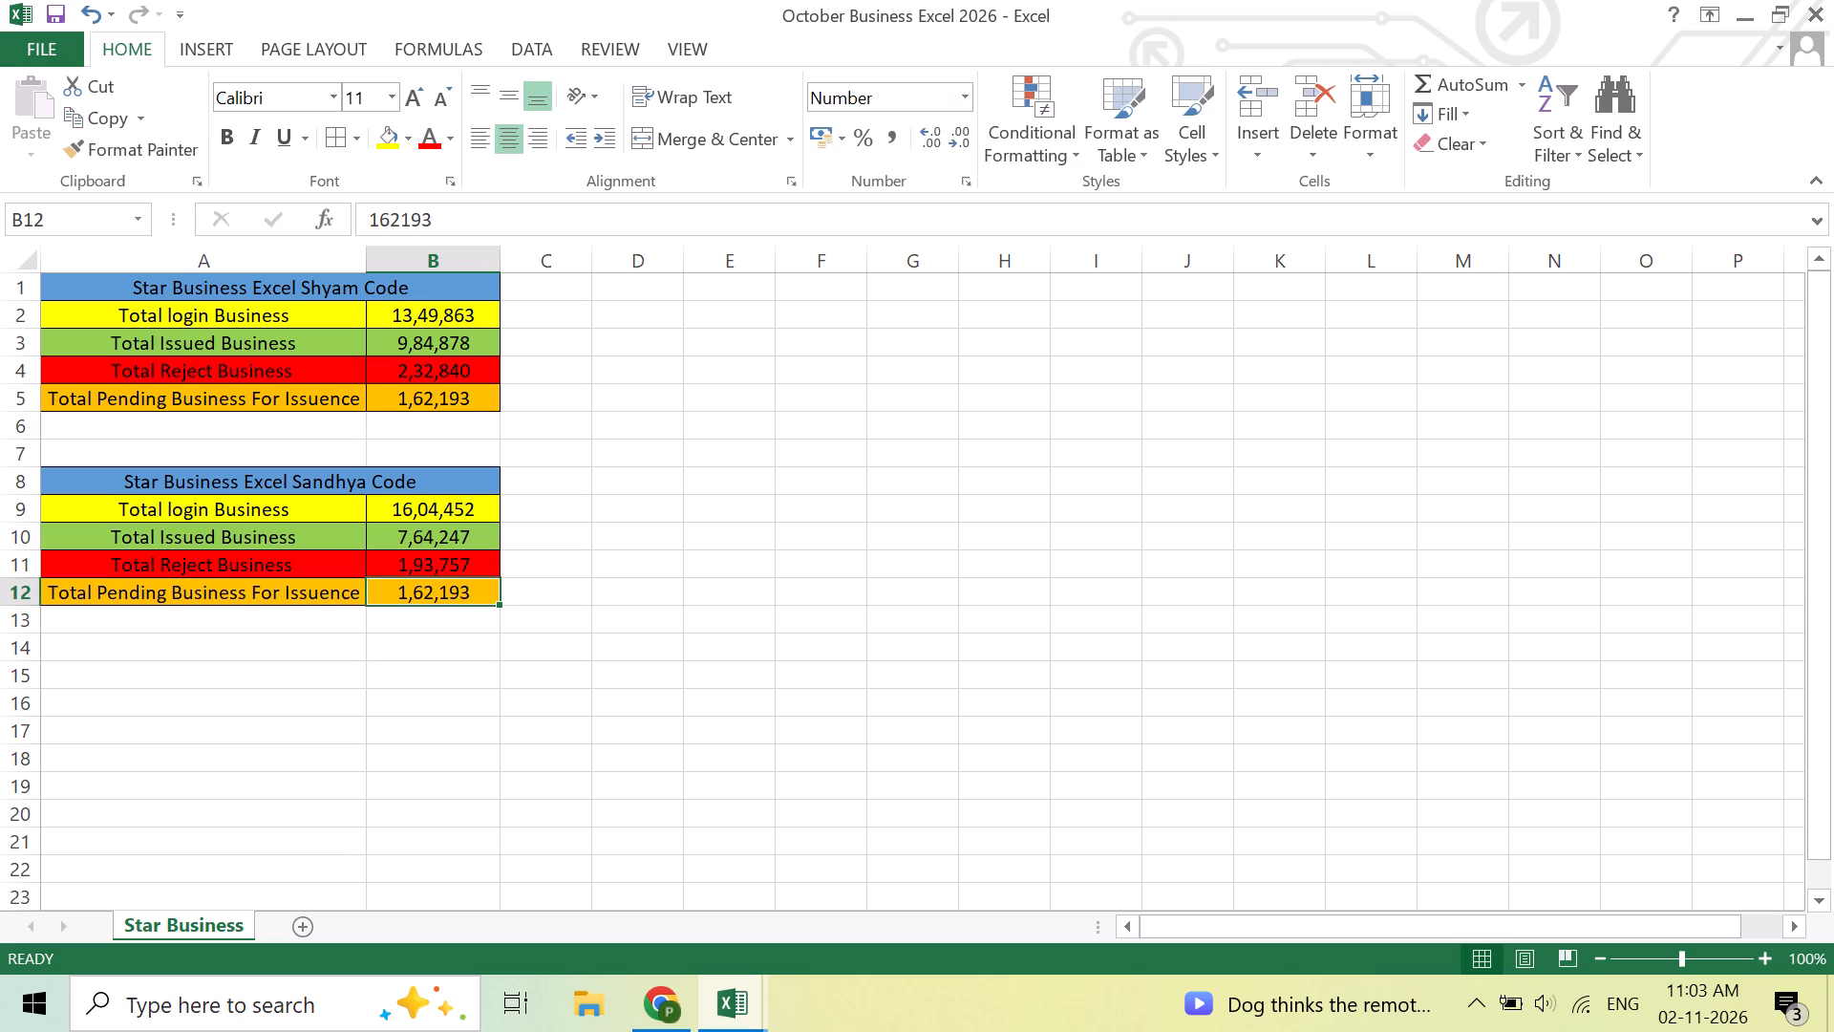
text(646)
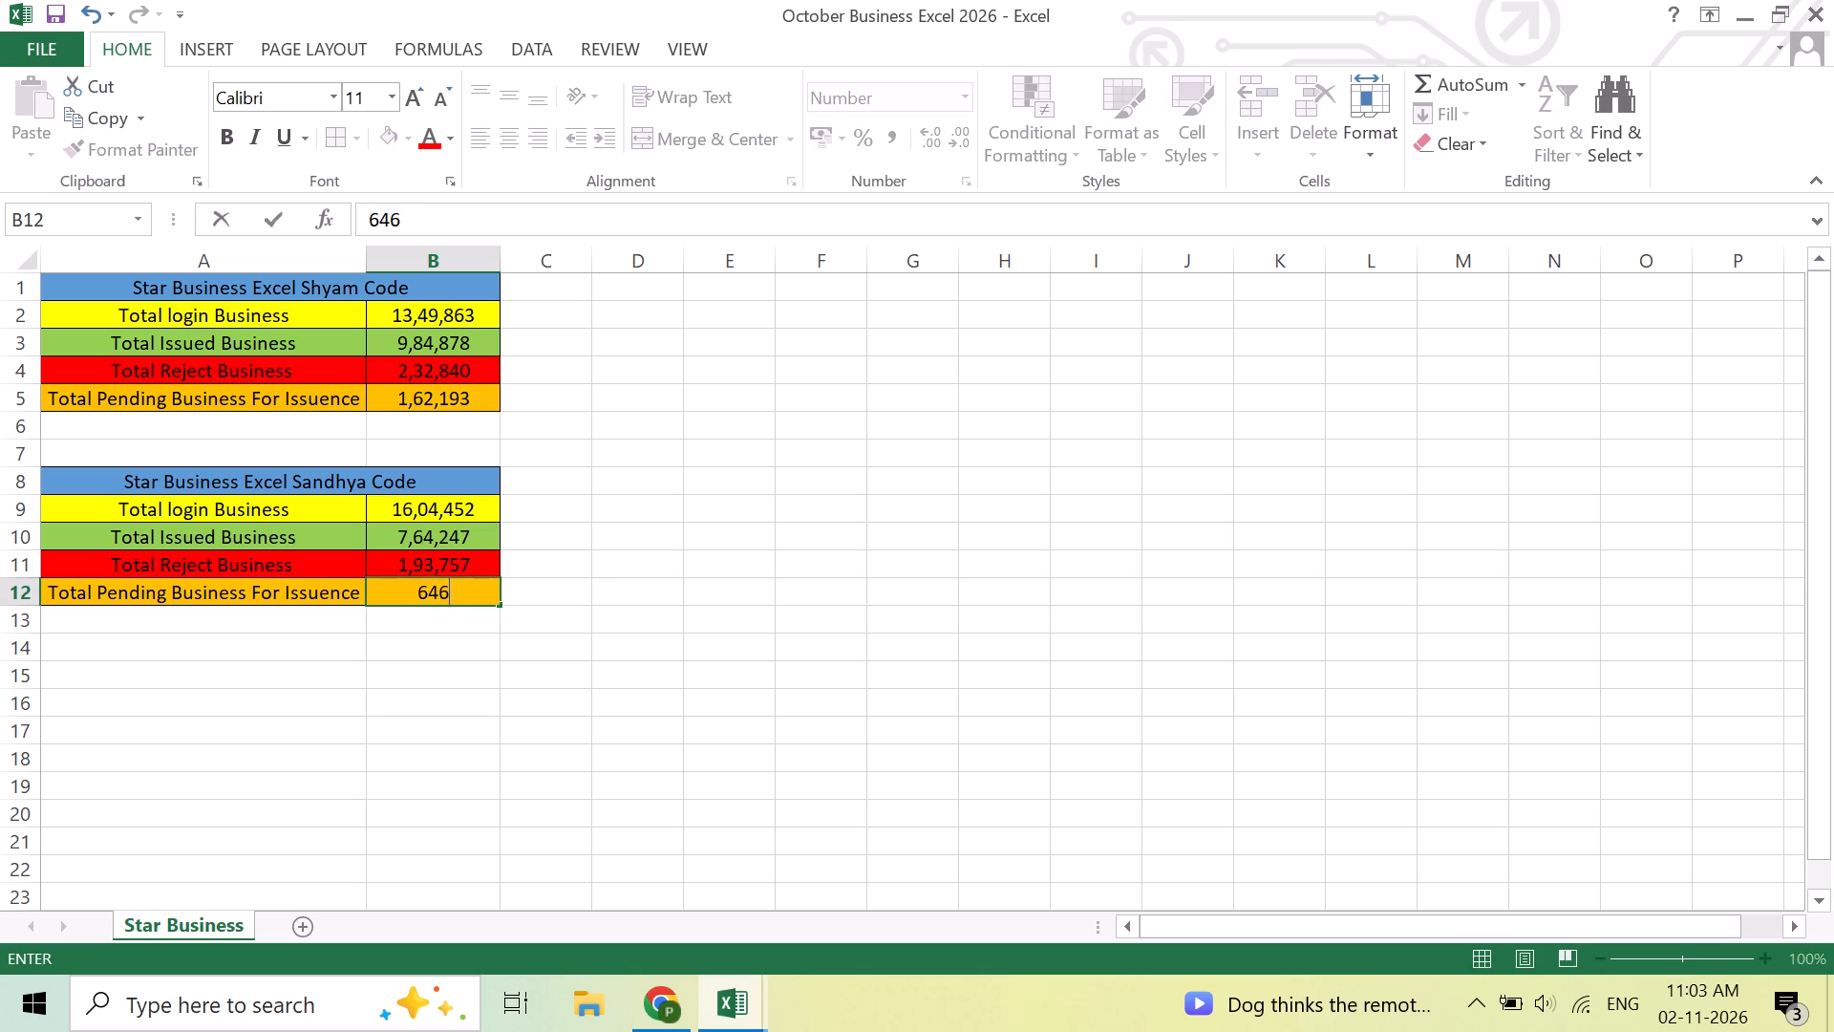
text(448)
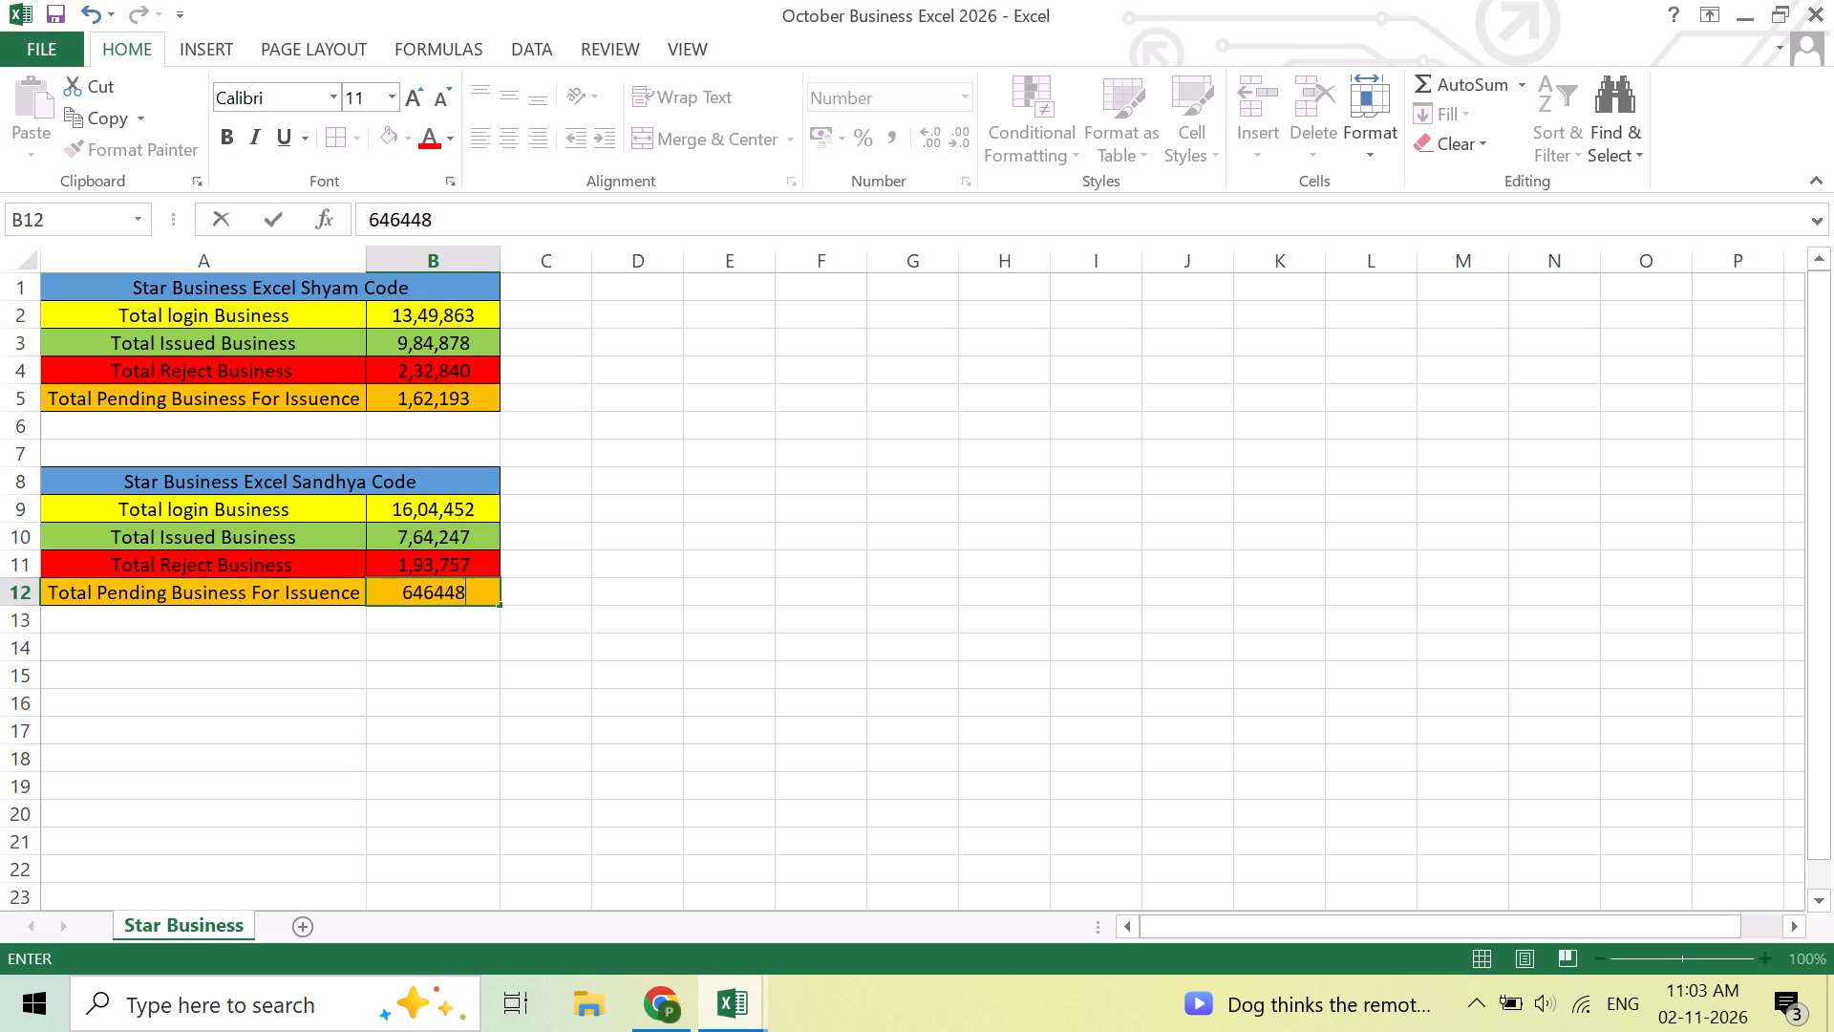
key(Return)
Save the October Business Excel 2026 workbook.
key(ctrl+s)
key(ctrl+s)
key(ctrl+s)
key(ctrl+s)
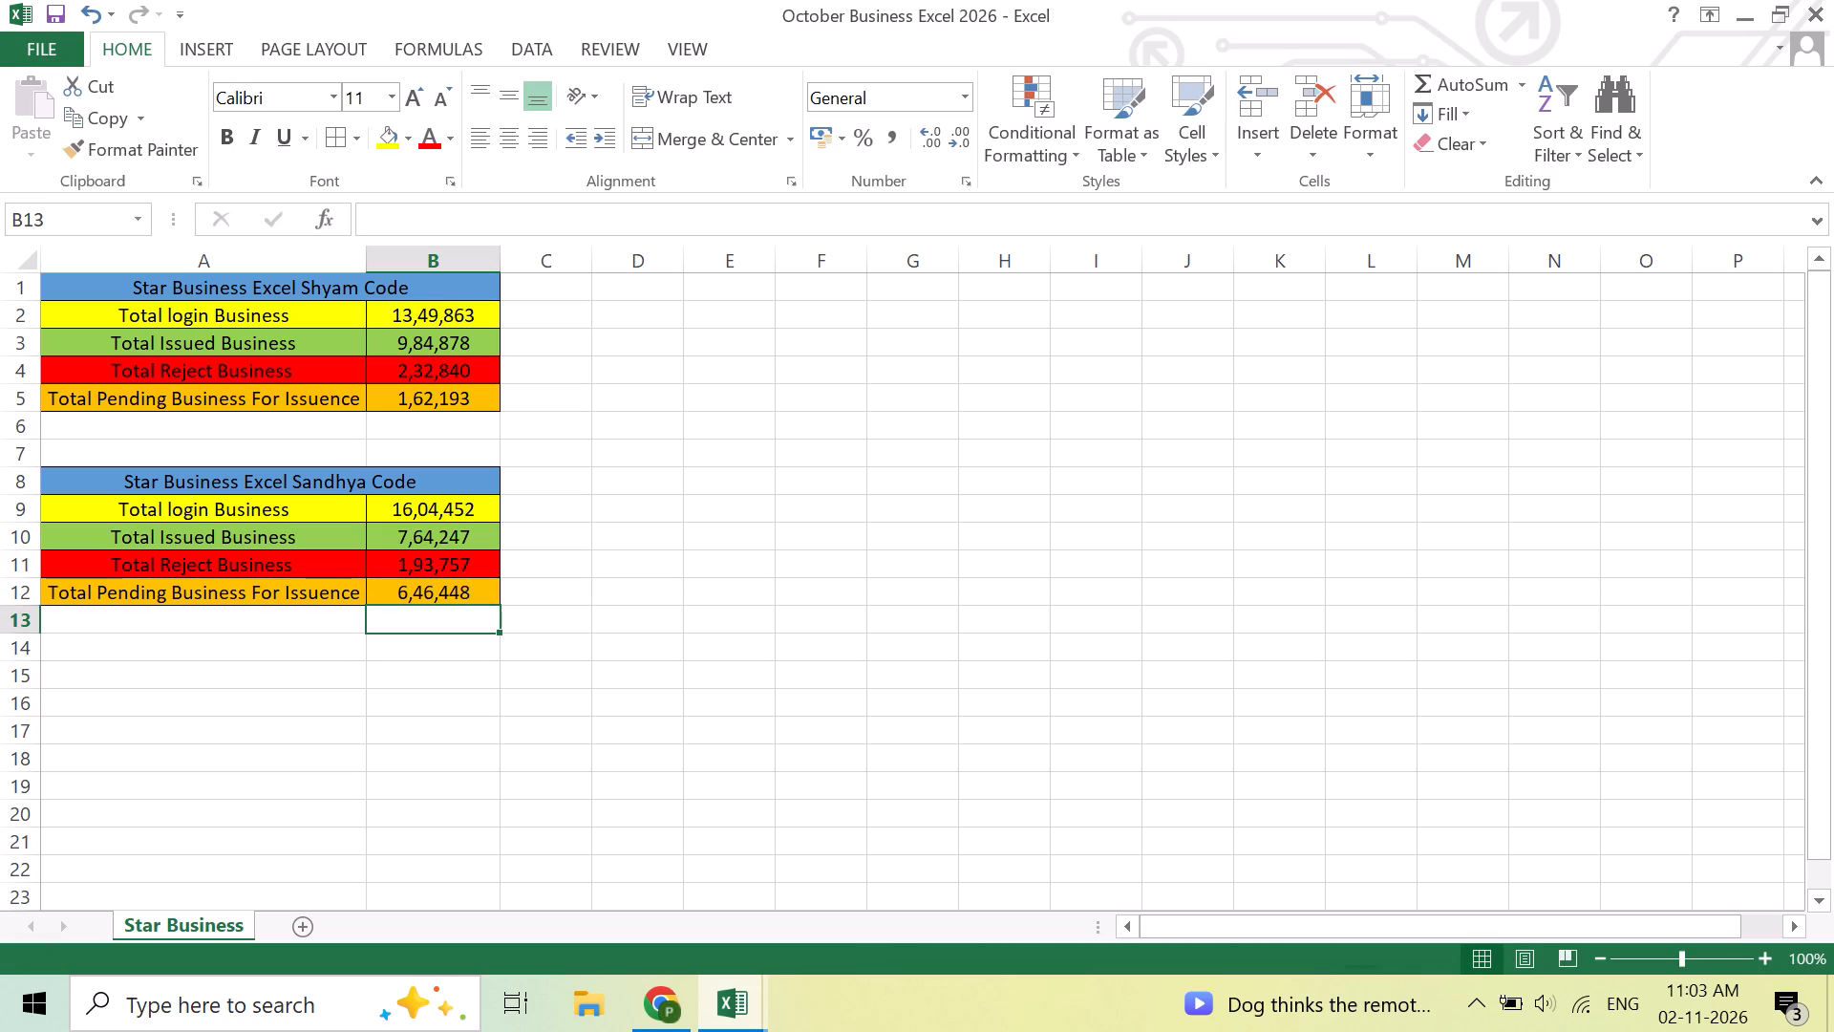
click(879, 783)
key(ctrl+s)
key(ctrl+s)
key(ctrl+s)
key(ctrl+s)
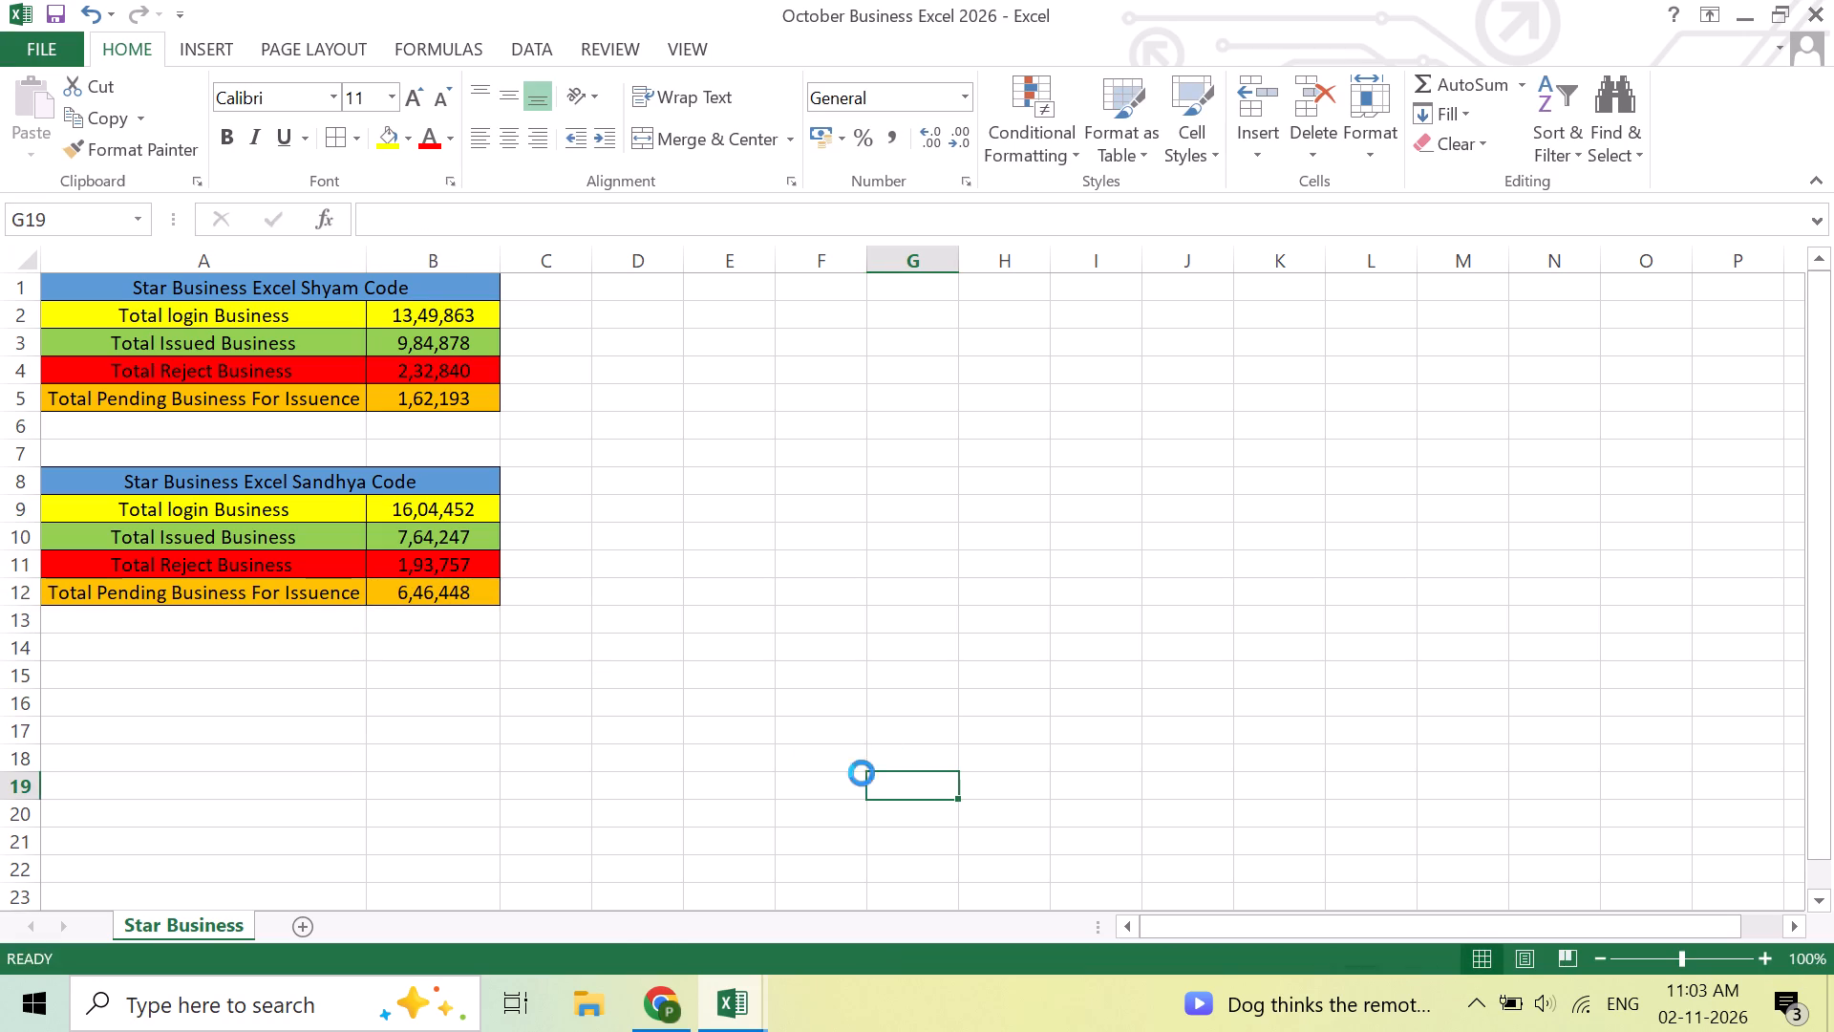
key(ctrl+s)
key(ctrl+s)
drag(438, 477, 466, 594)
click(855, 606)
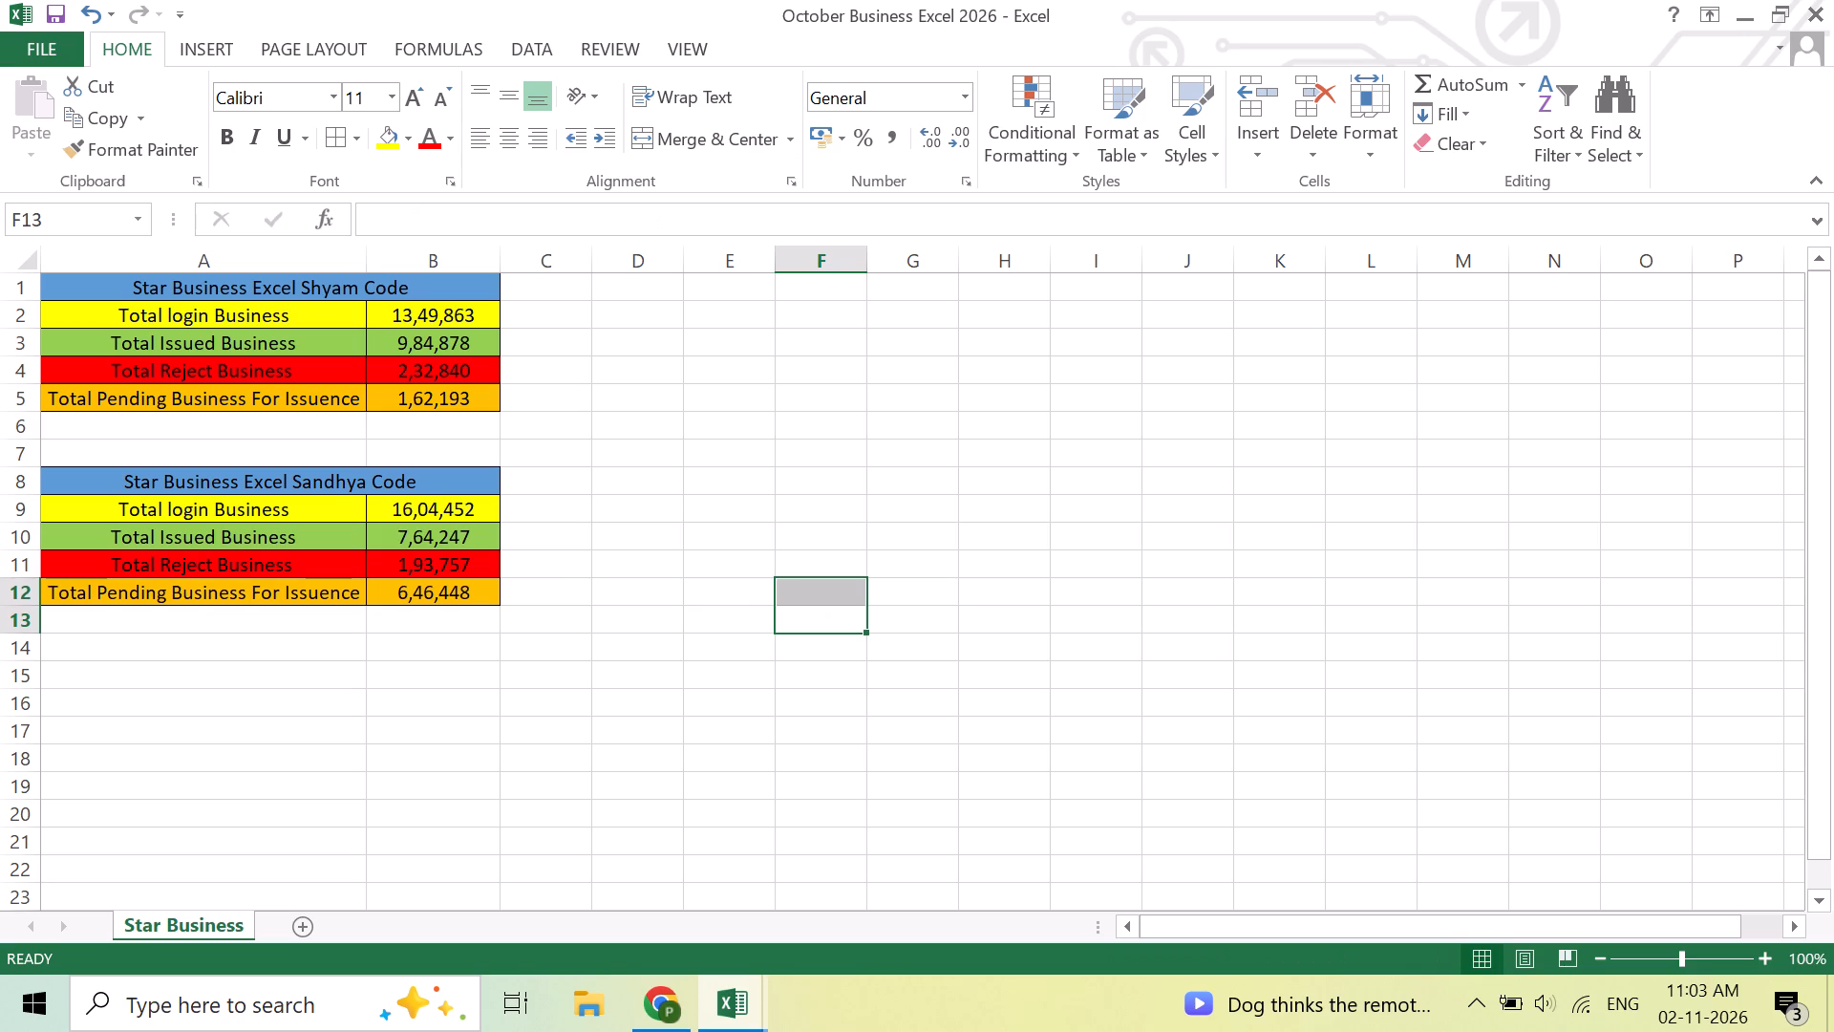
Switch to the September Mis Both Branch 2026 workbook's Star Cases Excel sheet and filter Issued Month to November only, excluding blanks.
click(674, 1017)
click(671, 989)
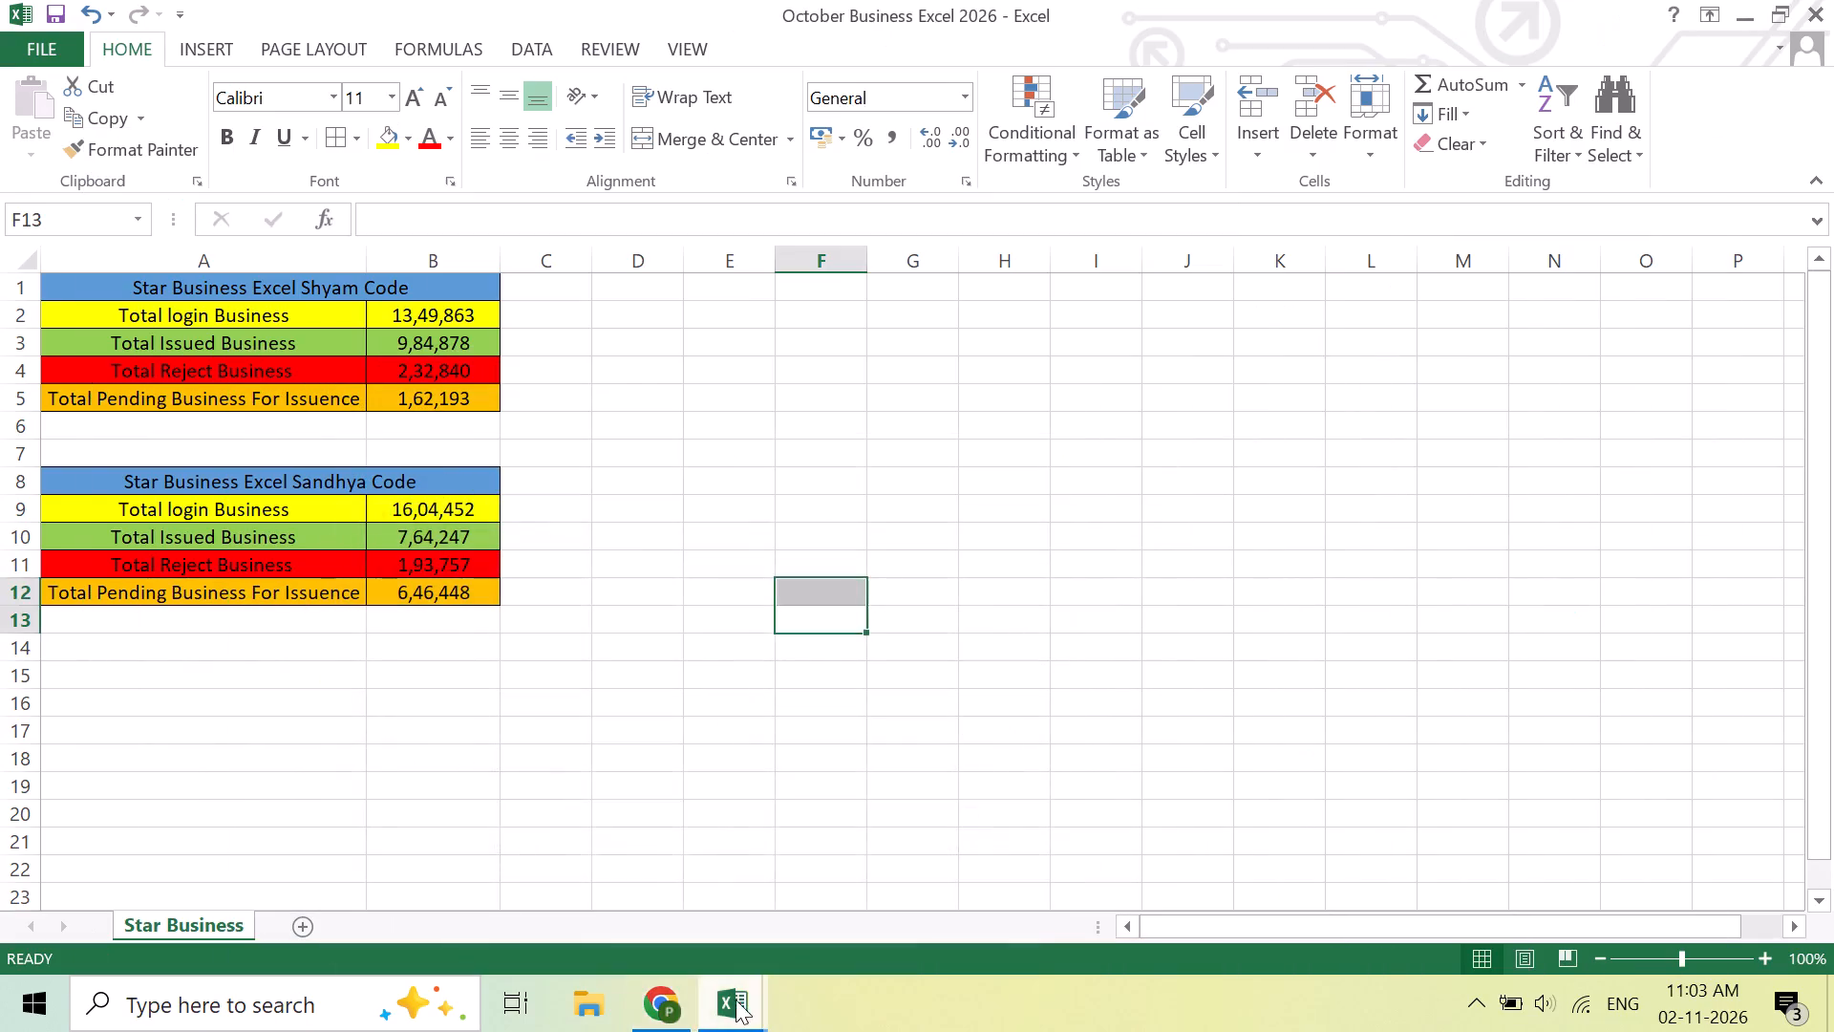
click(736, 1000)
click(619, 922)
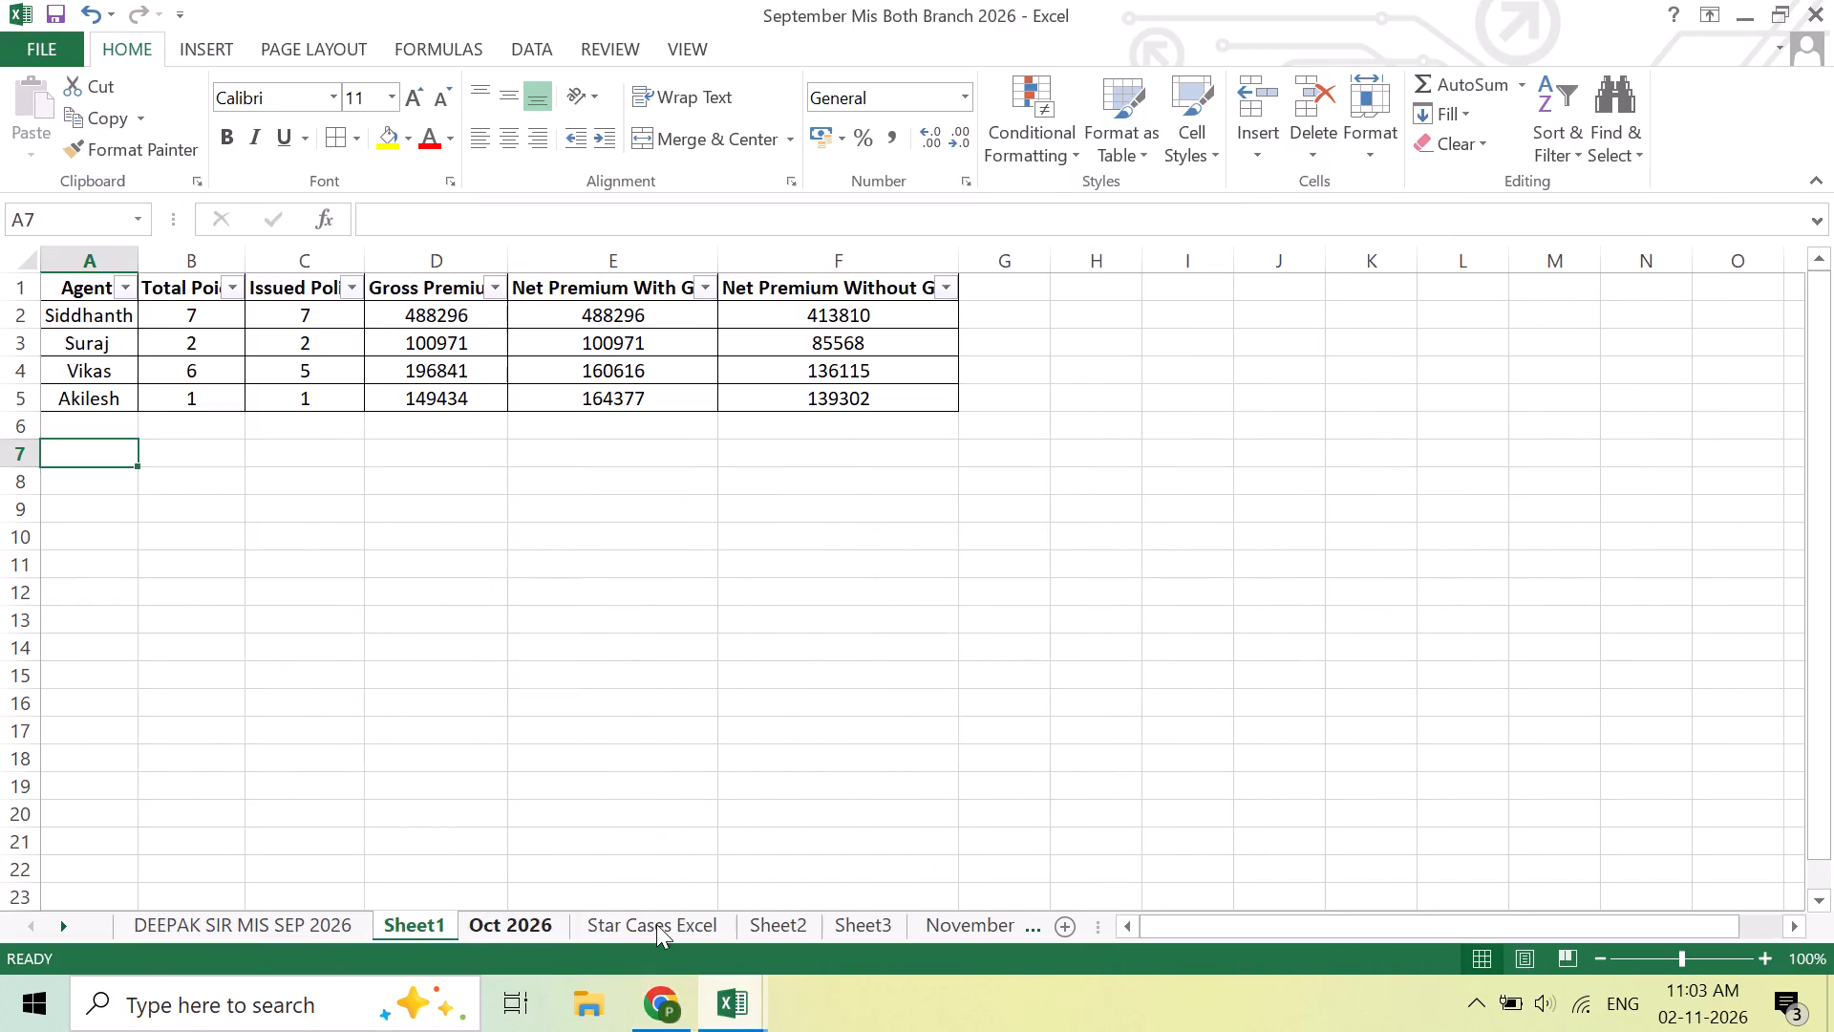
click(656, 924)
scroll(822, 814, up, 6)
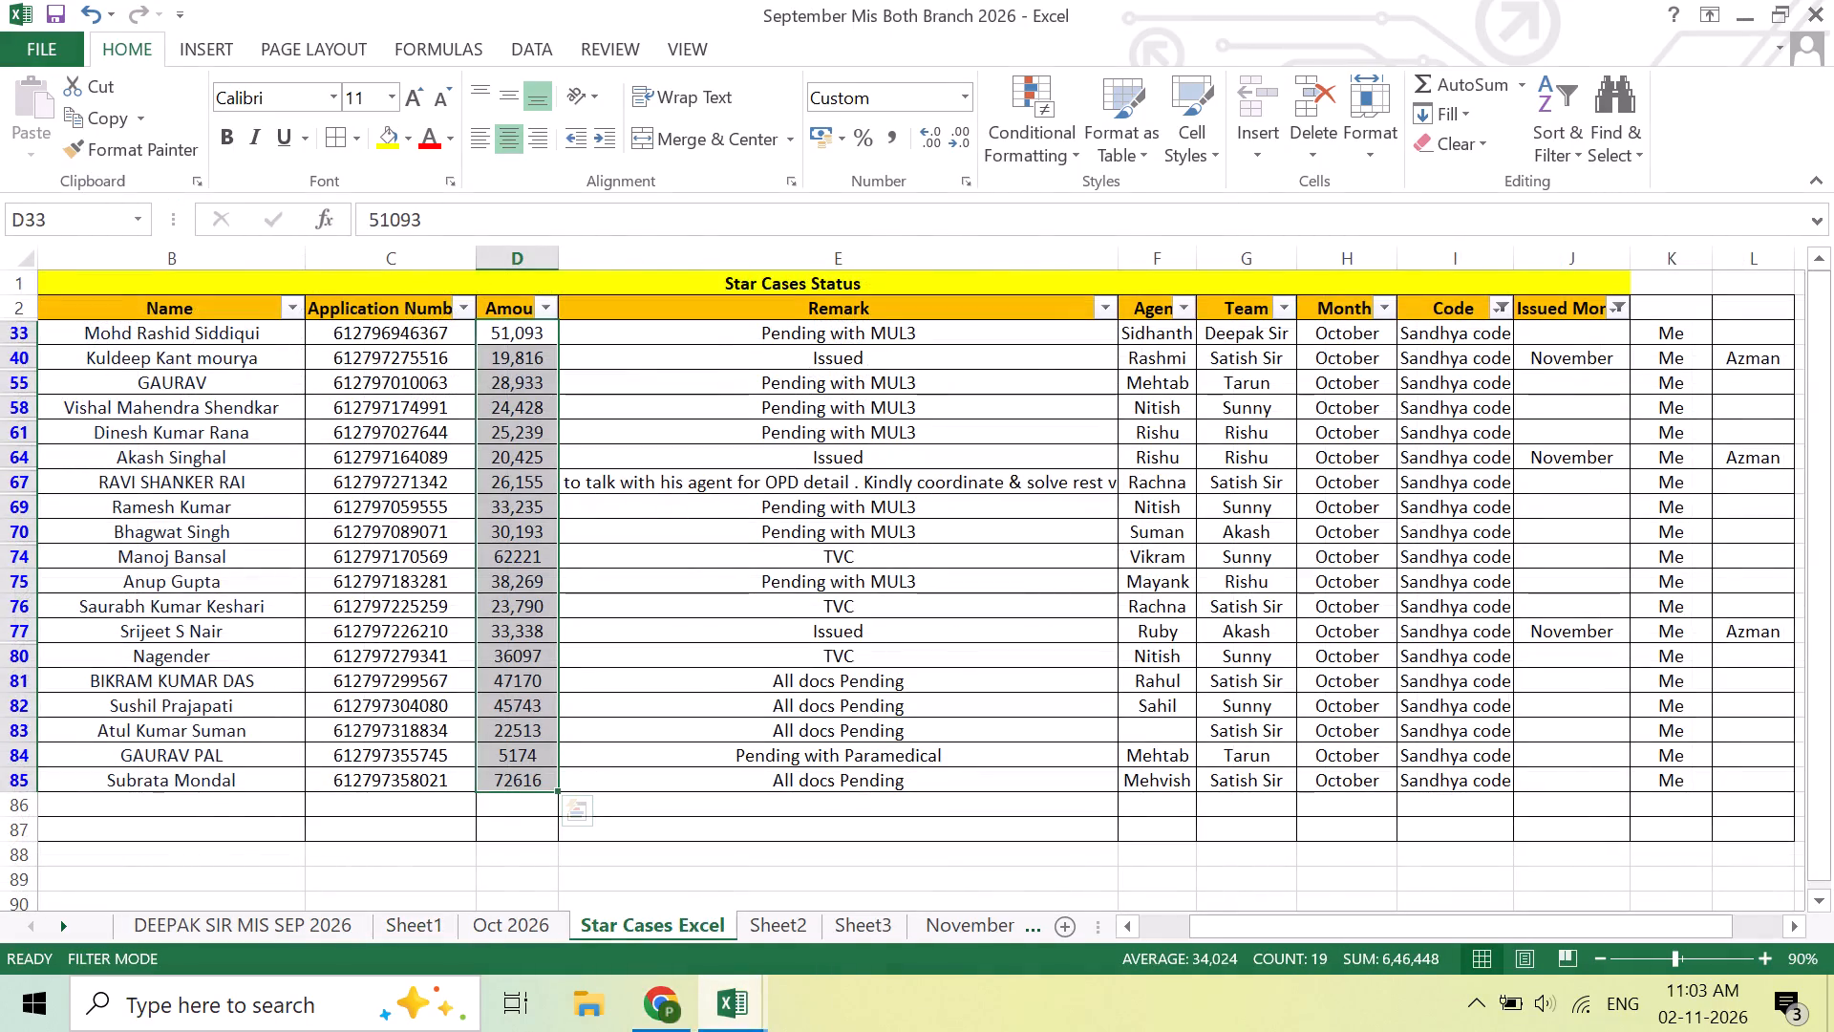
click(1604, 314)
click(1630, 307)
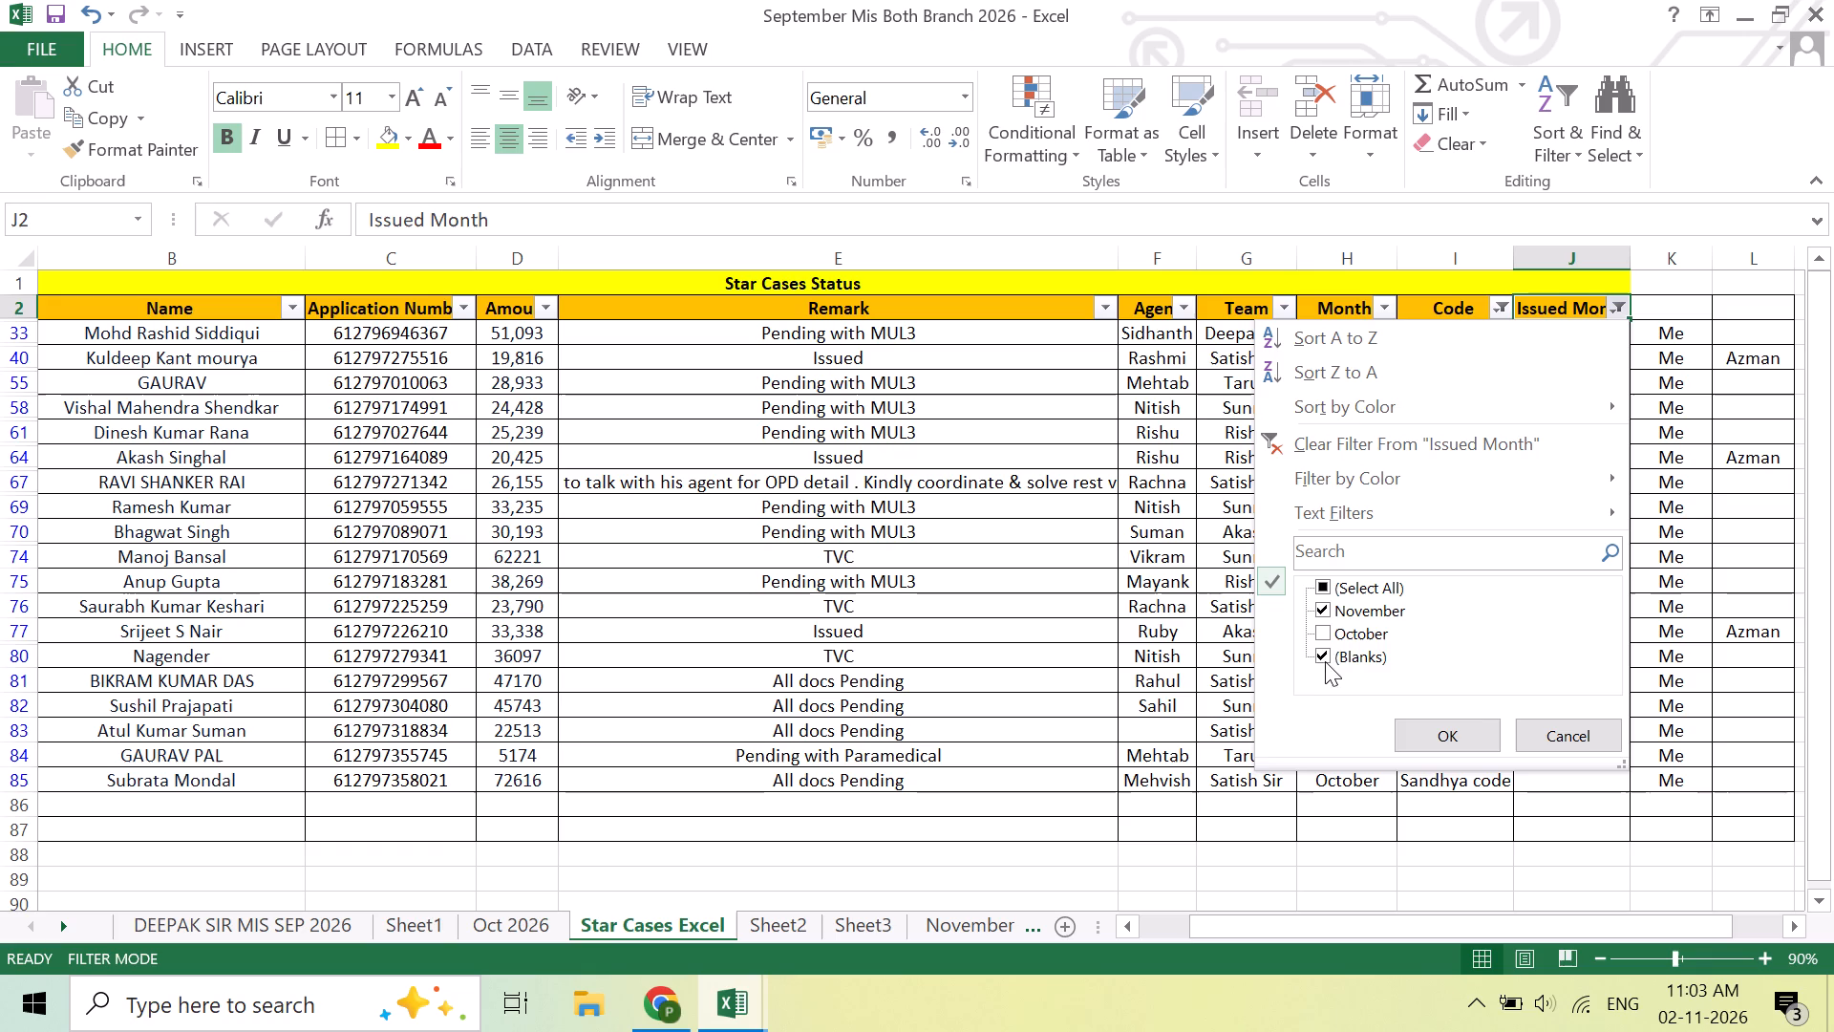
click(1323, 657)
click(1417, 748)
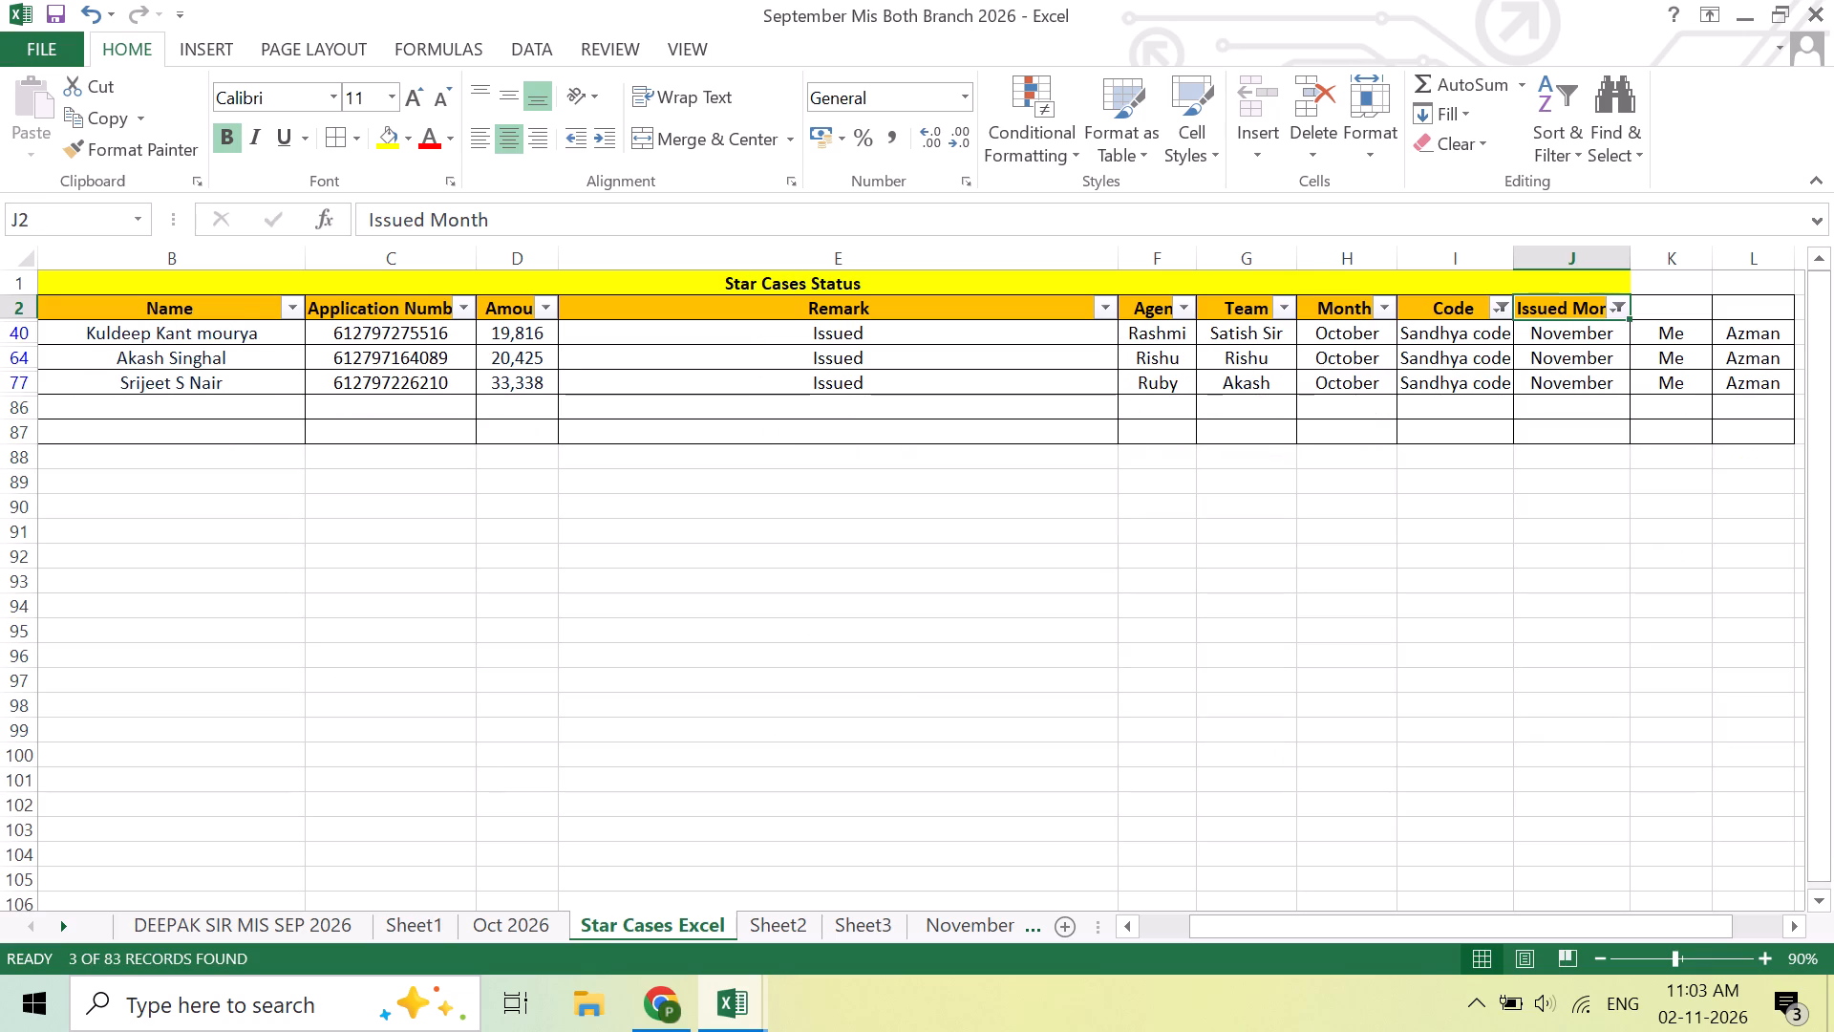
Select the filtered November-issued amounts from D40 to D77 to read their total.
drag(515, 333, 514, 381)
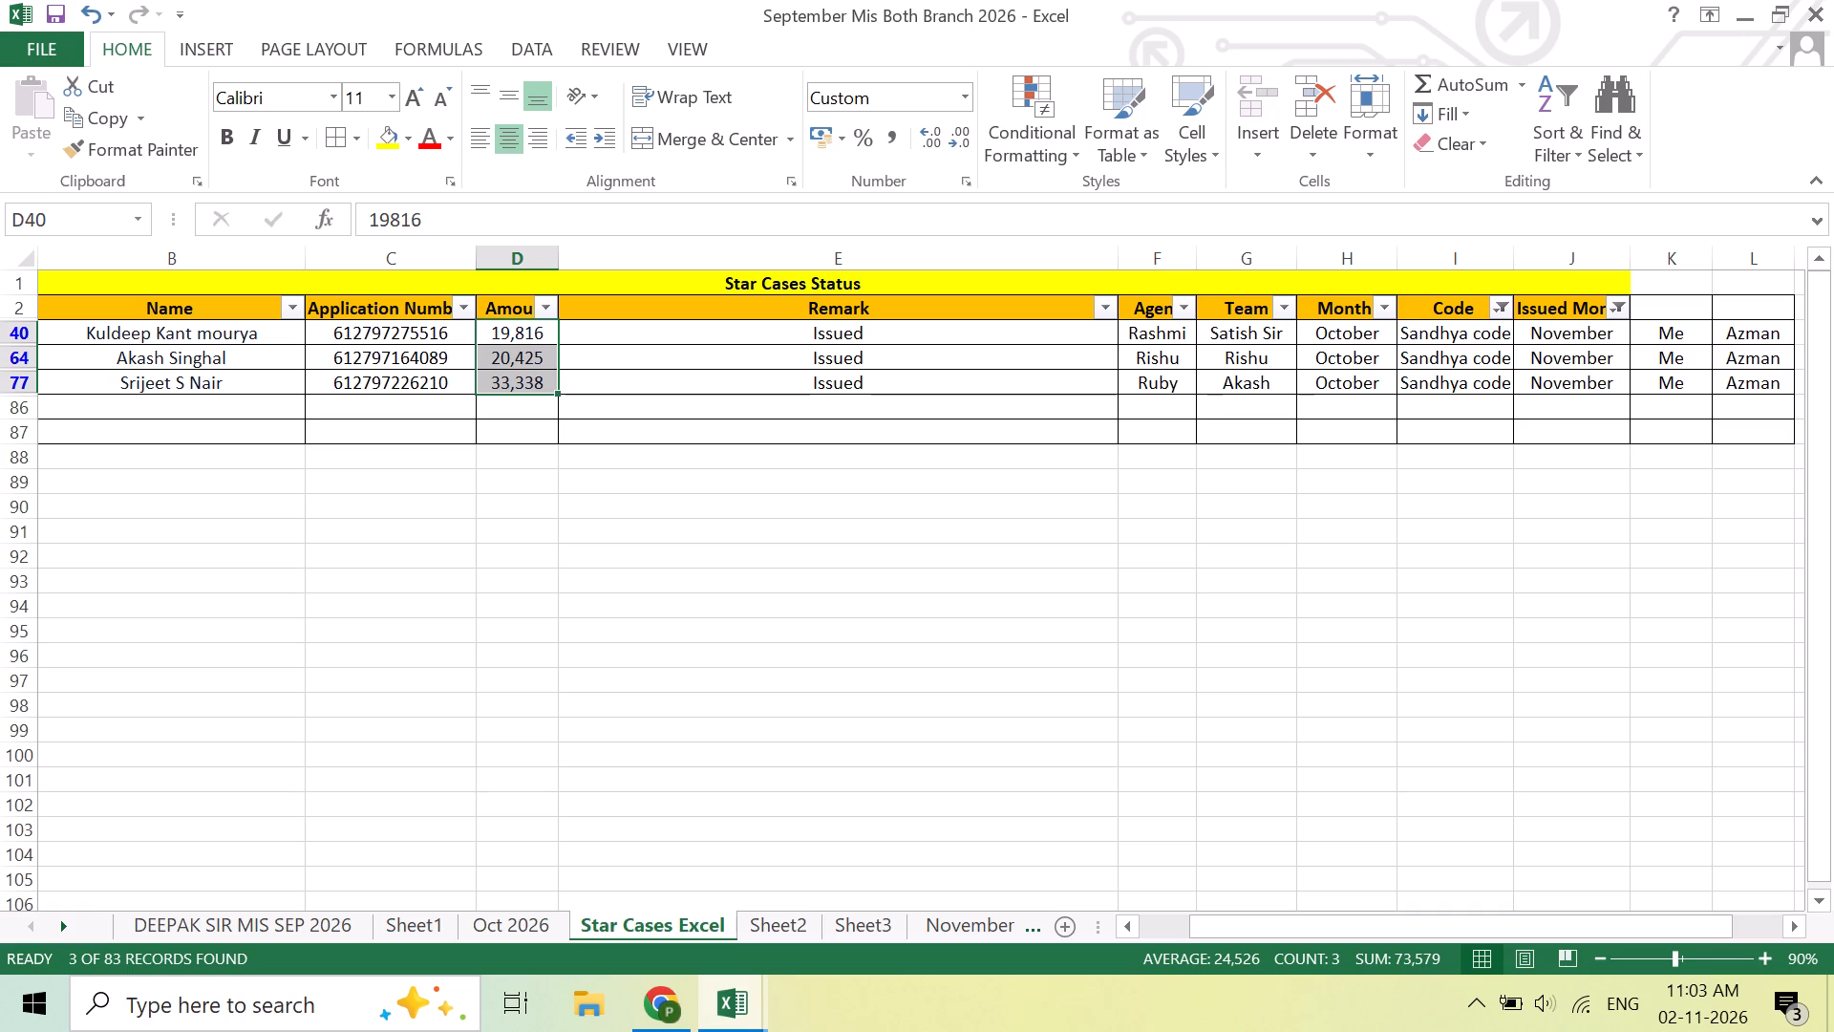
Return to the October Business Excel 2026 workbook and save it again.
click(743, 1024)
click(756, 882)
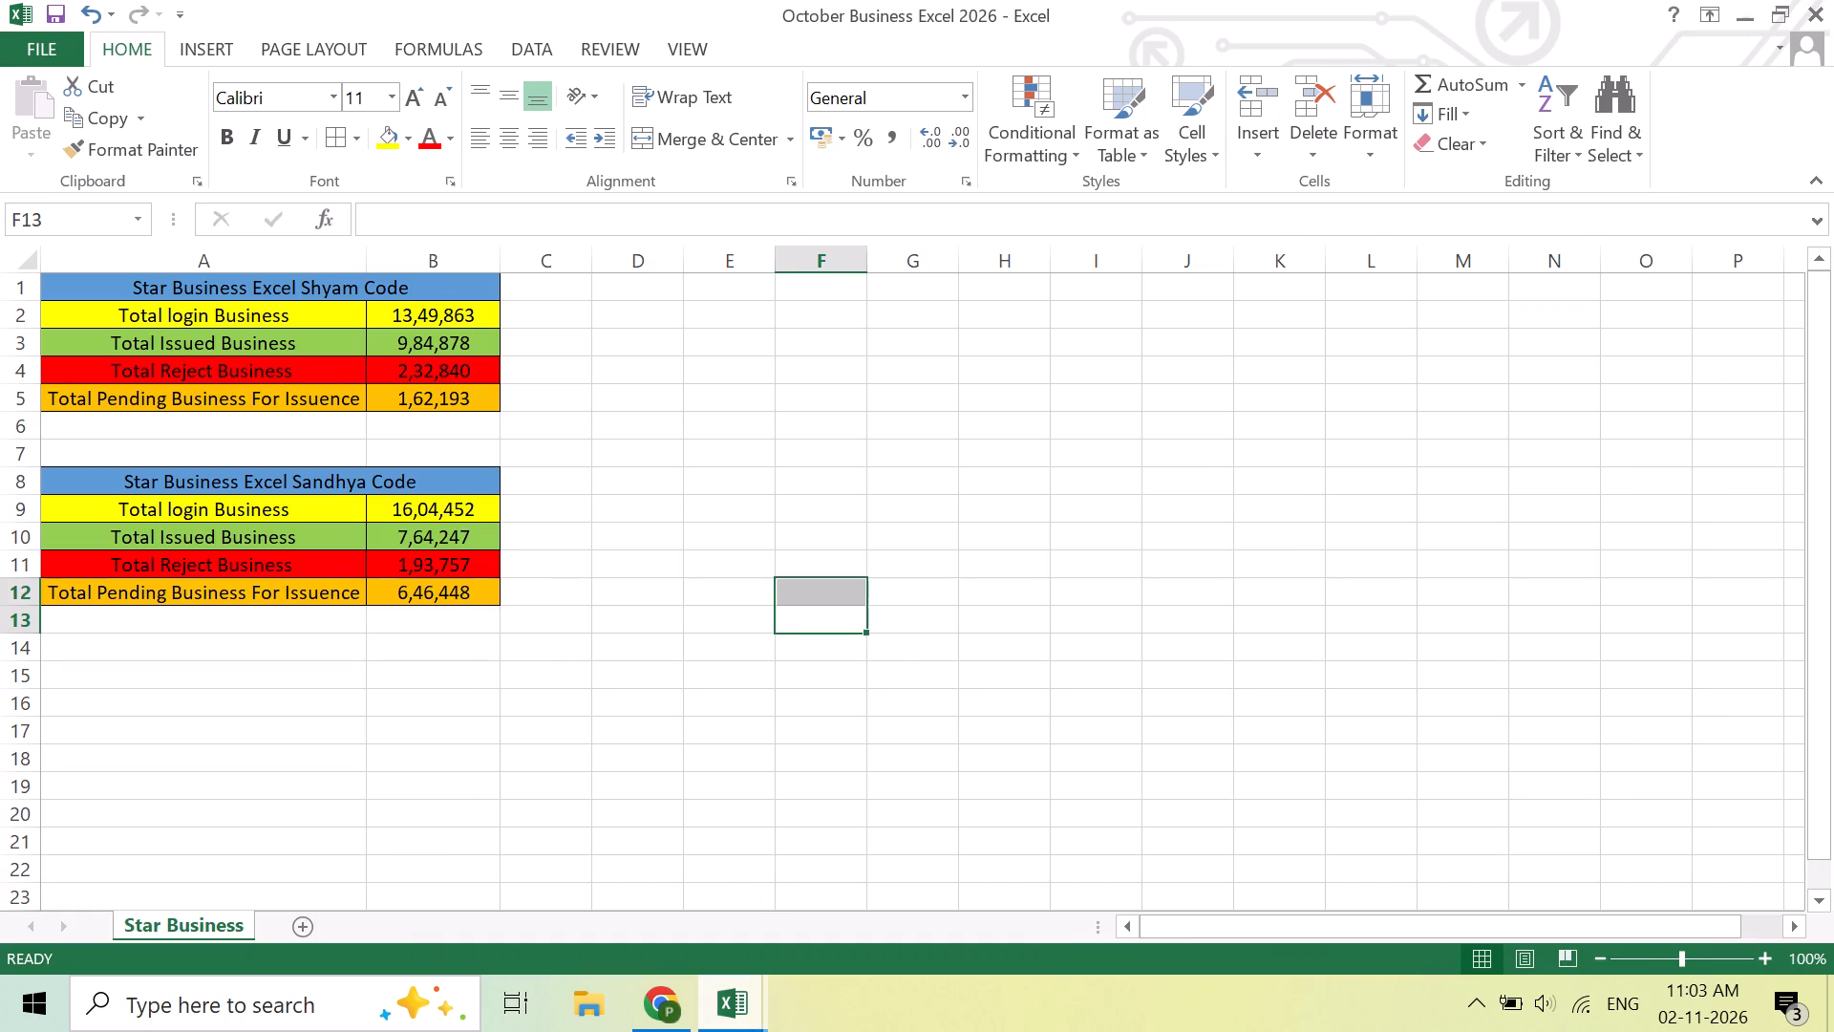
click(946, 725)
key(ctrl+s)
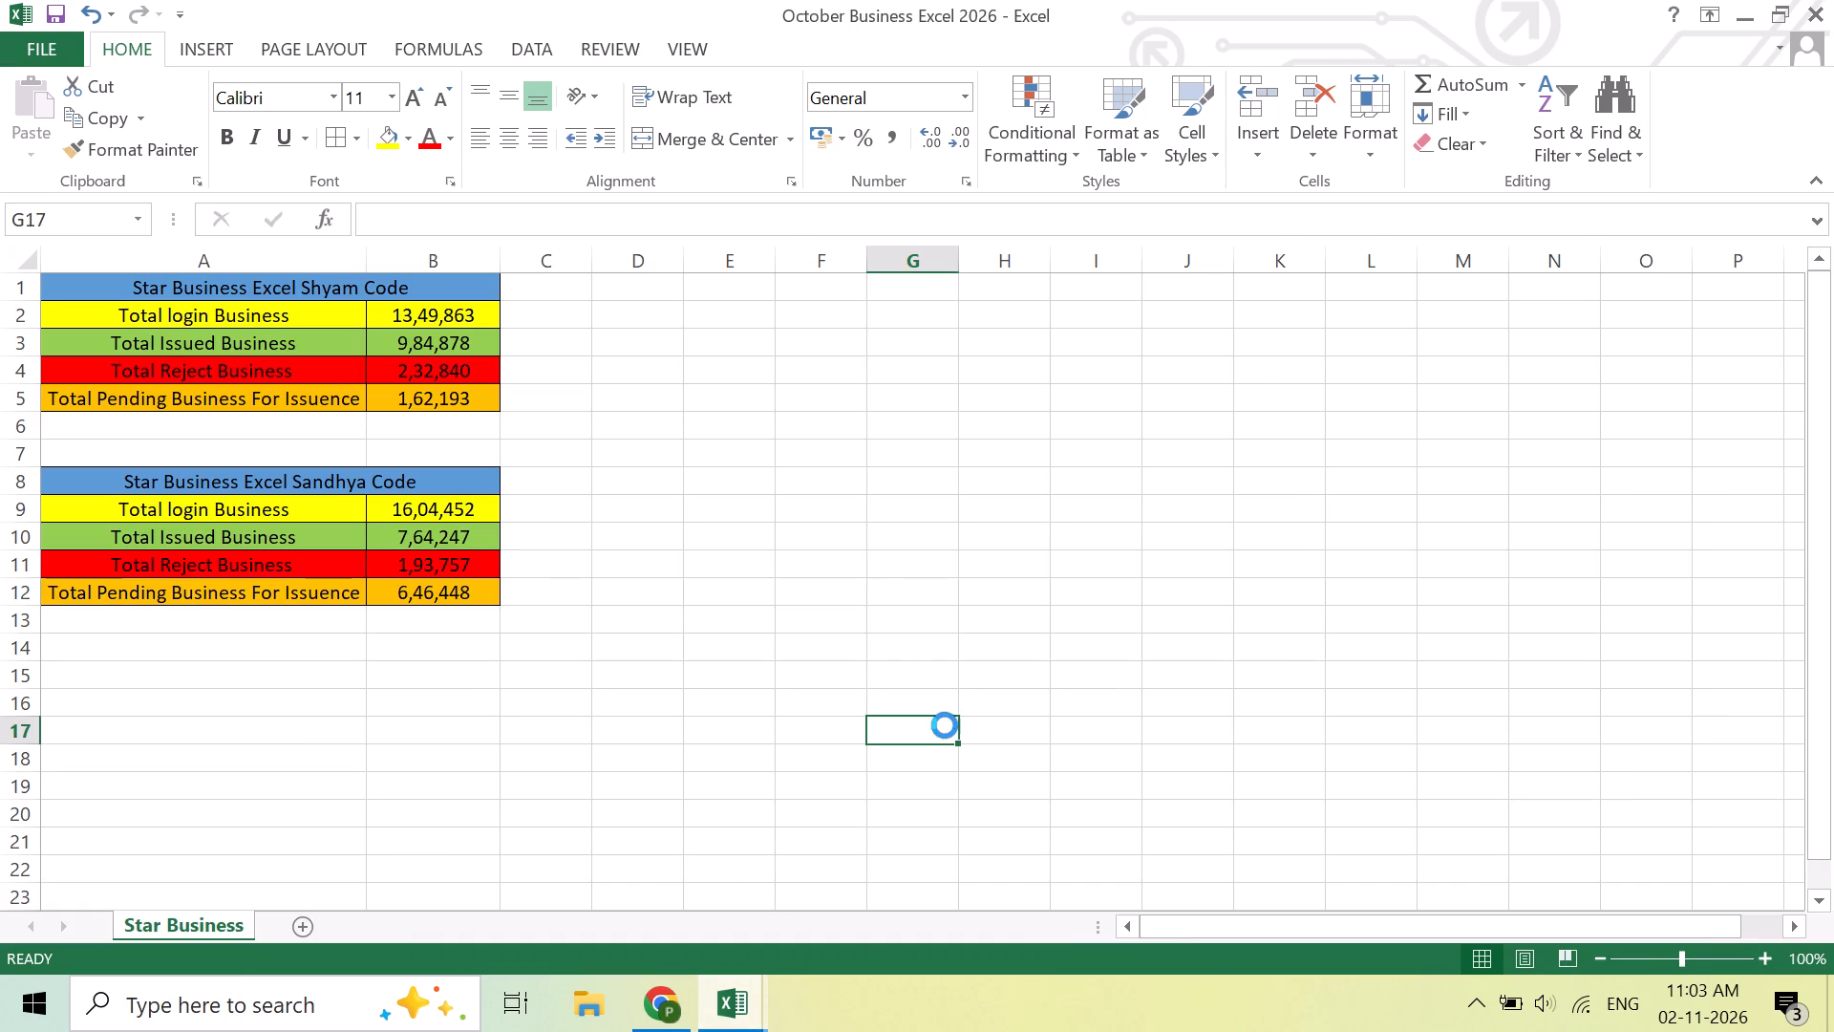
key(ctrl+s)
key(ctrl+s)
key(ctrl+s)
key(ctrl+s)
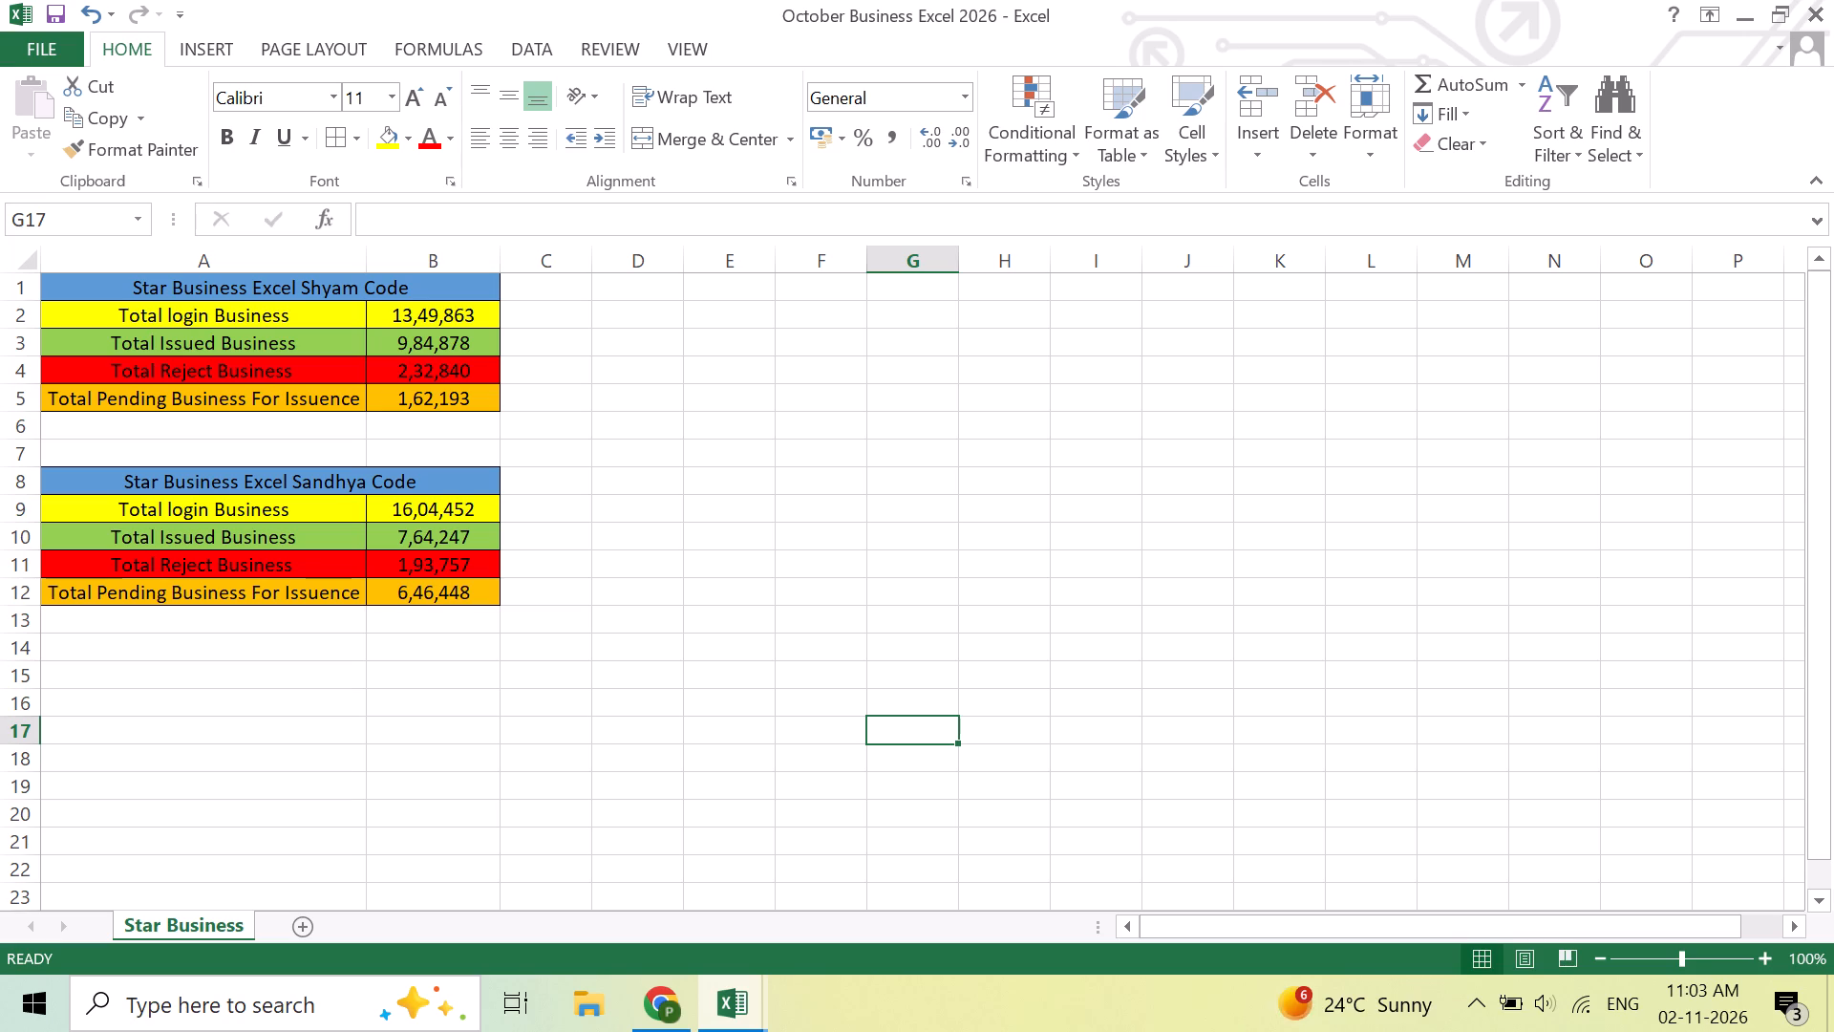
Switch to Chrome and open the Niva Bupa UNO new business Issued report for the custom range 1 to 31 October 2026.
click(679, 1017)
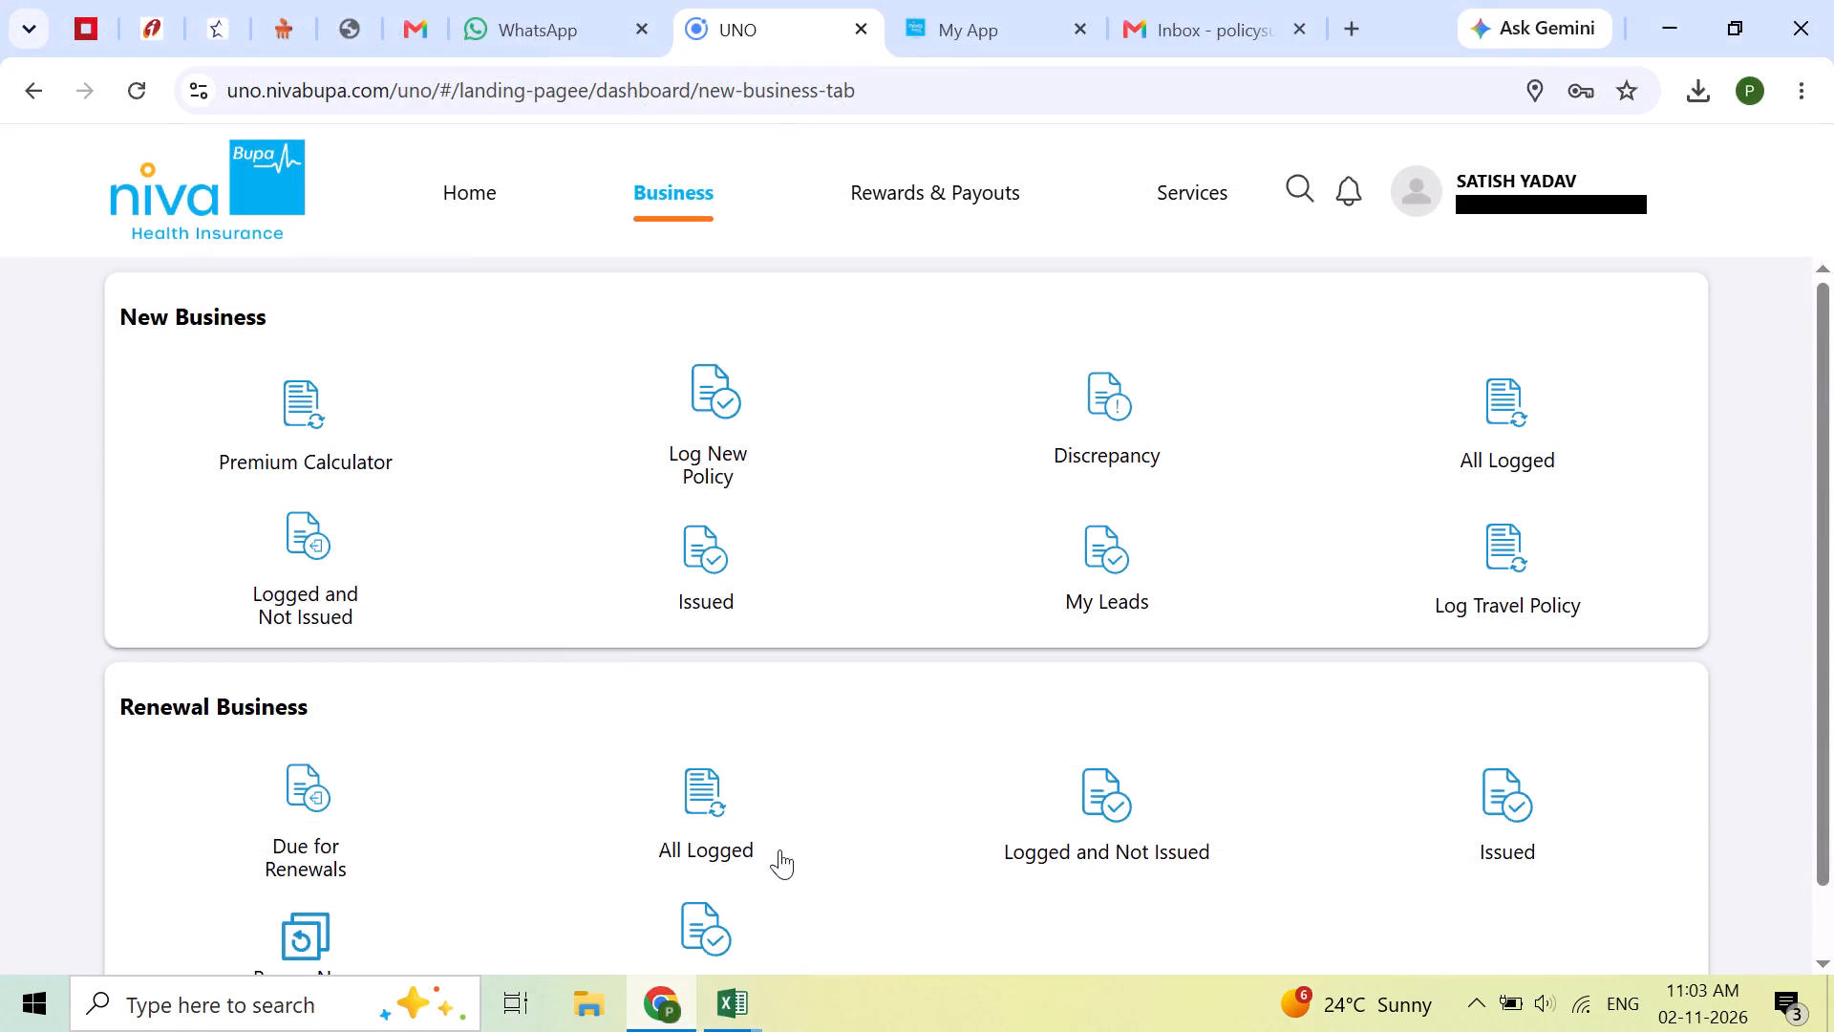
triple_click(697, 547)
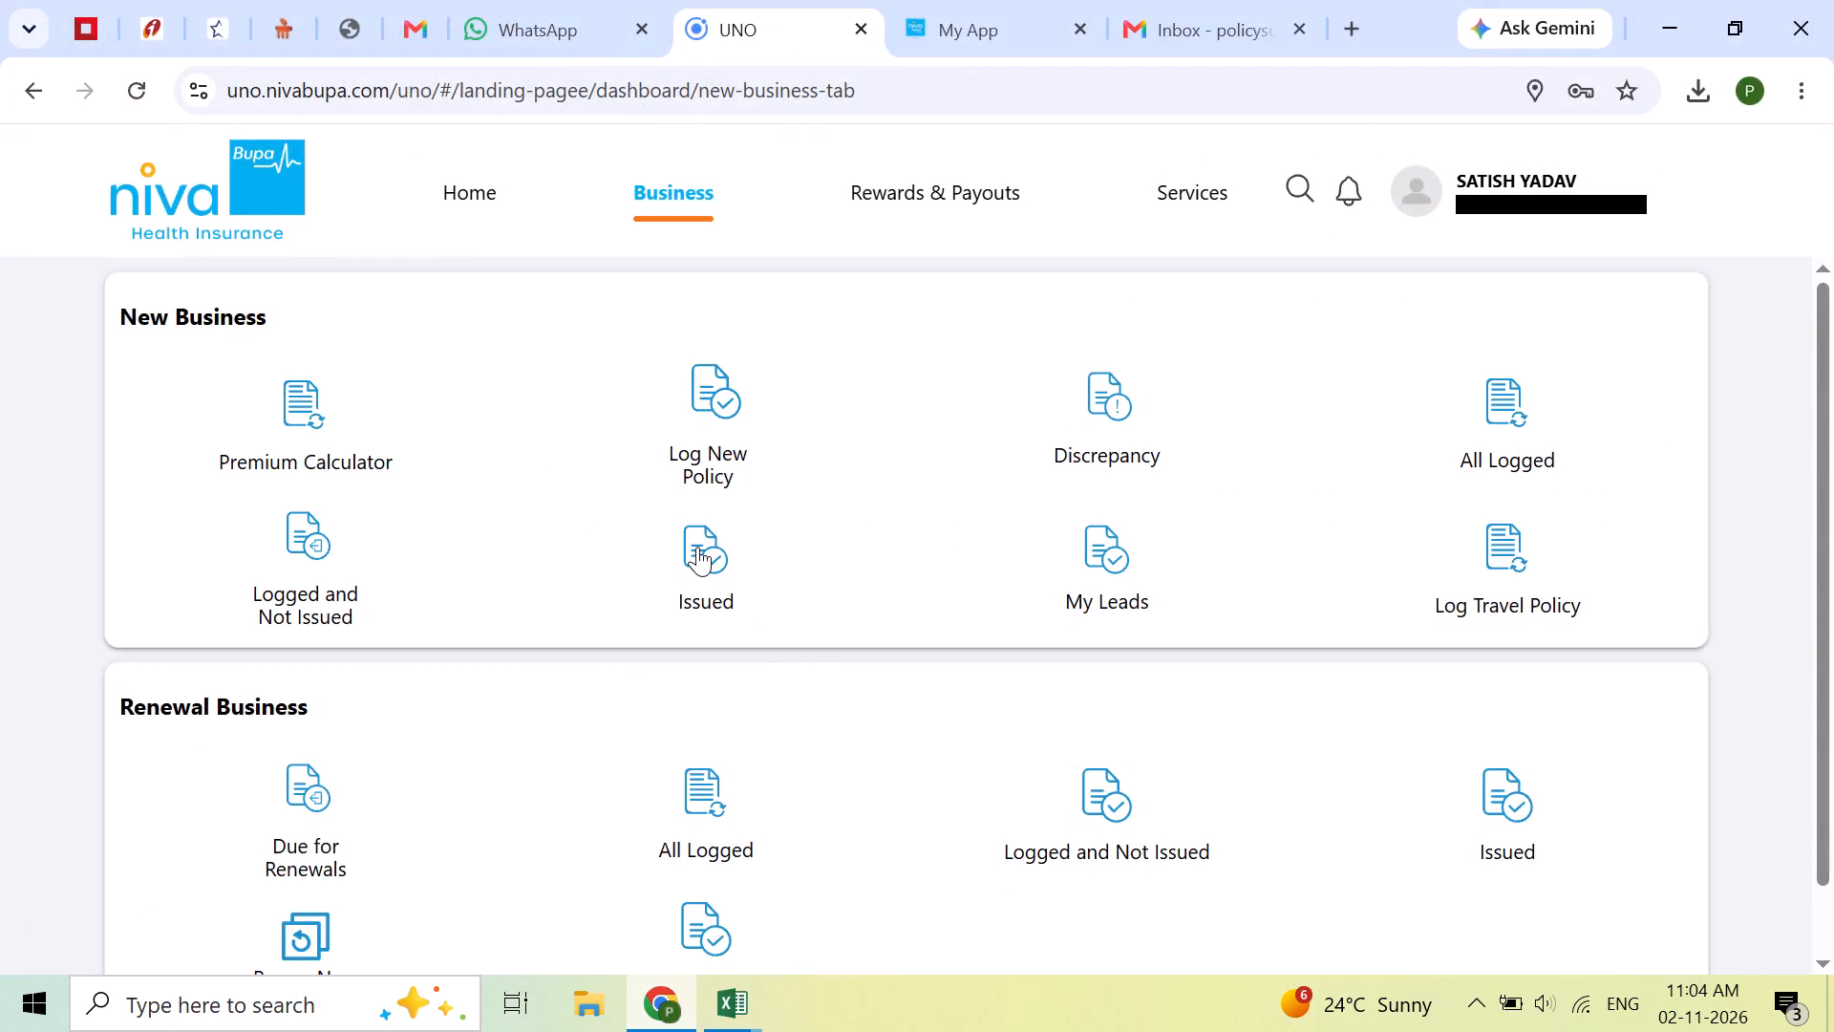
click(697, 547)
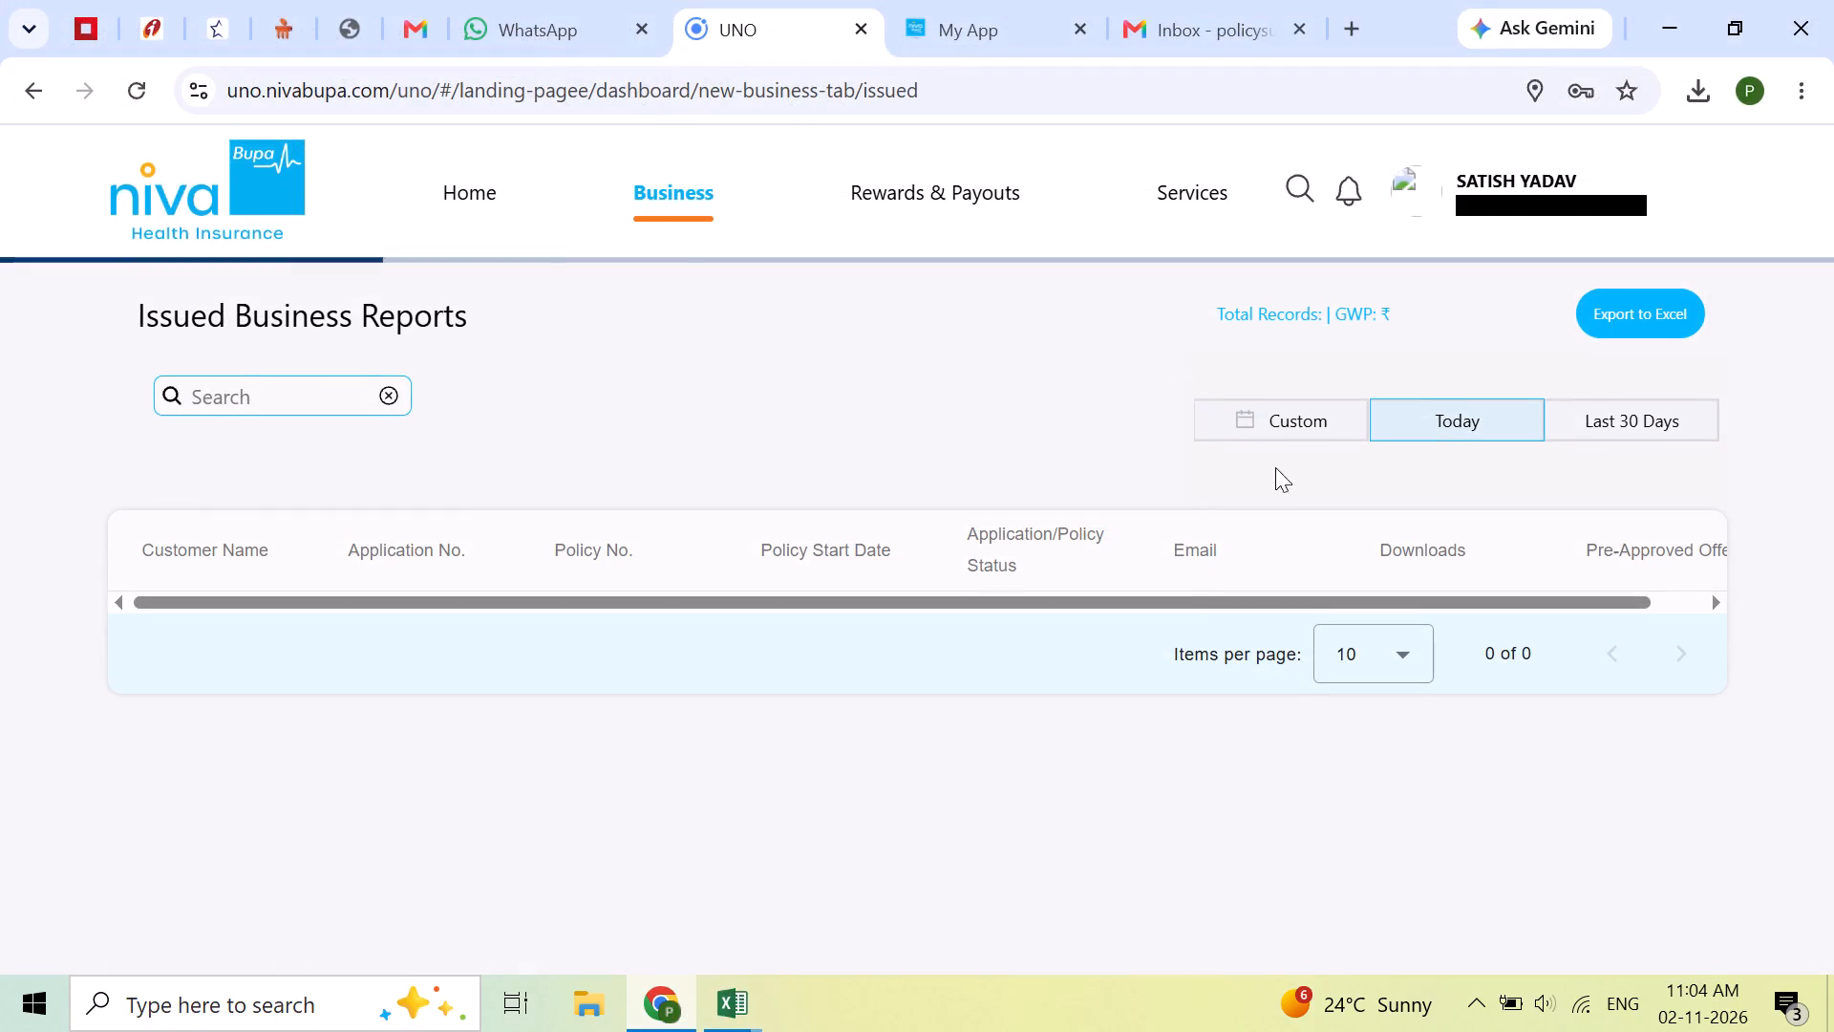
click(1280, 430)
click(1691, 502)
click(1643, 621)
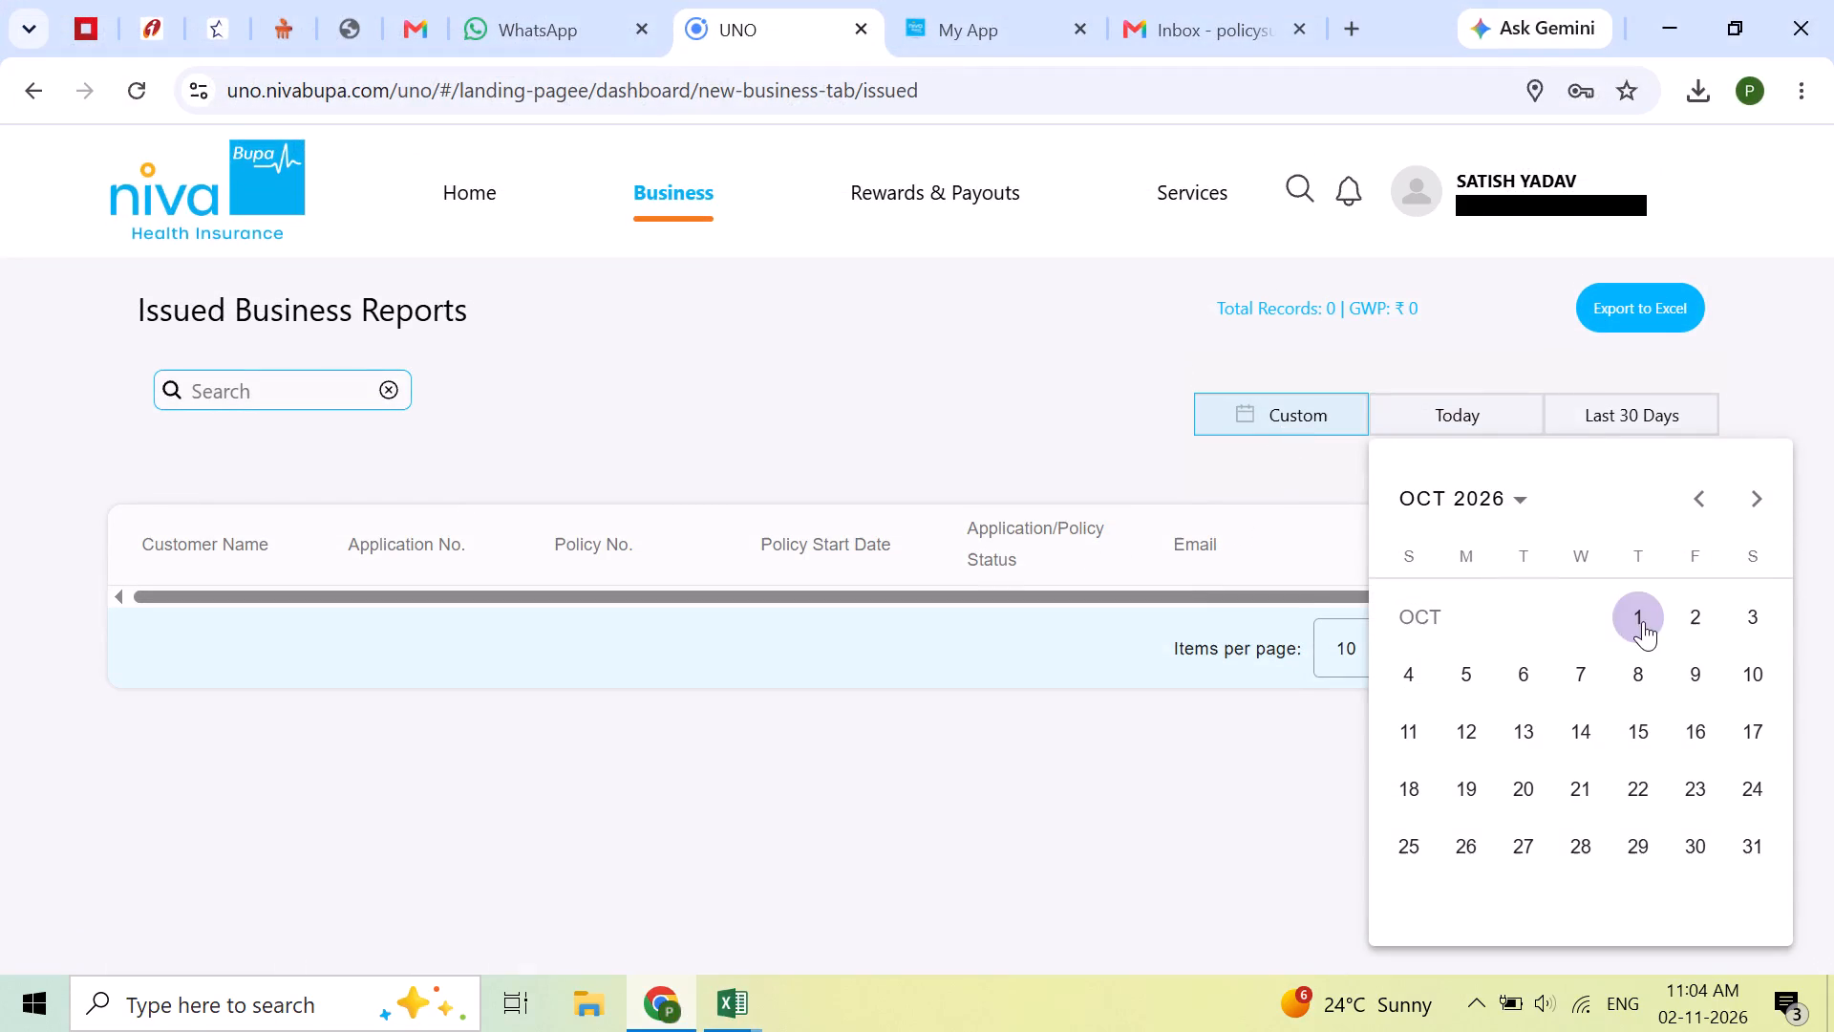
click(1748, 841)
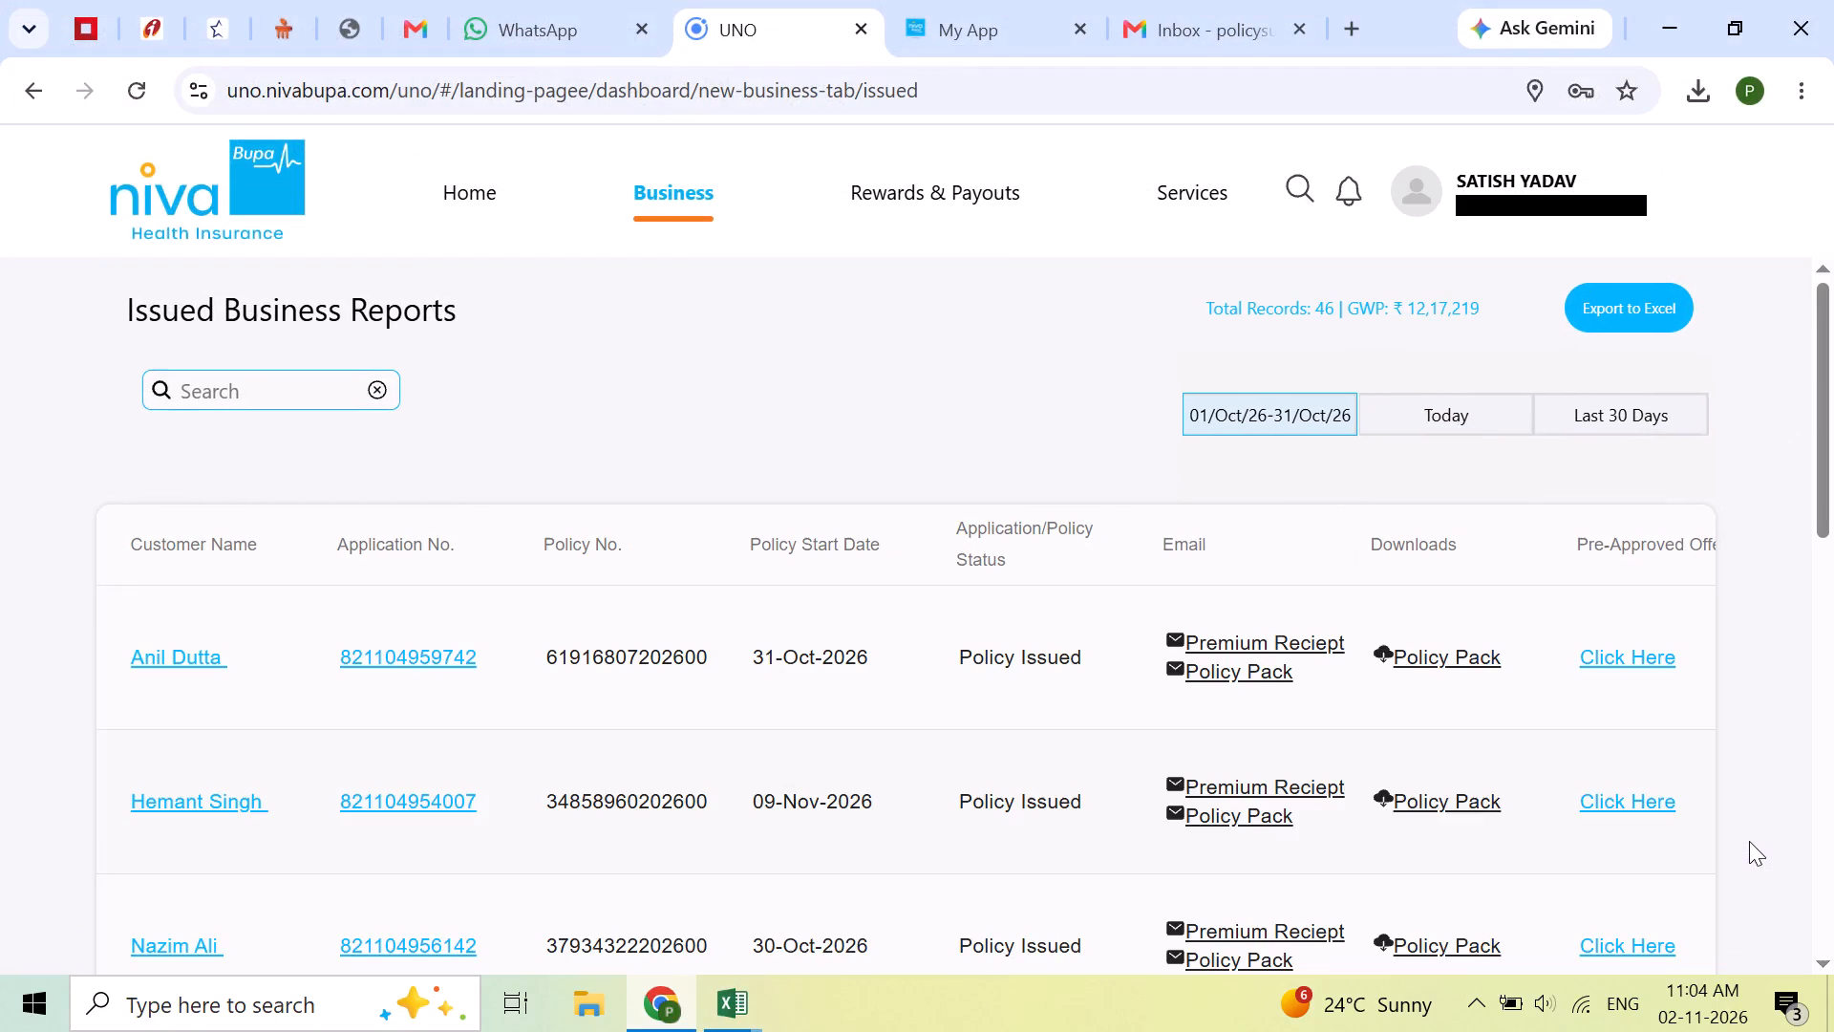
Review the October issued business records and export the report to Excel.
scroll(1171, 711, down, 6)
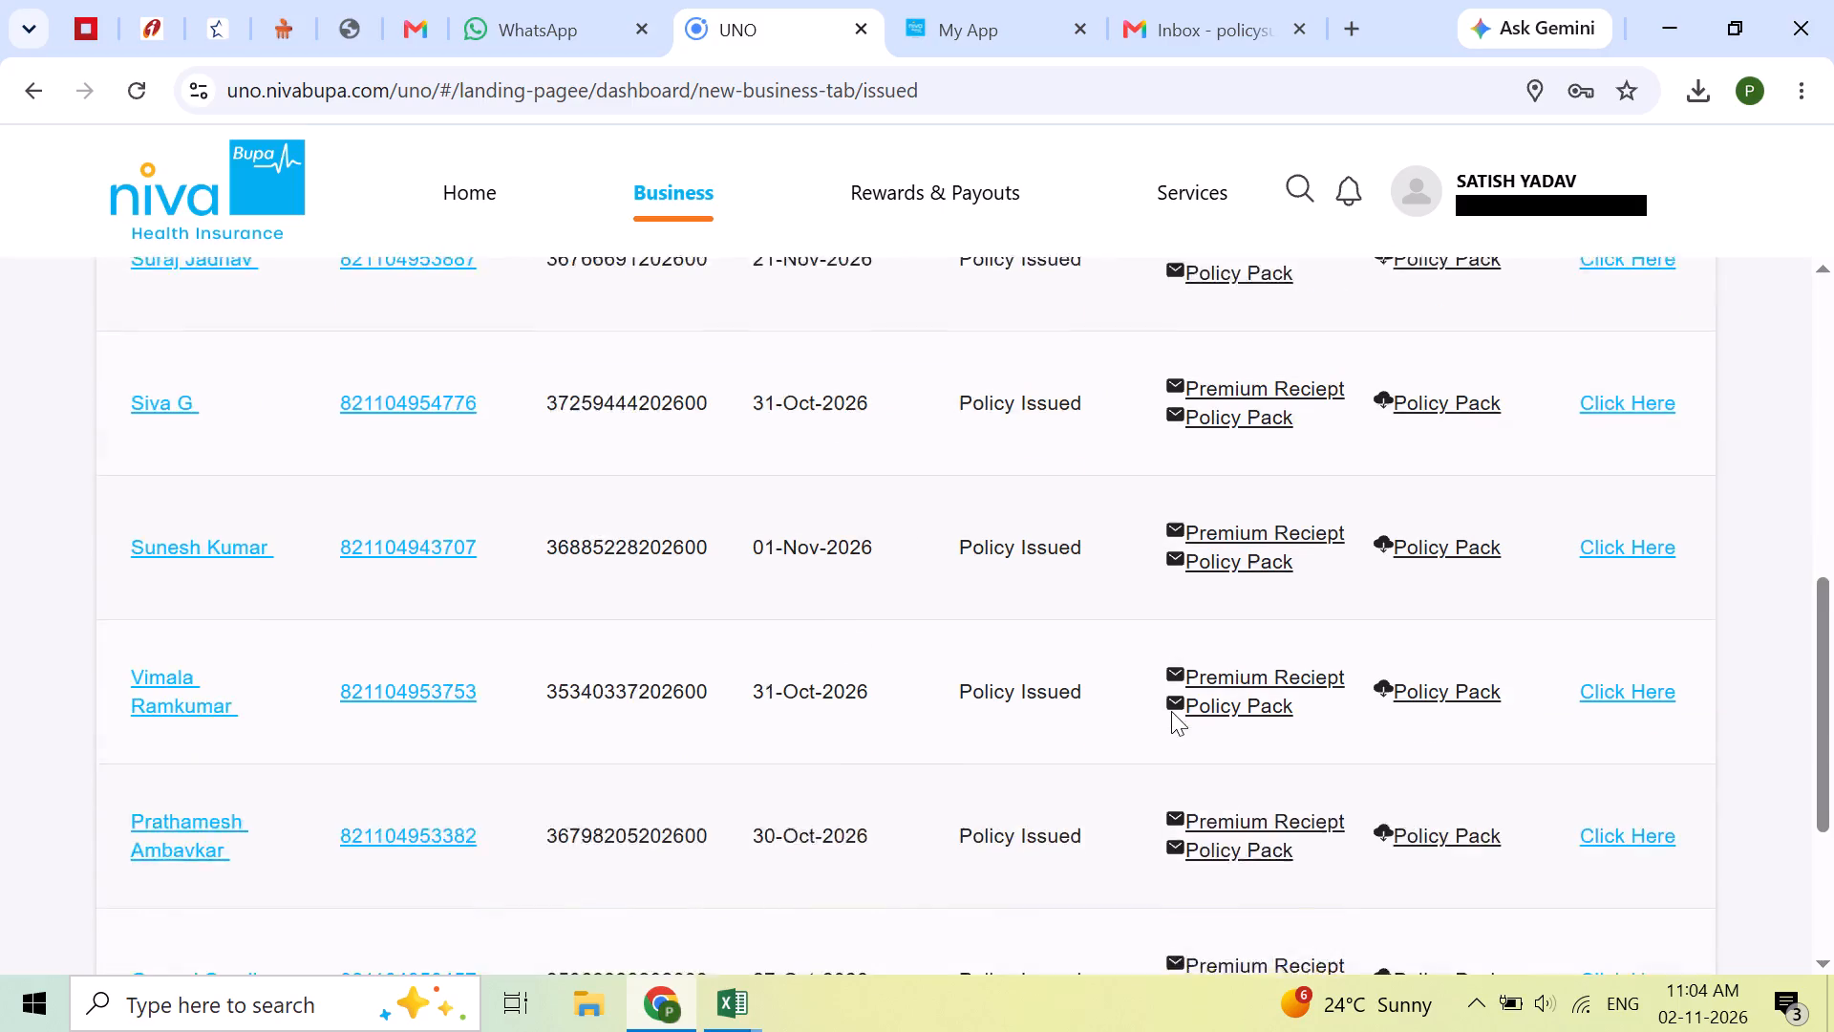
scroll(1171, 711, up, 7)
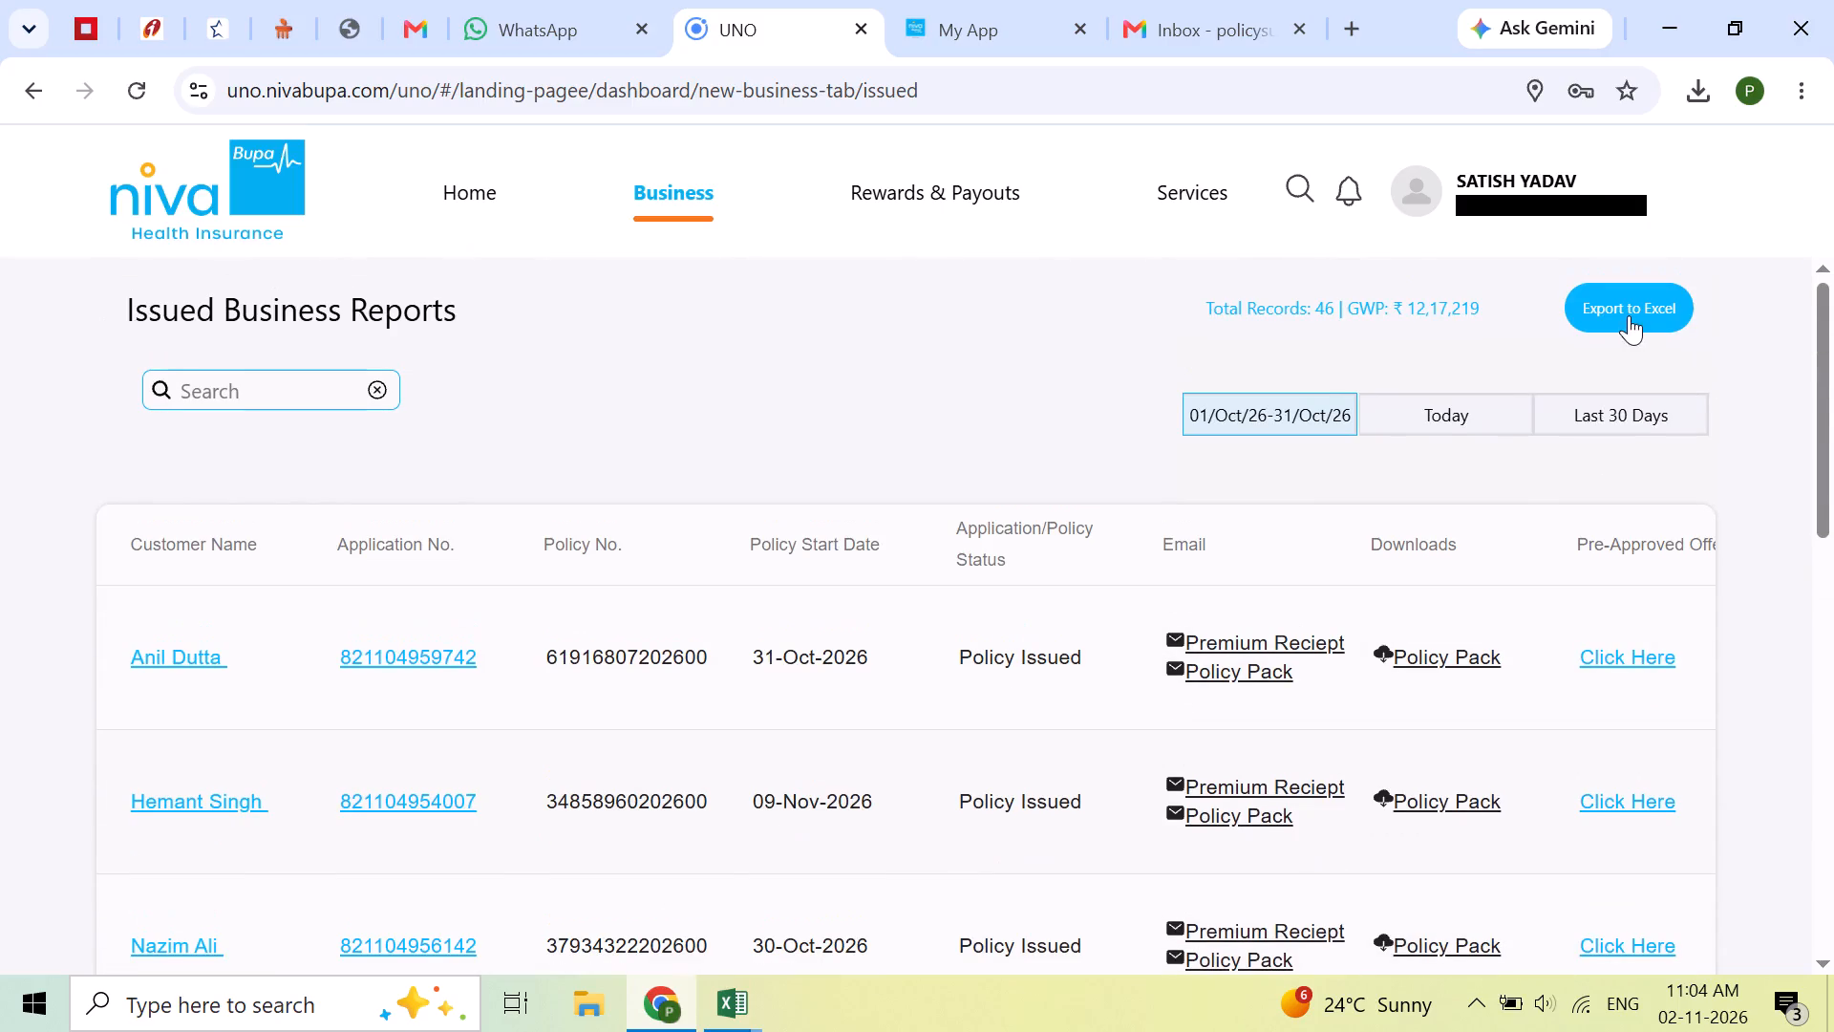
click(1629, 315)
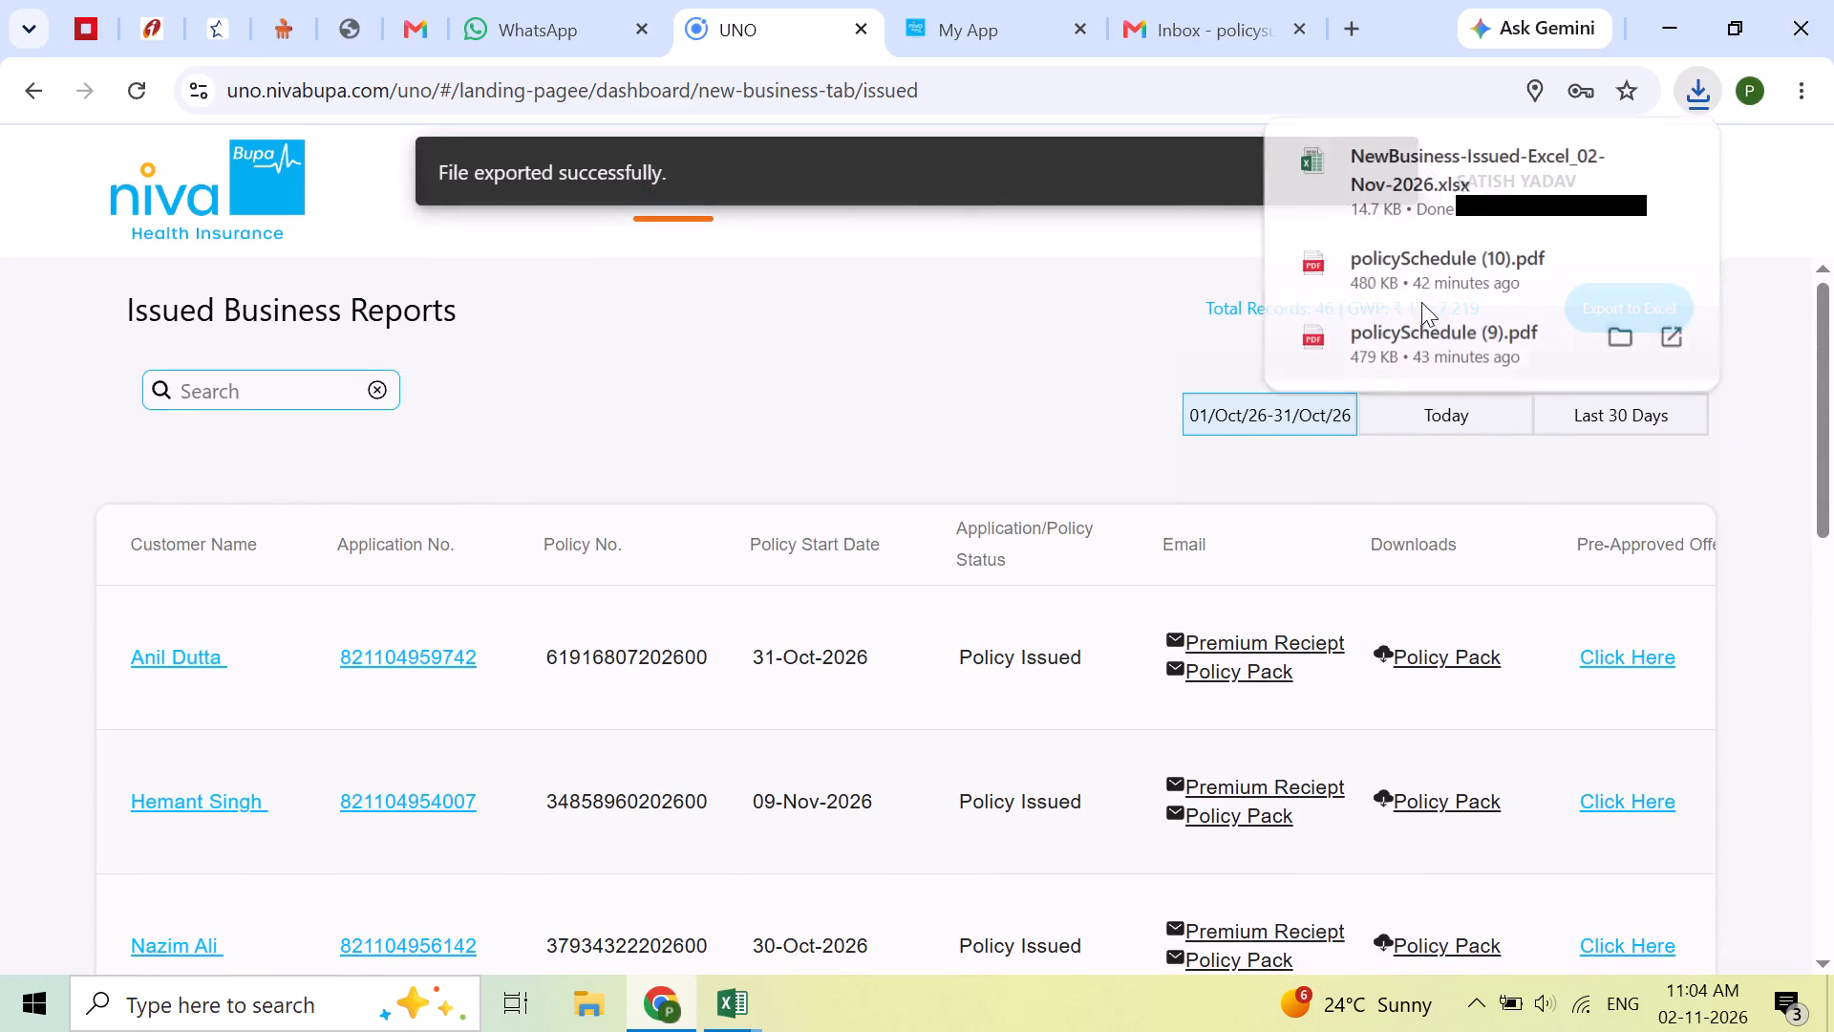
Open the exported NewBusiness-Issued report in Excel and enable editing.
click(1420, 176)
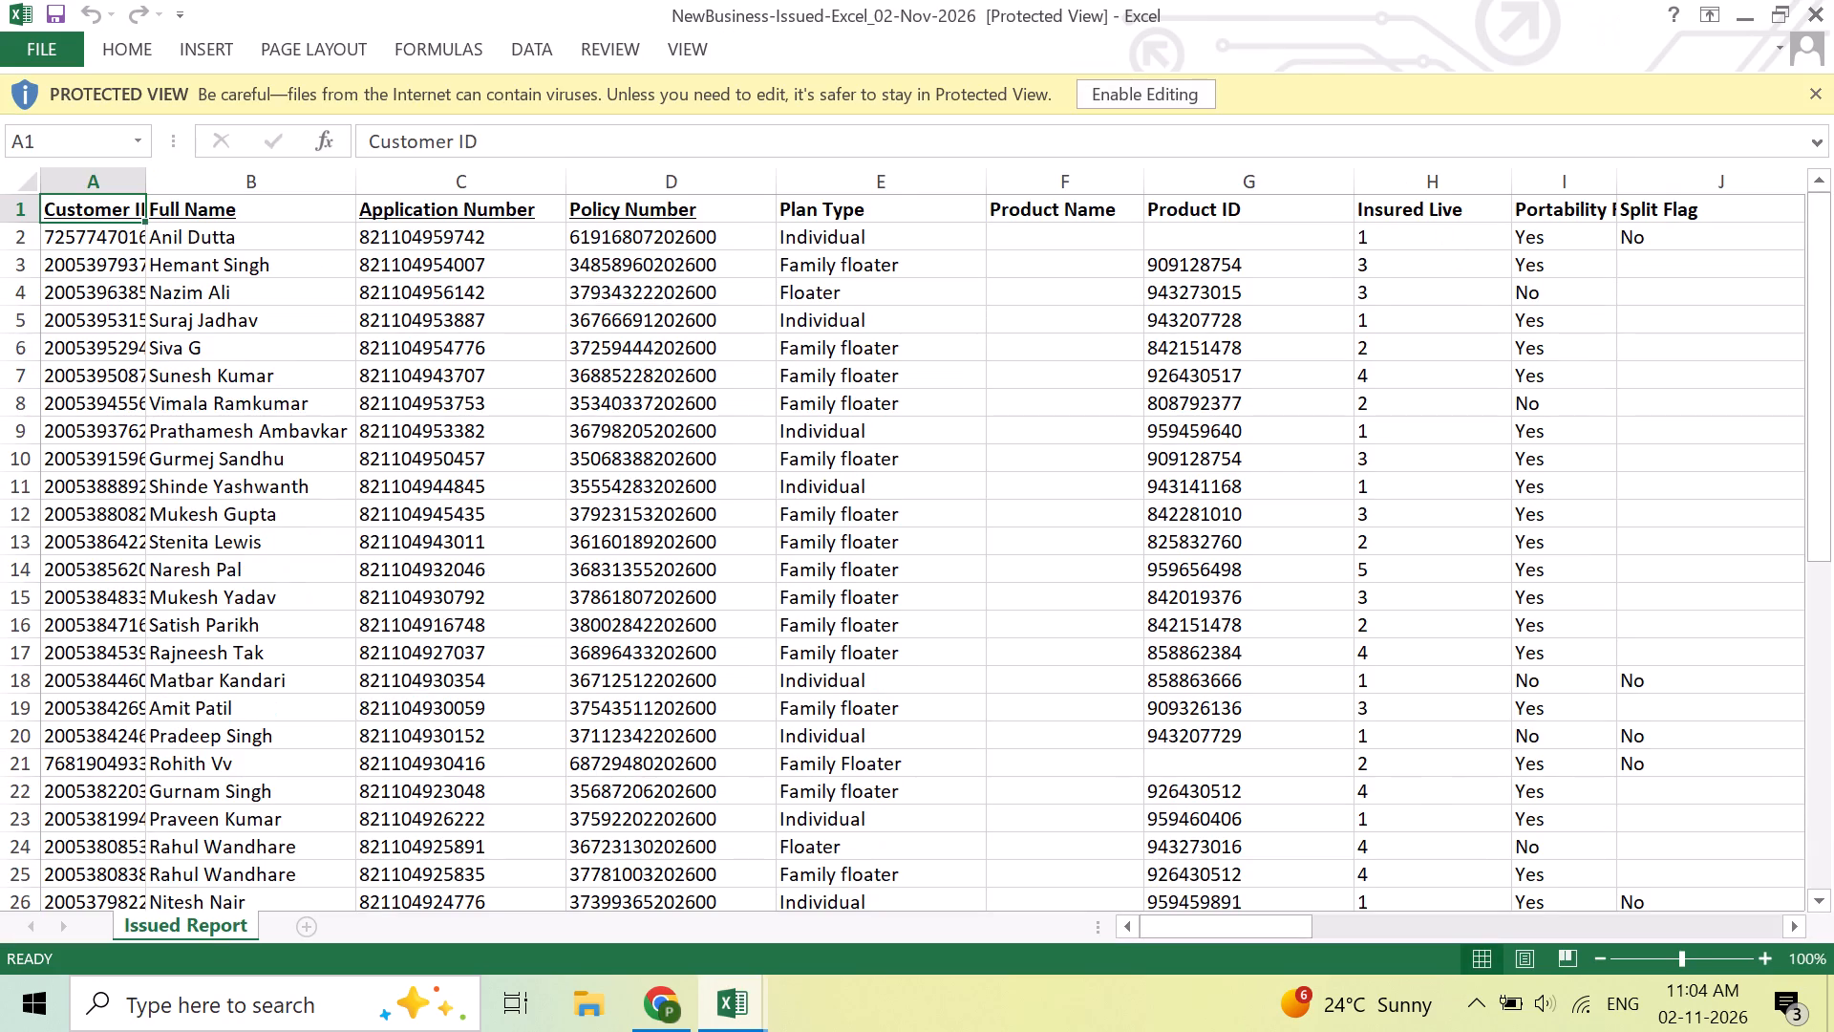
scroll(981, 132, up, 2)
click(1139, 108)
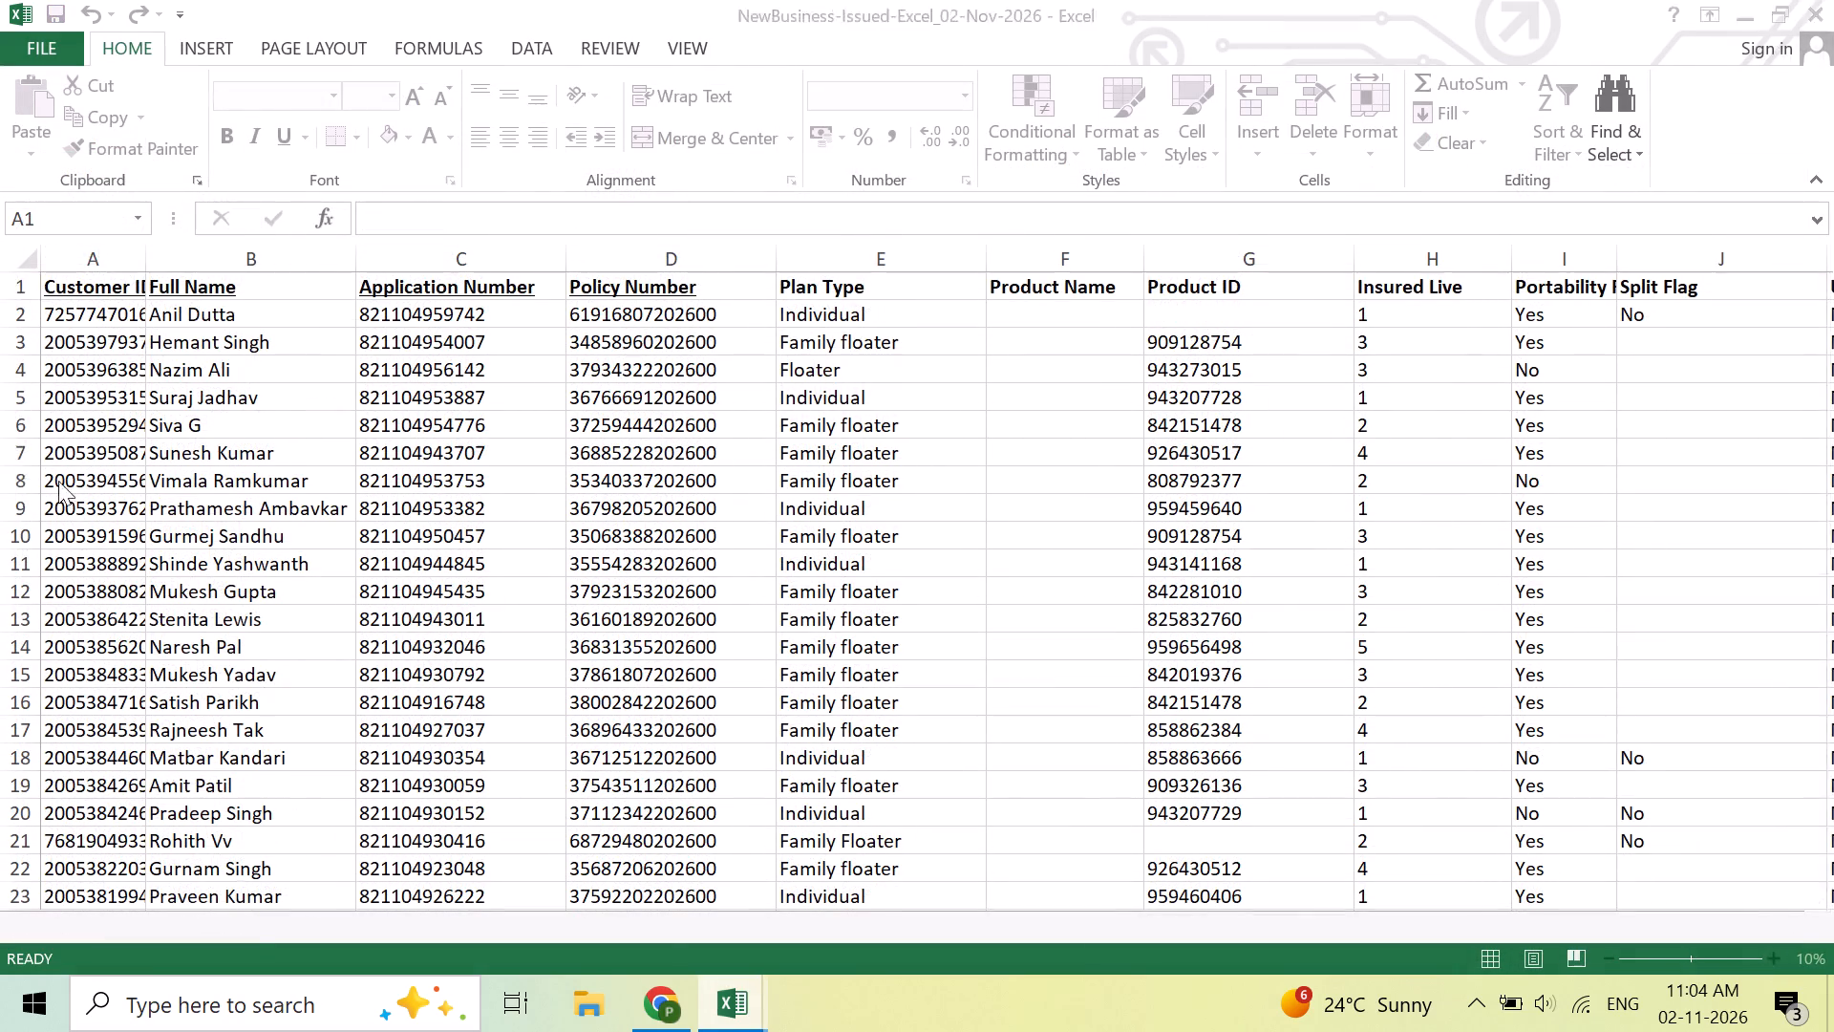
Delete the Customer ID column and the block of columns from Policy Number through Insured Live.
click(122, 267)
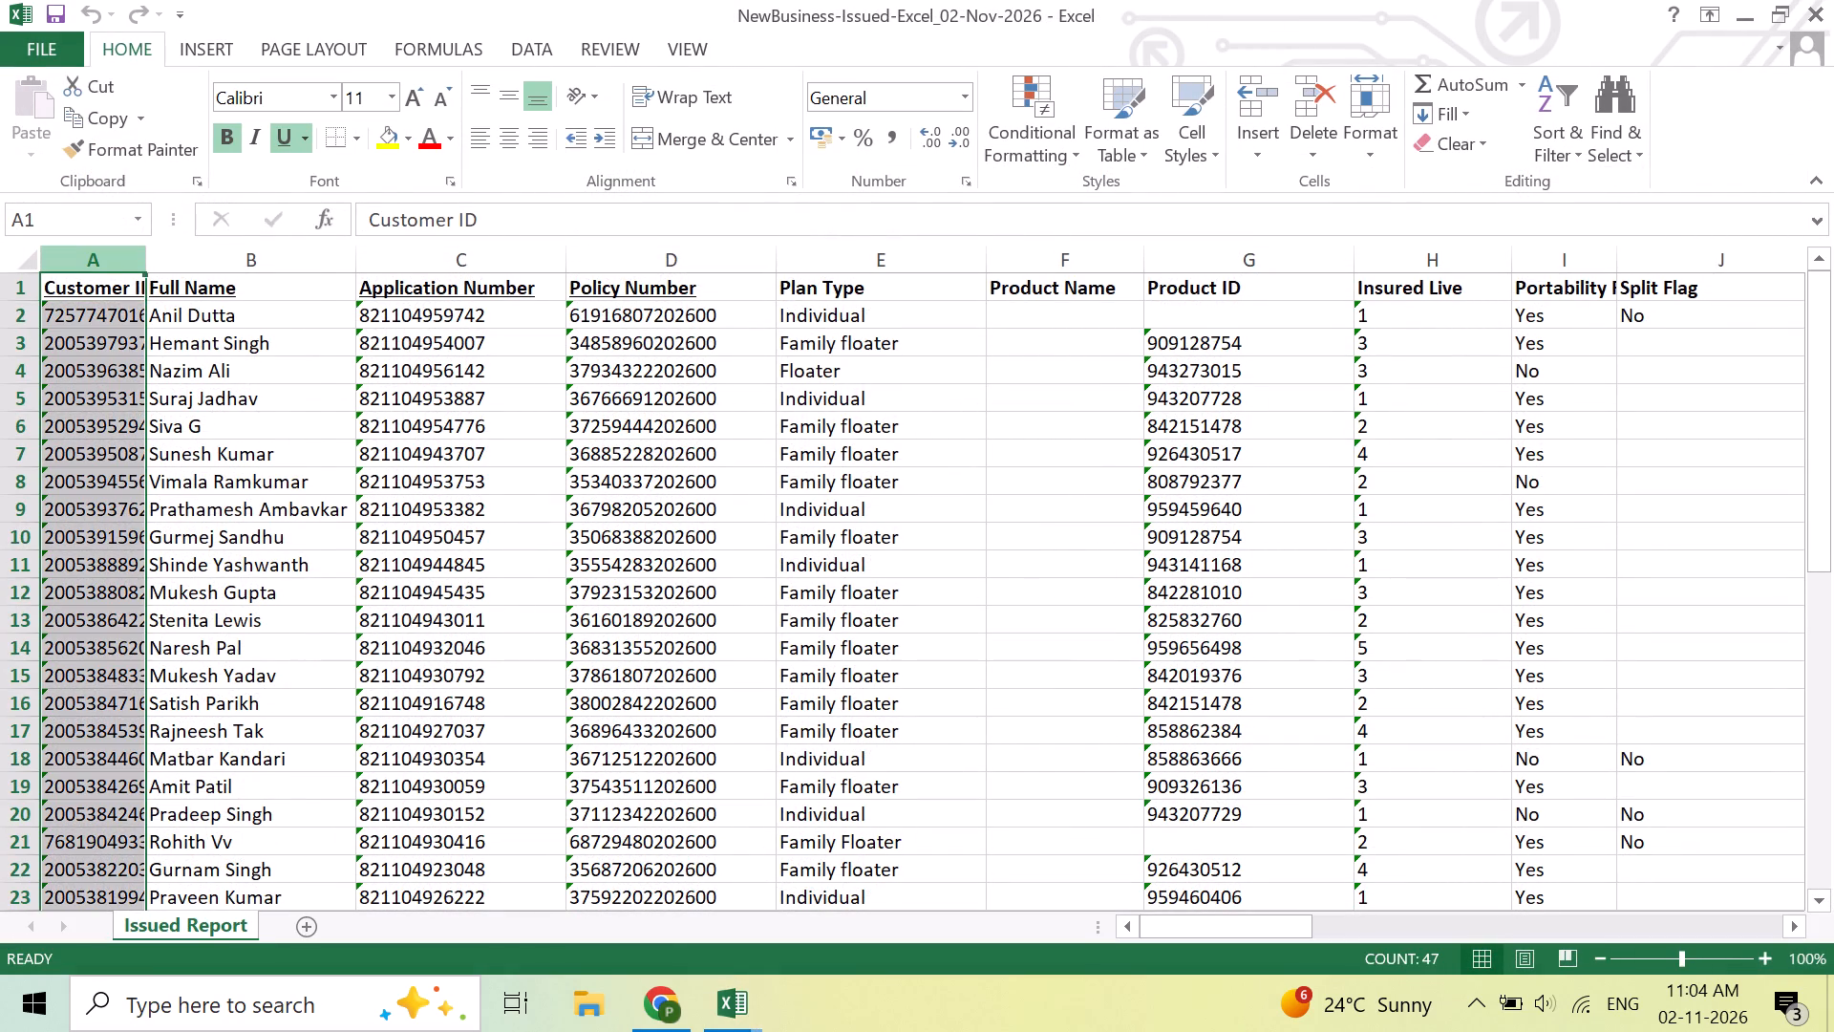
right_click(122, 267)
click(218, 498)
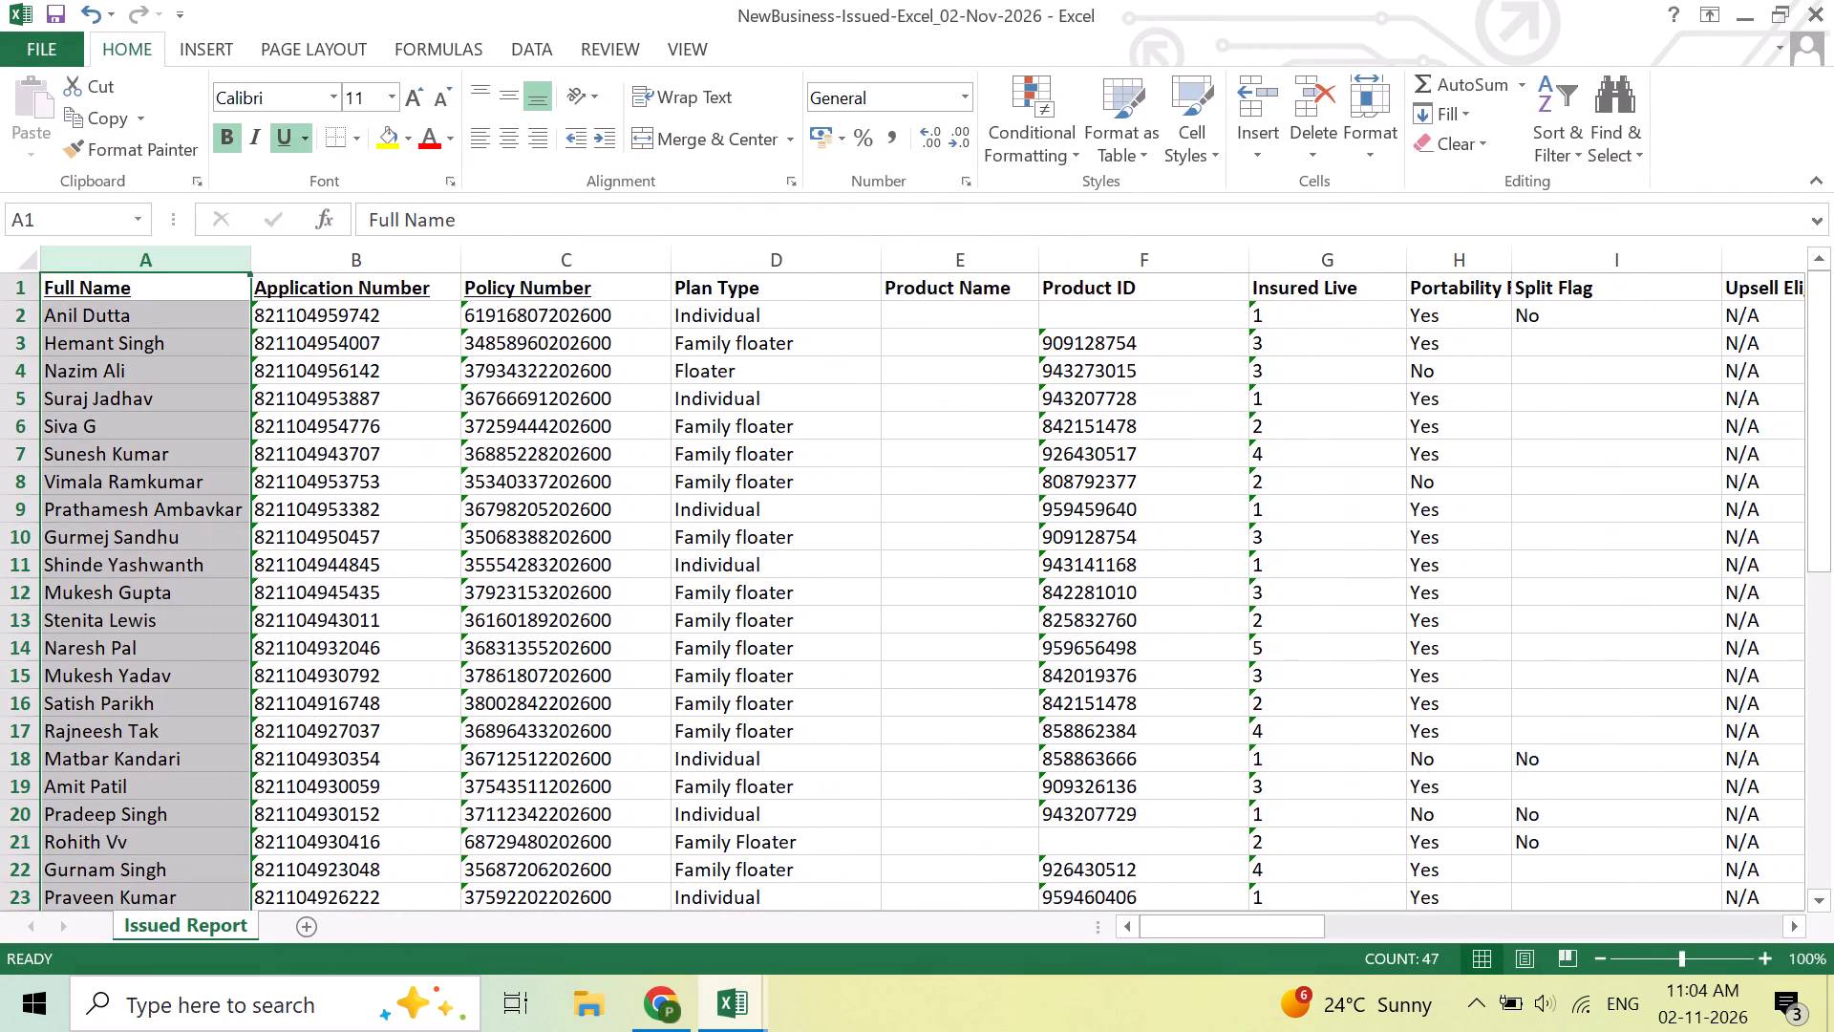
click(478, 259)
key(shift+Right)
key(shift+Right)
key(shift+Right)
key(shift+Right)
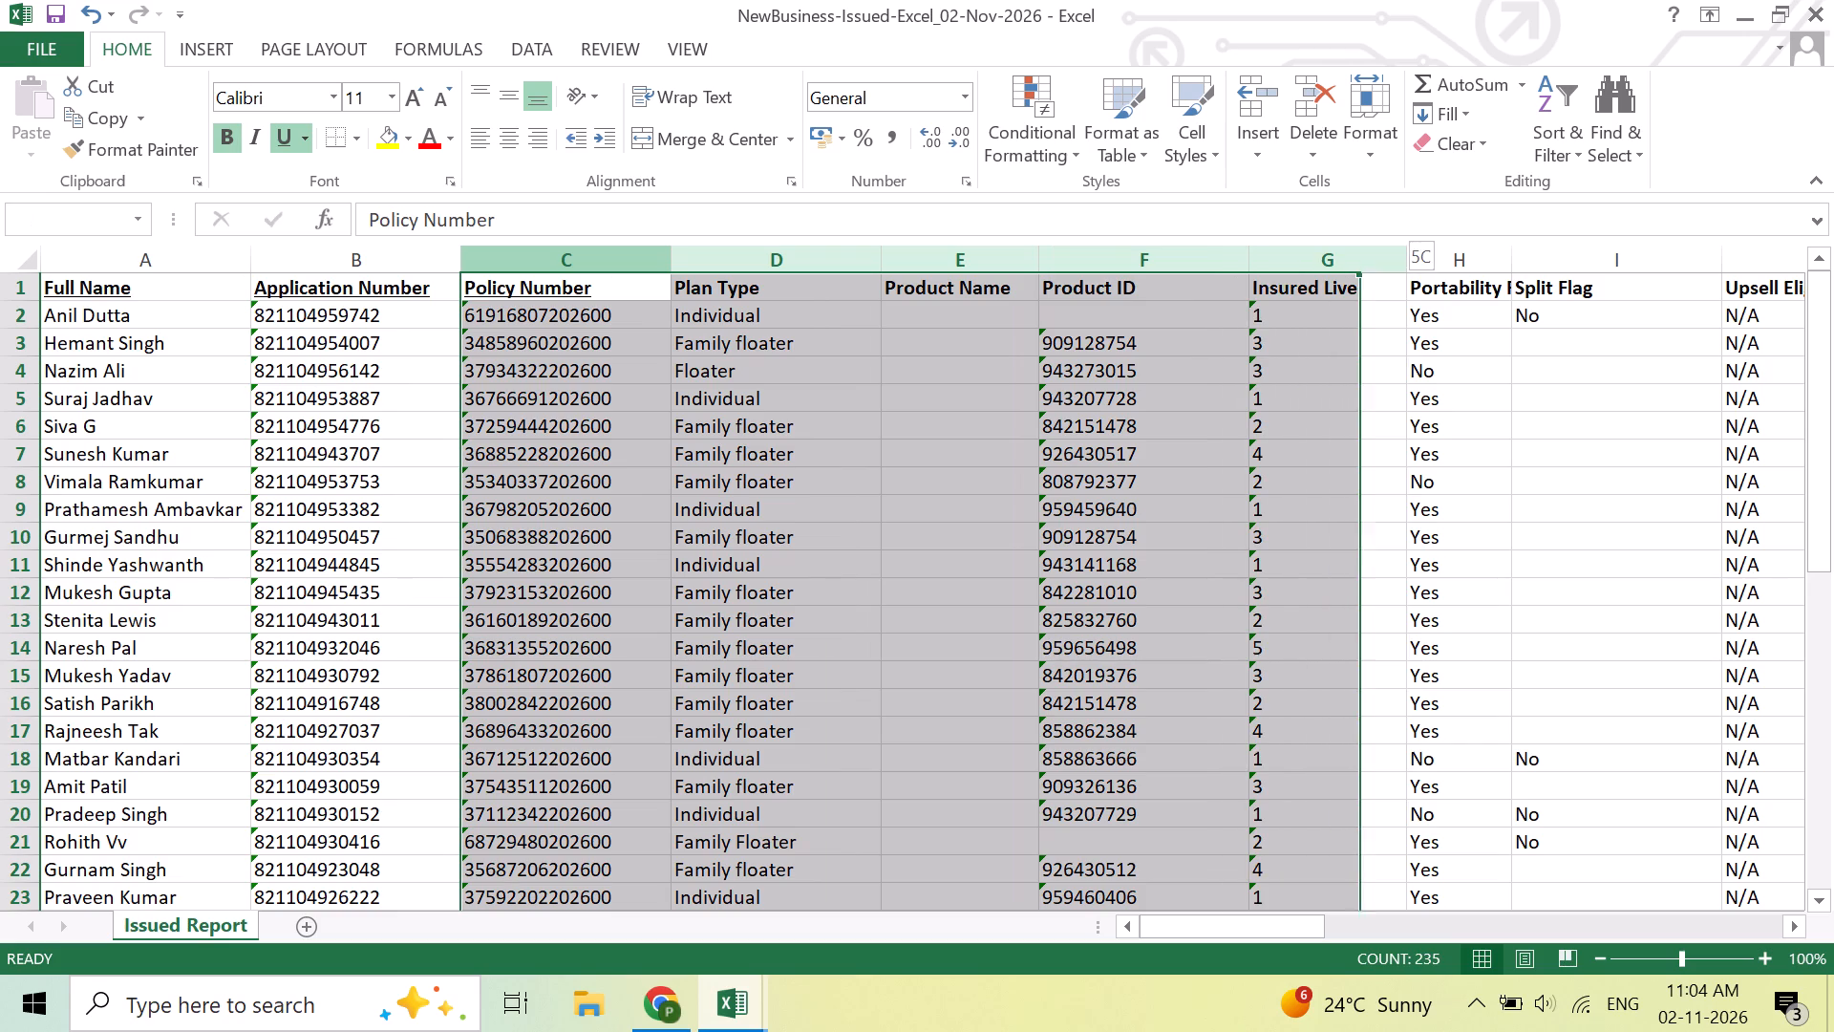
right_click(481, 256)
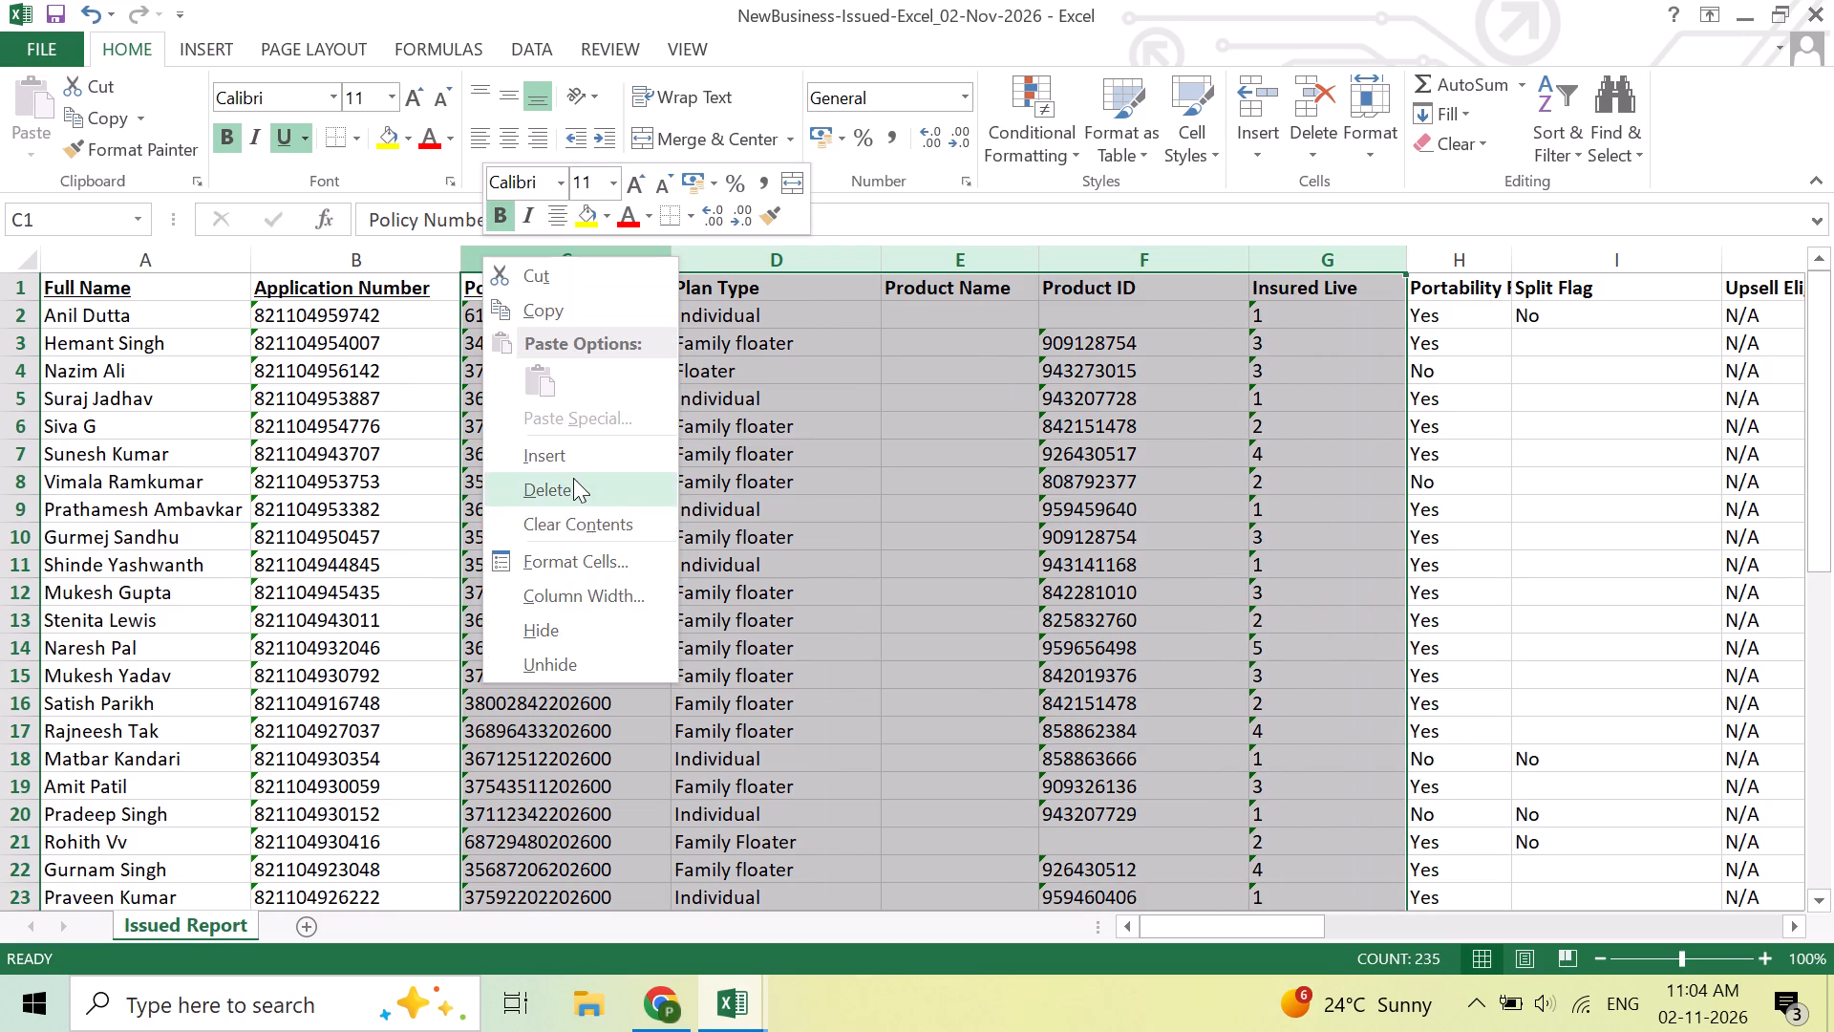
click(571, 478)
Delete the three columns from Split Flag through Upsell Limit, removing the whole columns so Logged Premium follows the Portability Flag.
click(669, 266)
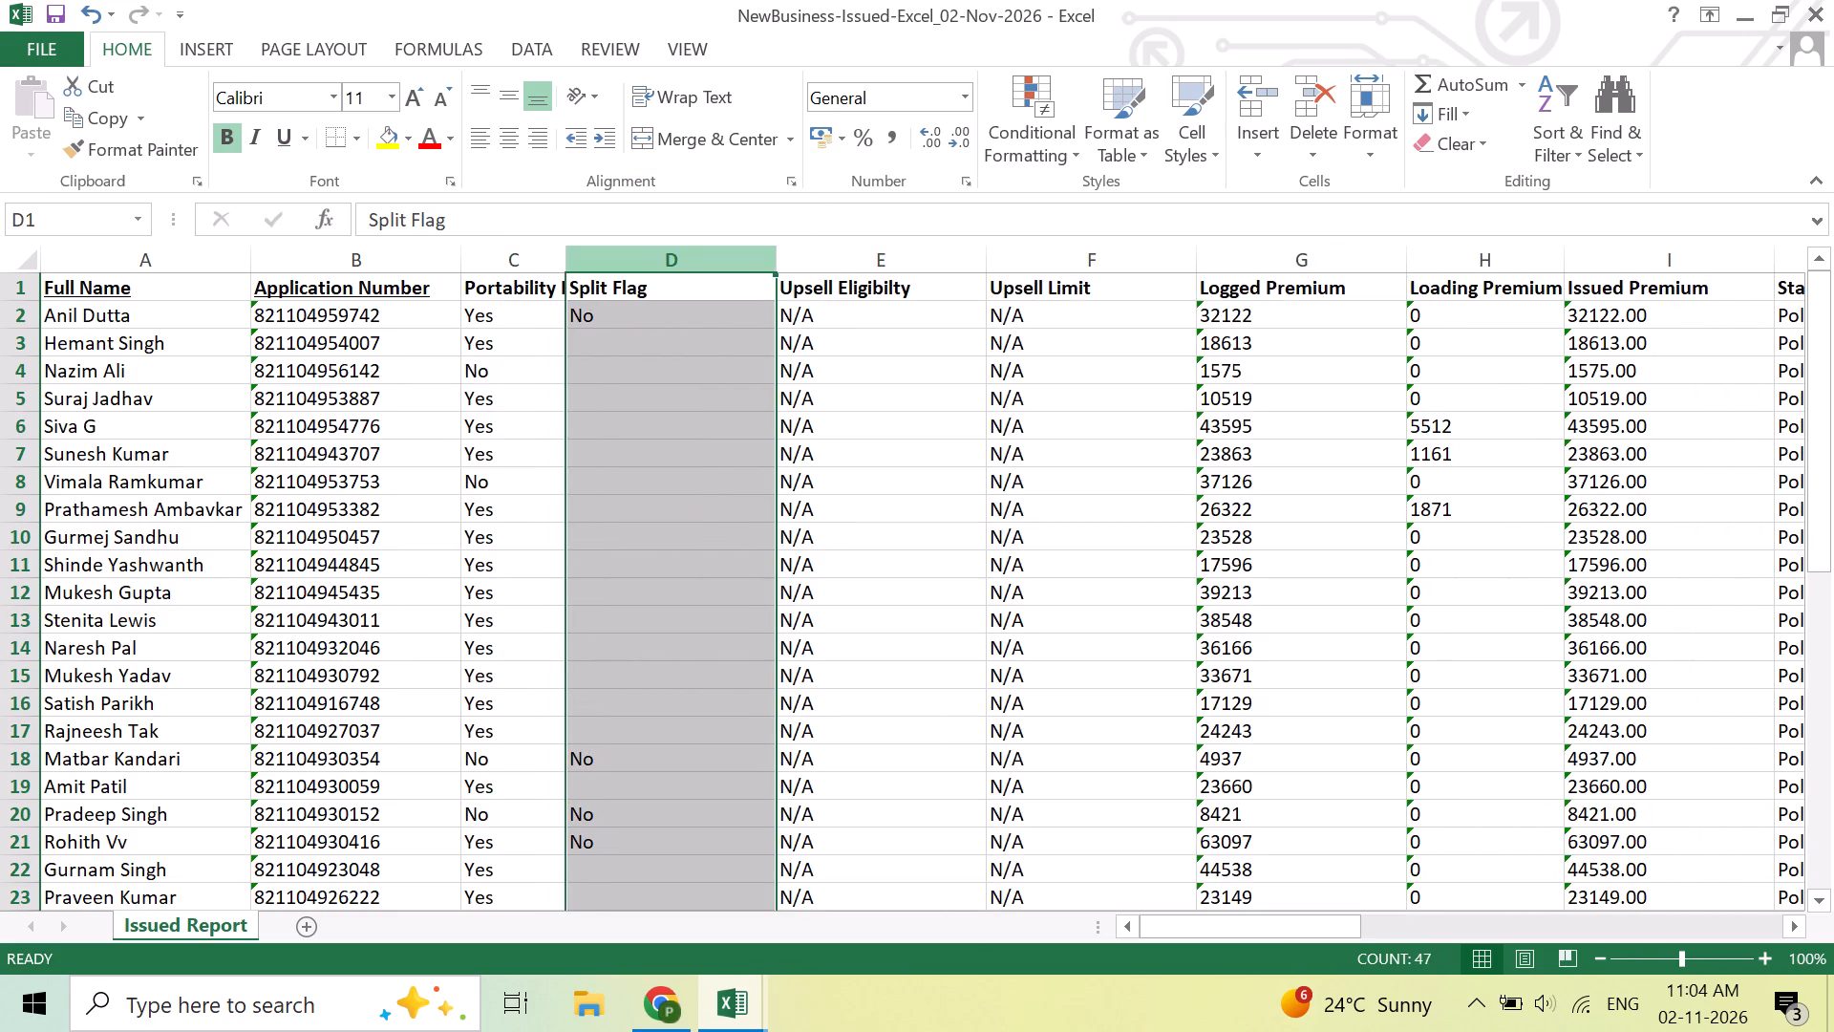
key(shift+Right)
key(shift+Right)
key(shift+Right)
key(shift+Left)
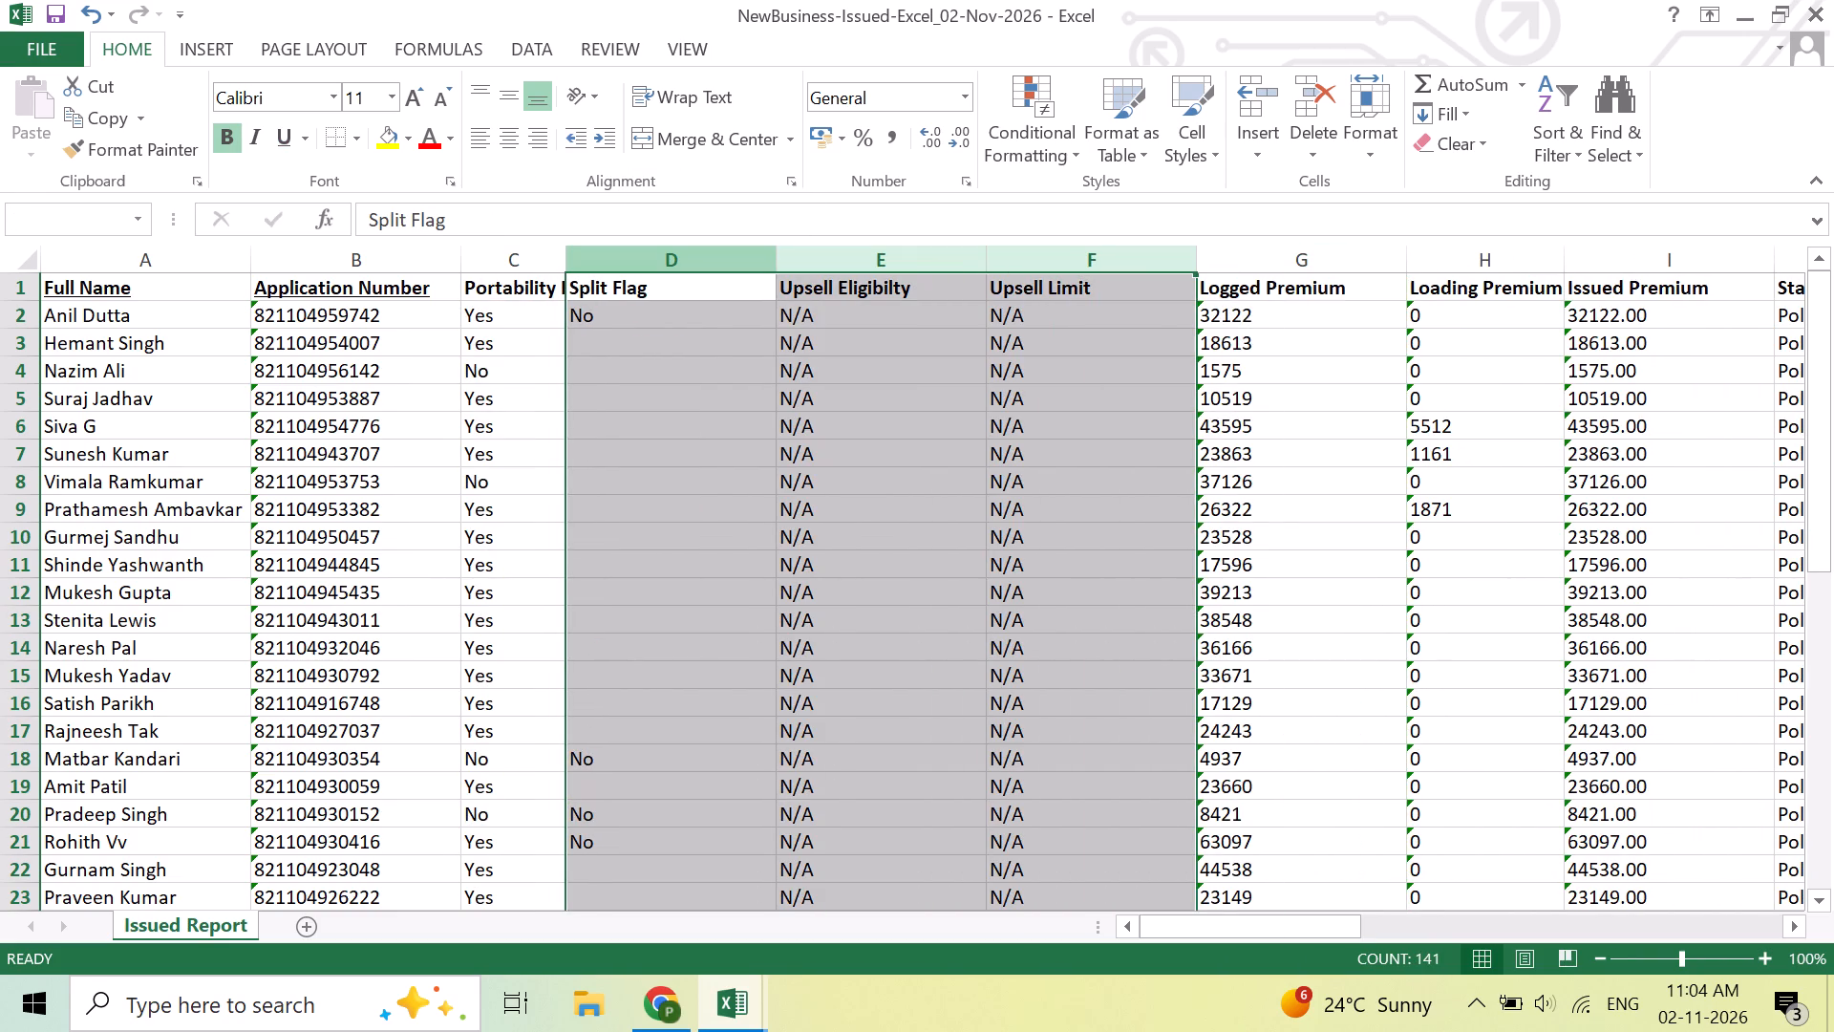
right_click(669, 266)
click(701, 516)
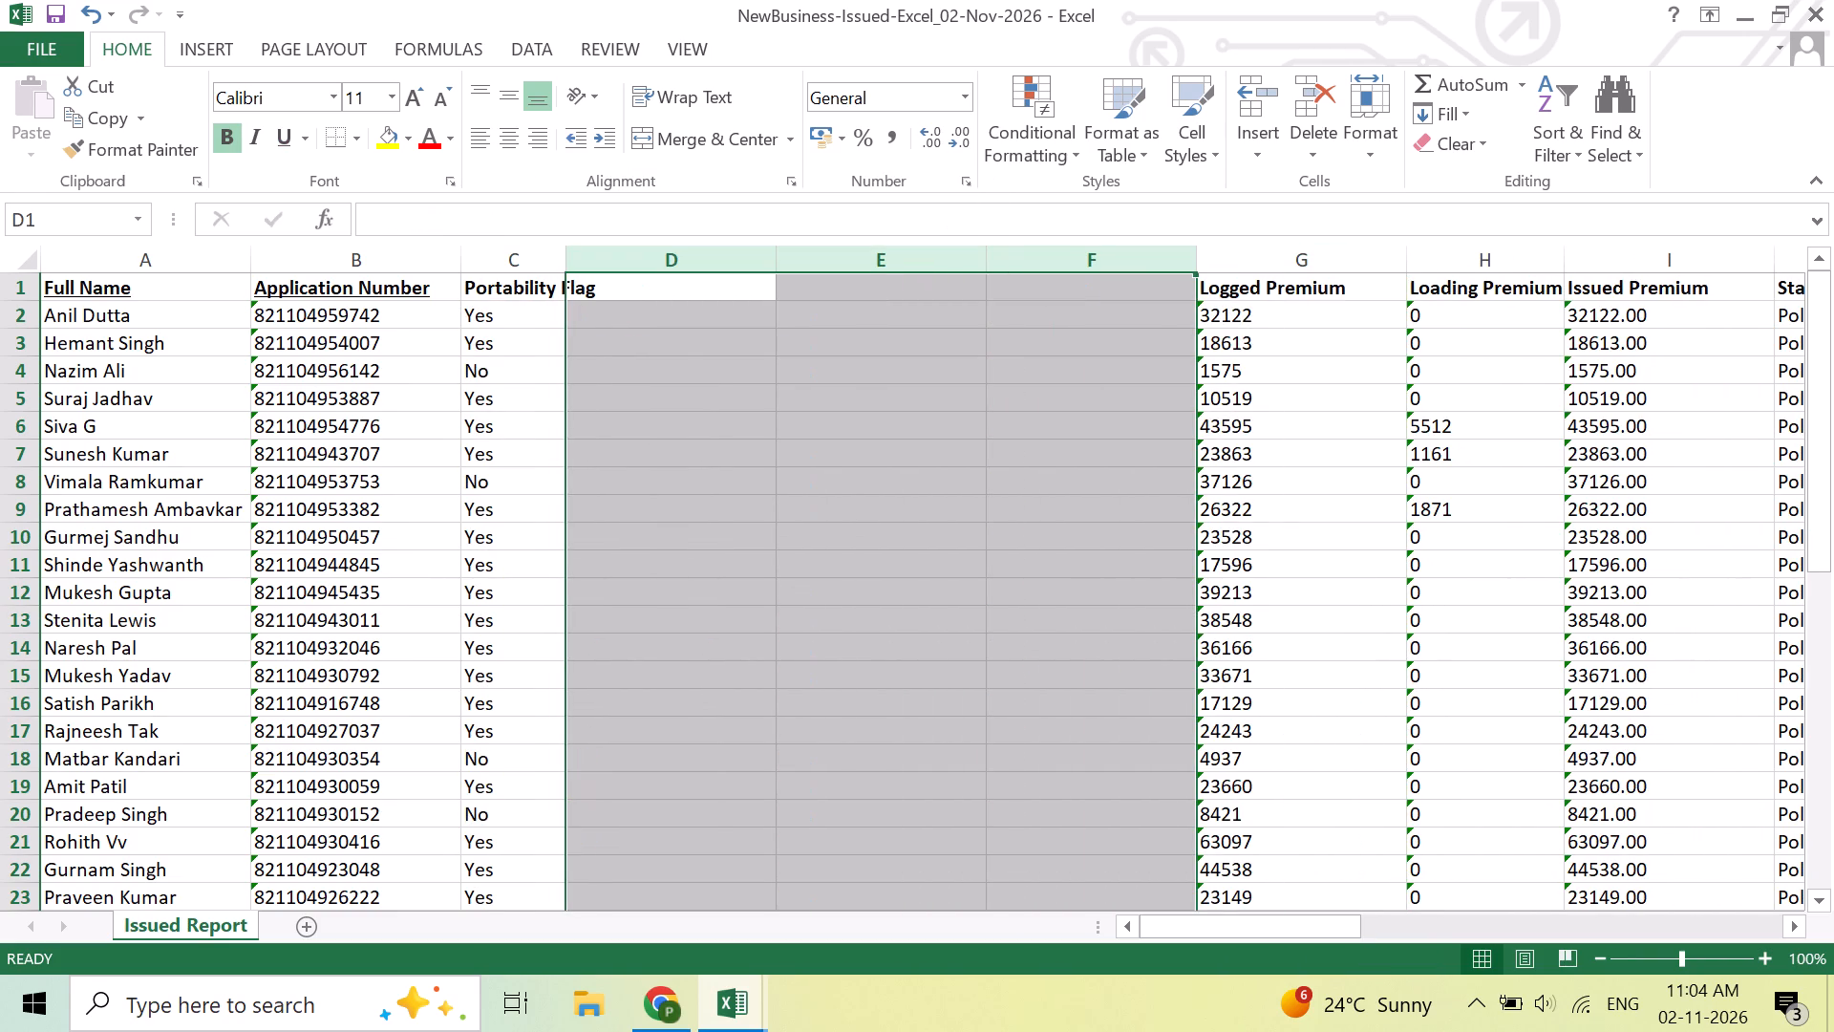
key(ctrl+z)
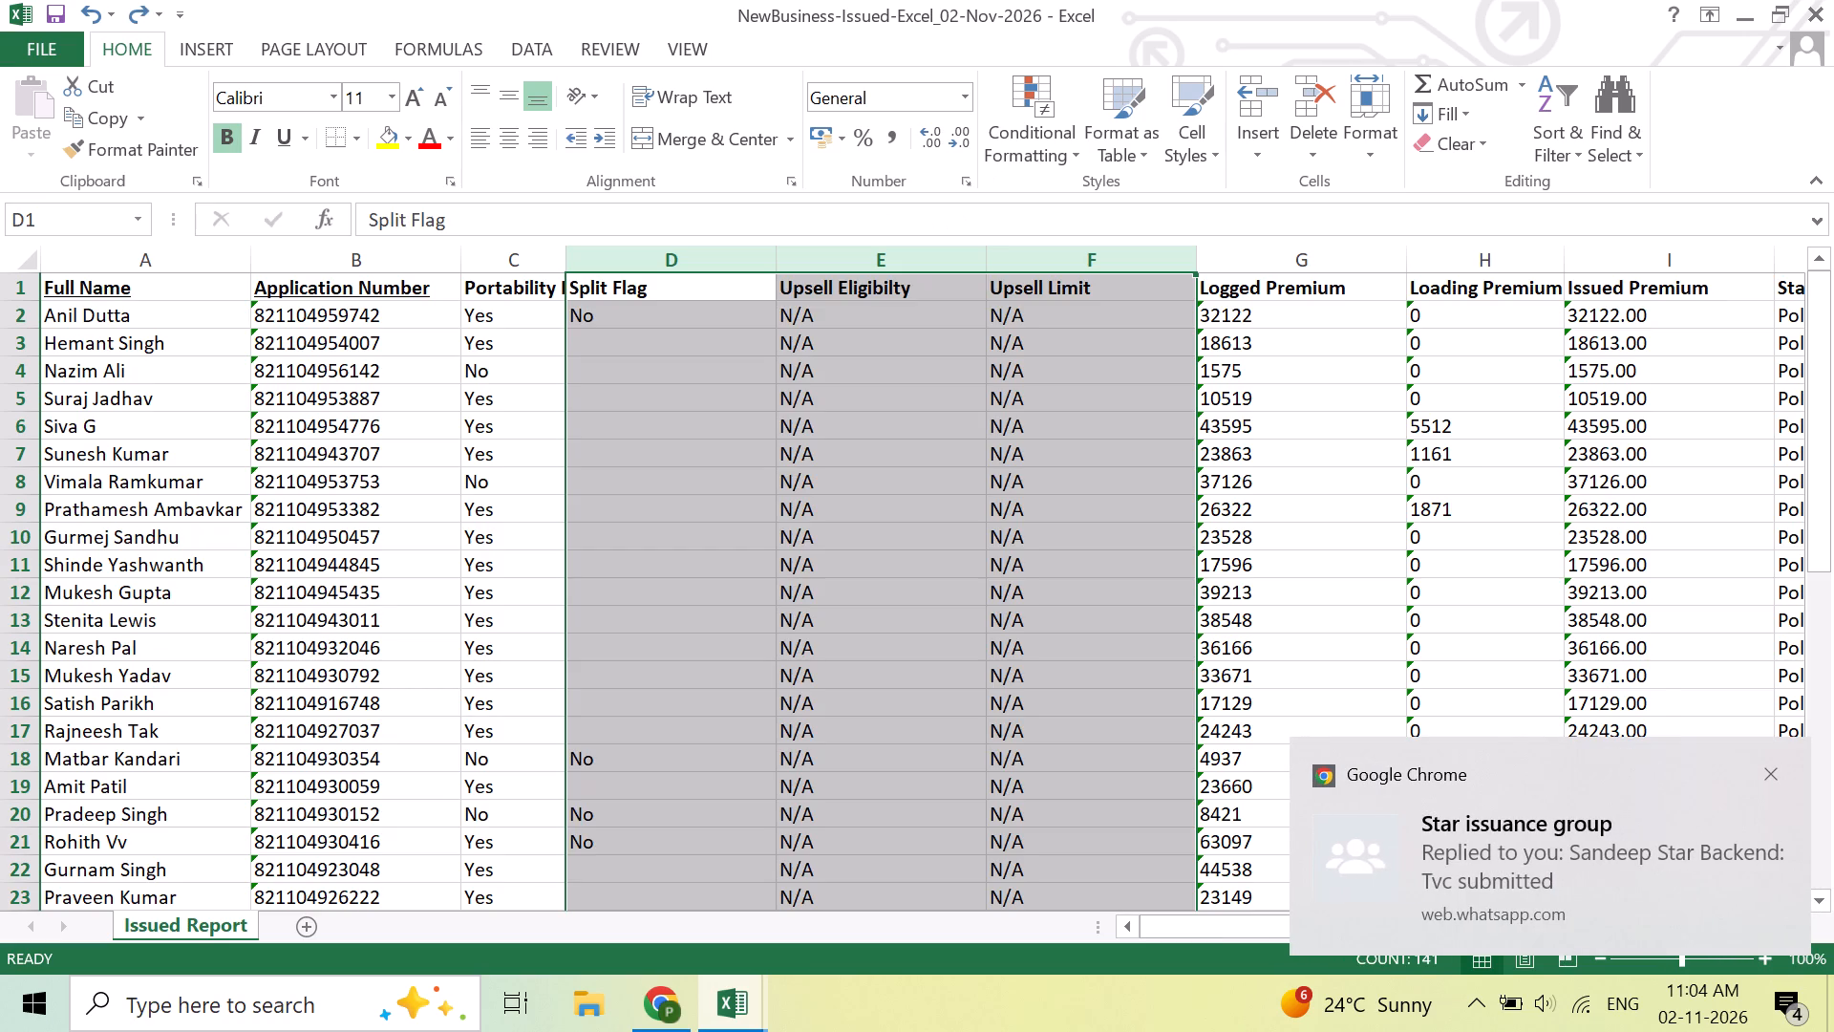
right_click(676, 249)
click(754, 490)
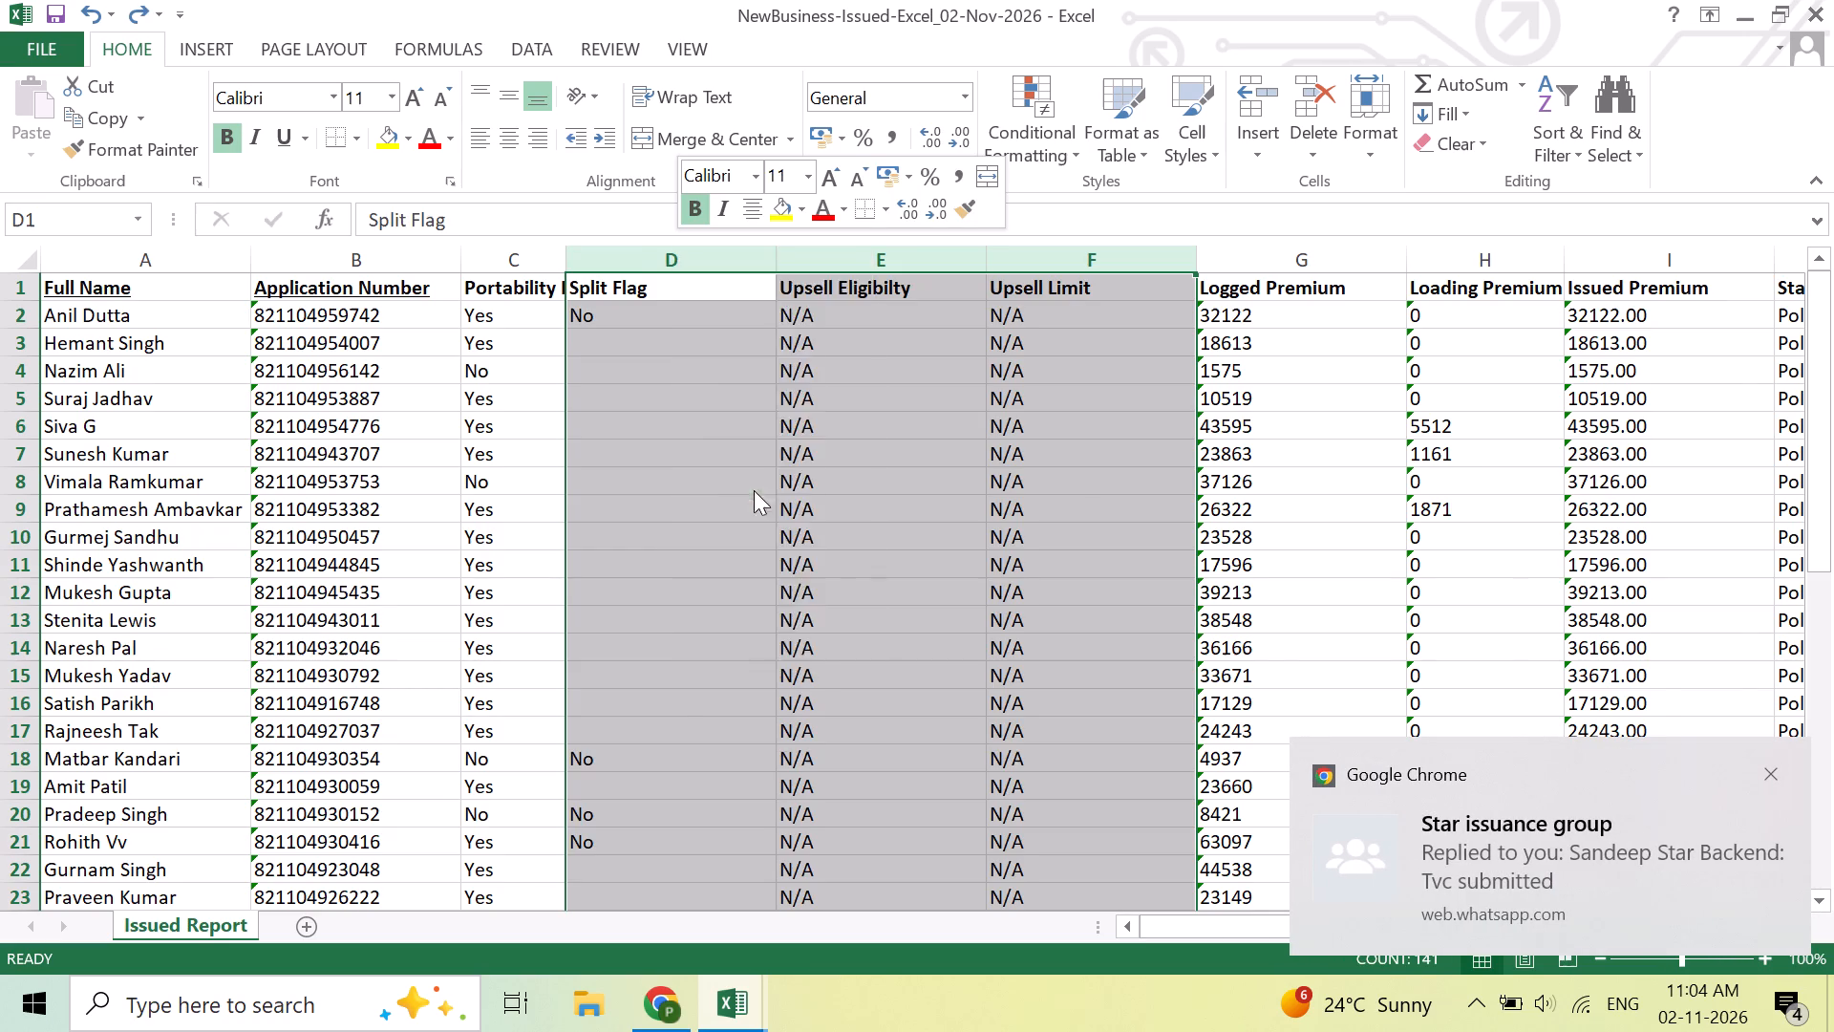
Delete the Status column and the adjacent empty Sum Assured column.
click(1186, 267)
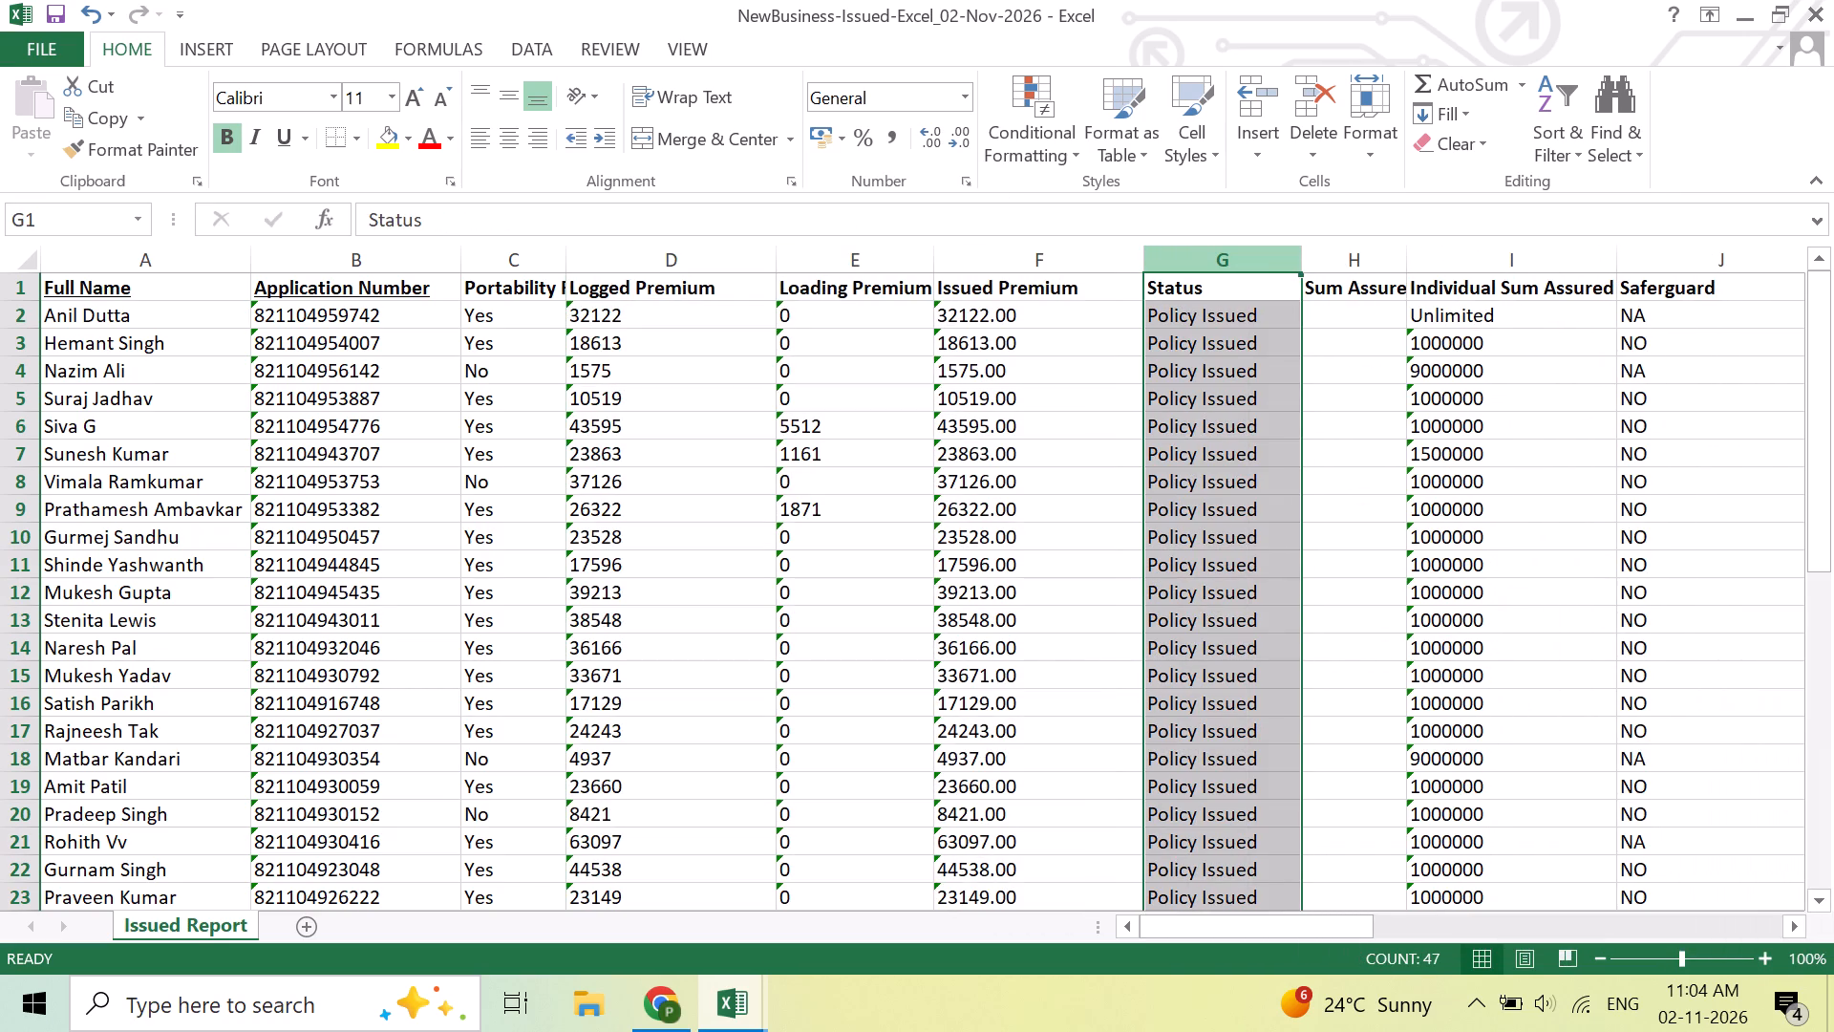
key(shift+Right)
right_click(1186, 270)
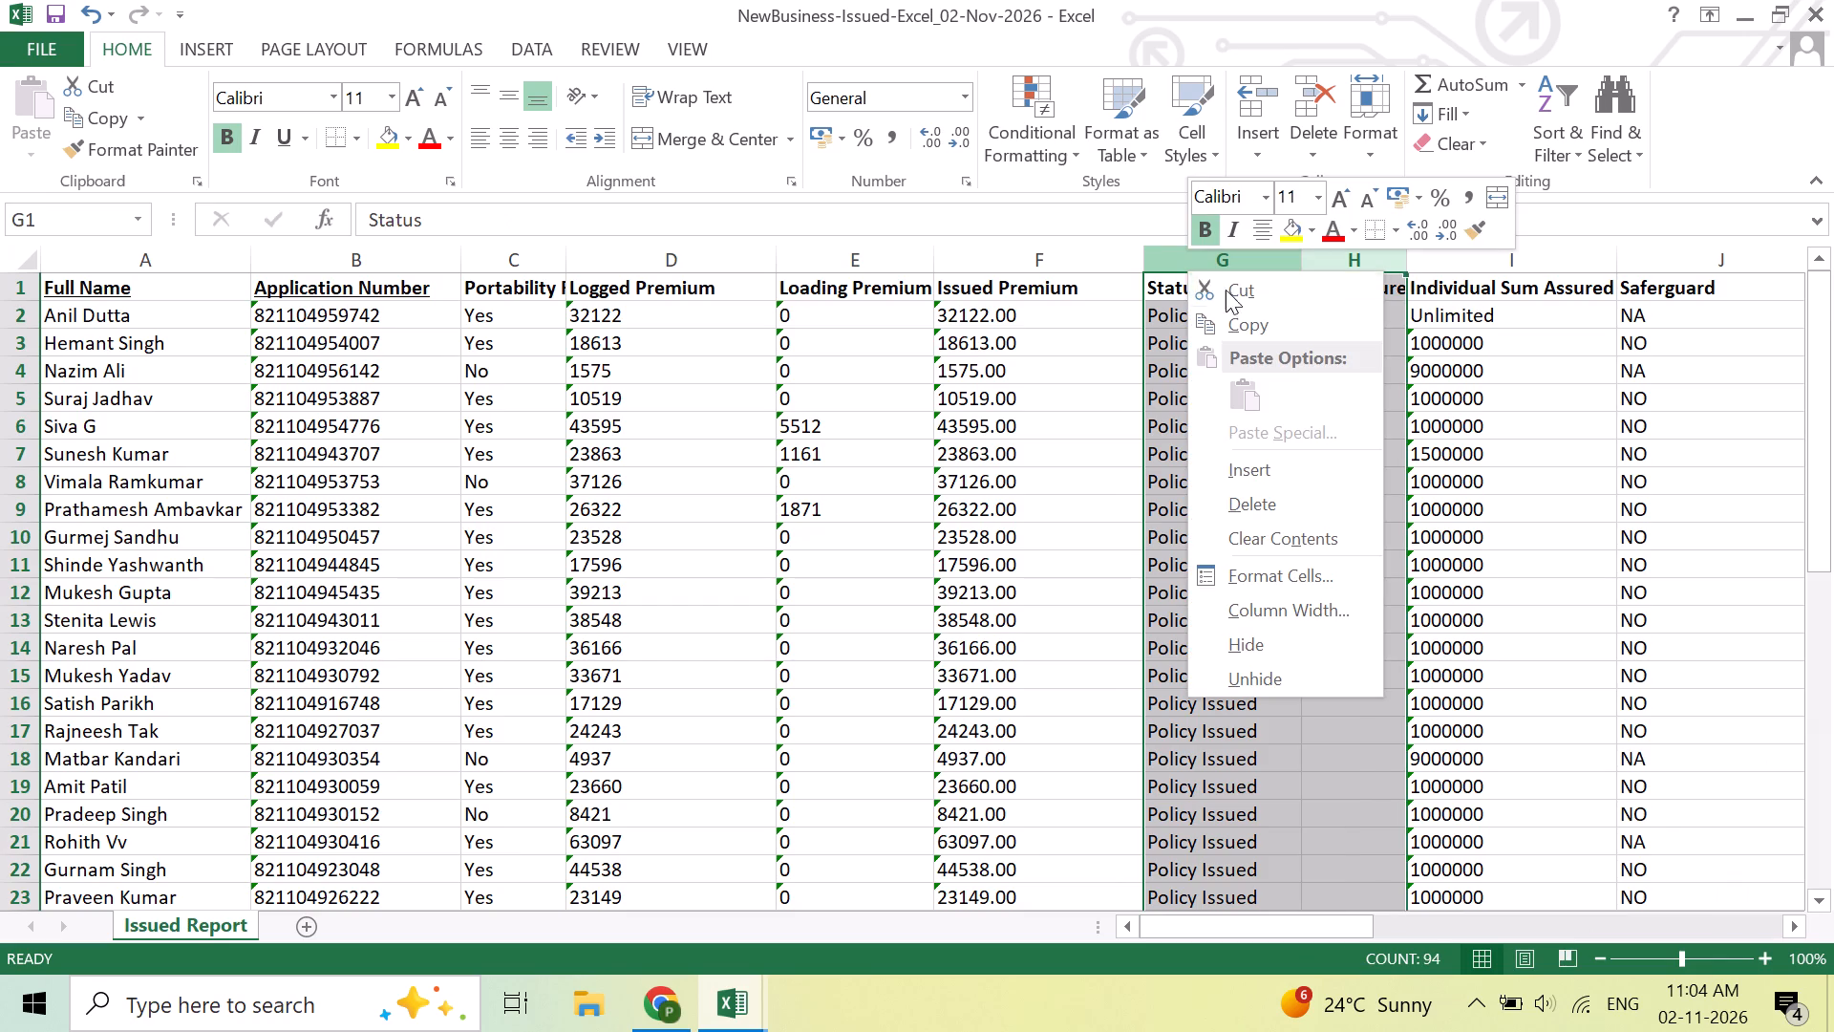
click(1256, 512)
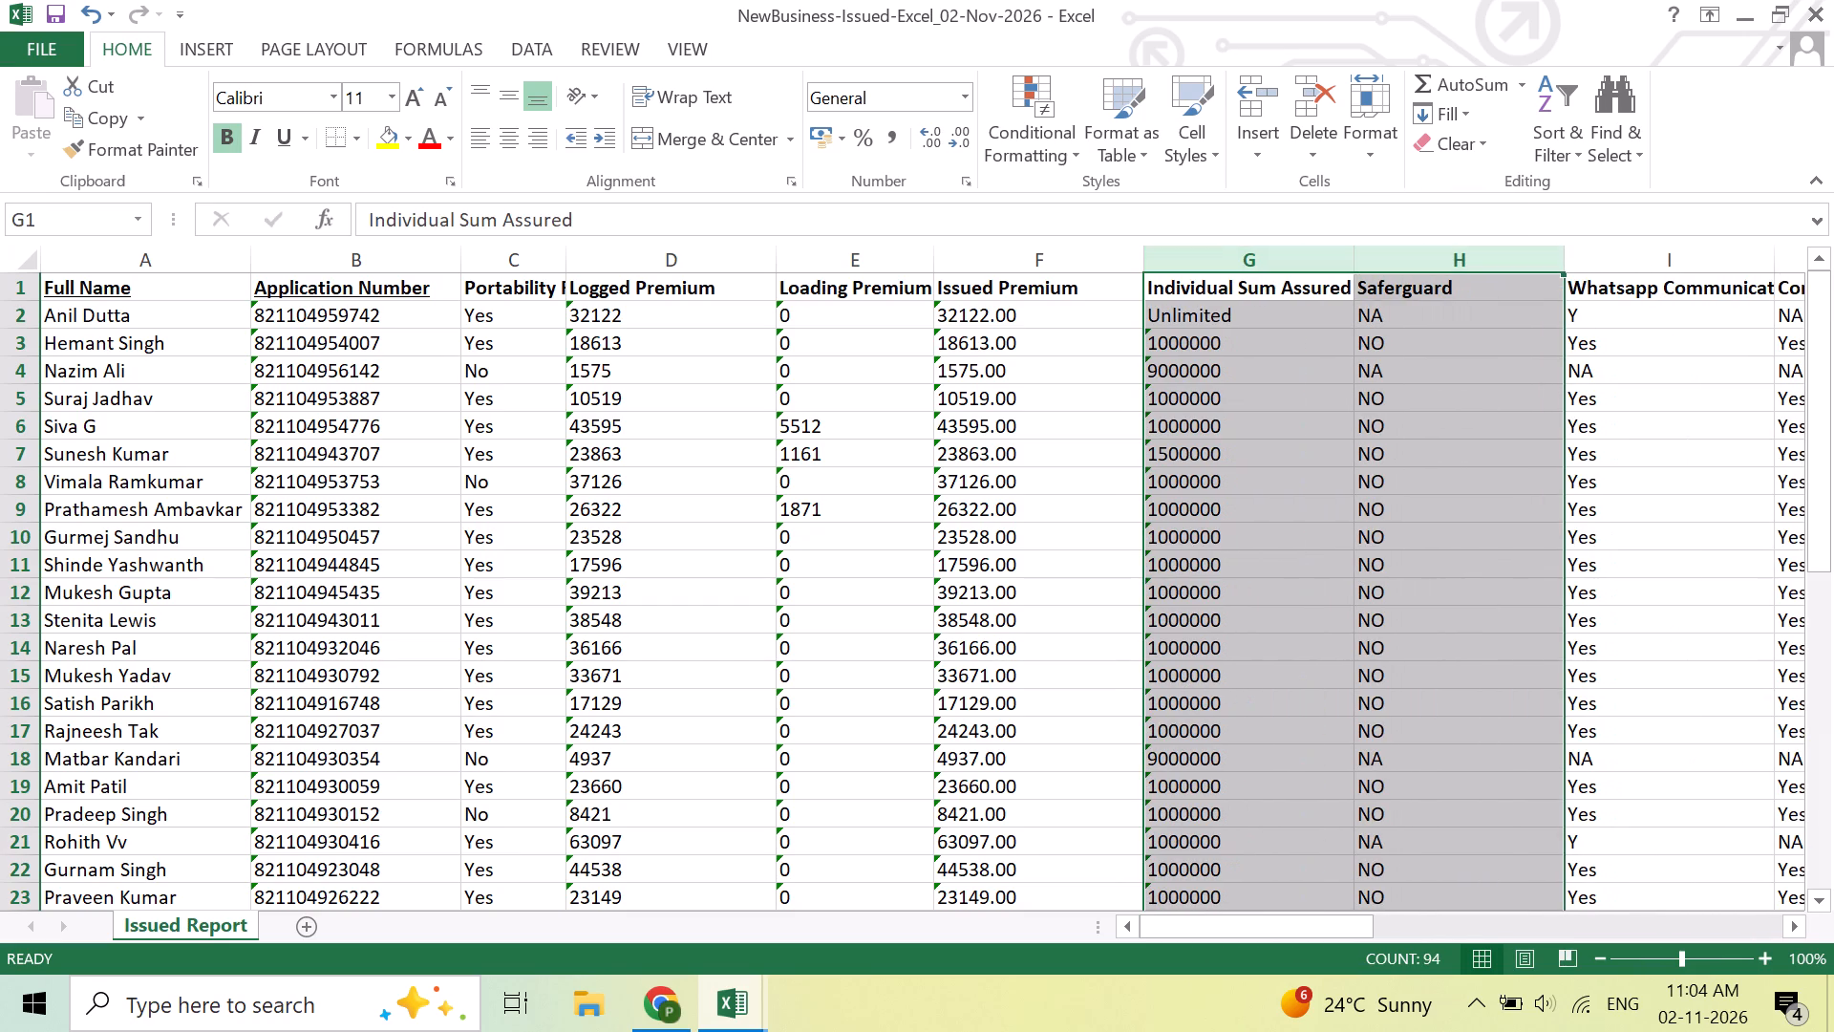
Delete all columns from Saferguard through Agency Manager Name, keeping Individual Sum Assured and Logged Date.
click(1403, 263)
key(shift+Right)
key(shift+Right)
key(shift+Right)
key(shift+Right)
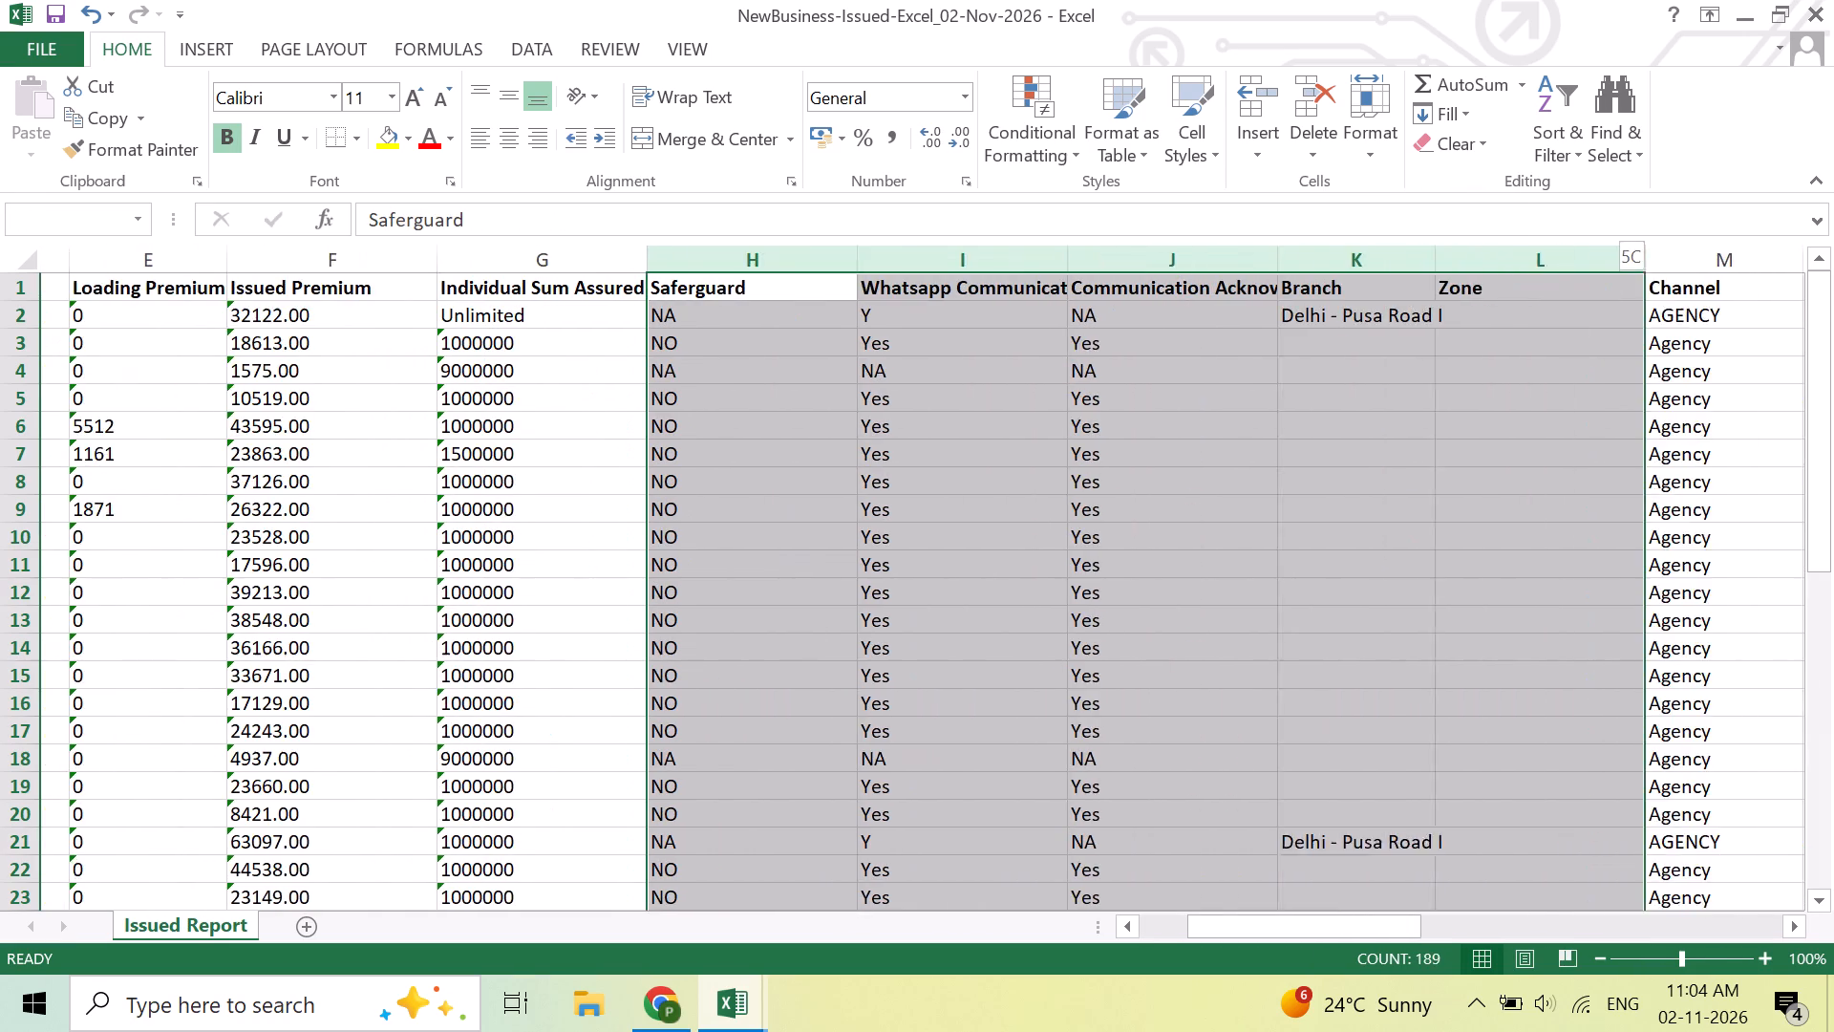
key(shift+Right)
key(shift+Right)
key(shift+Right)
key(shift+Right)
key(shift+Right)
key(shift+Right)
key(shift+Right)
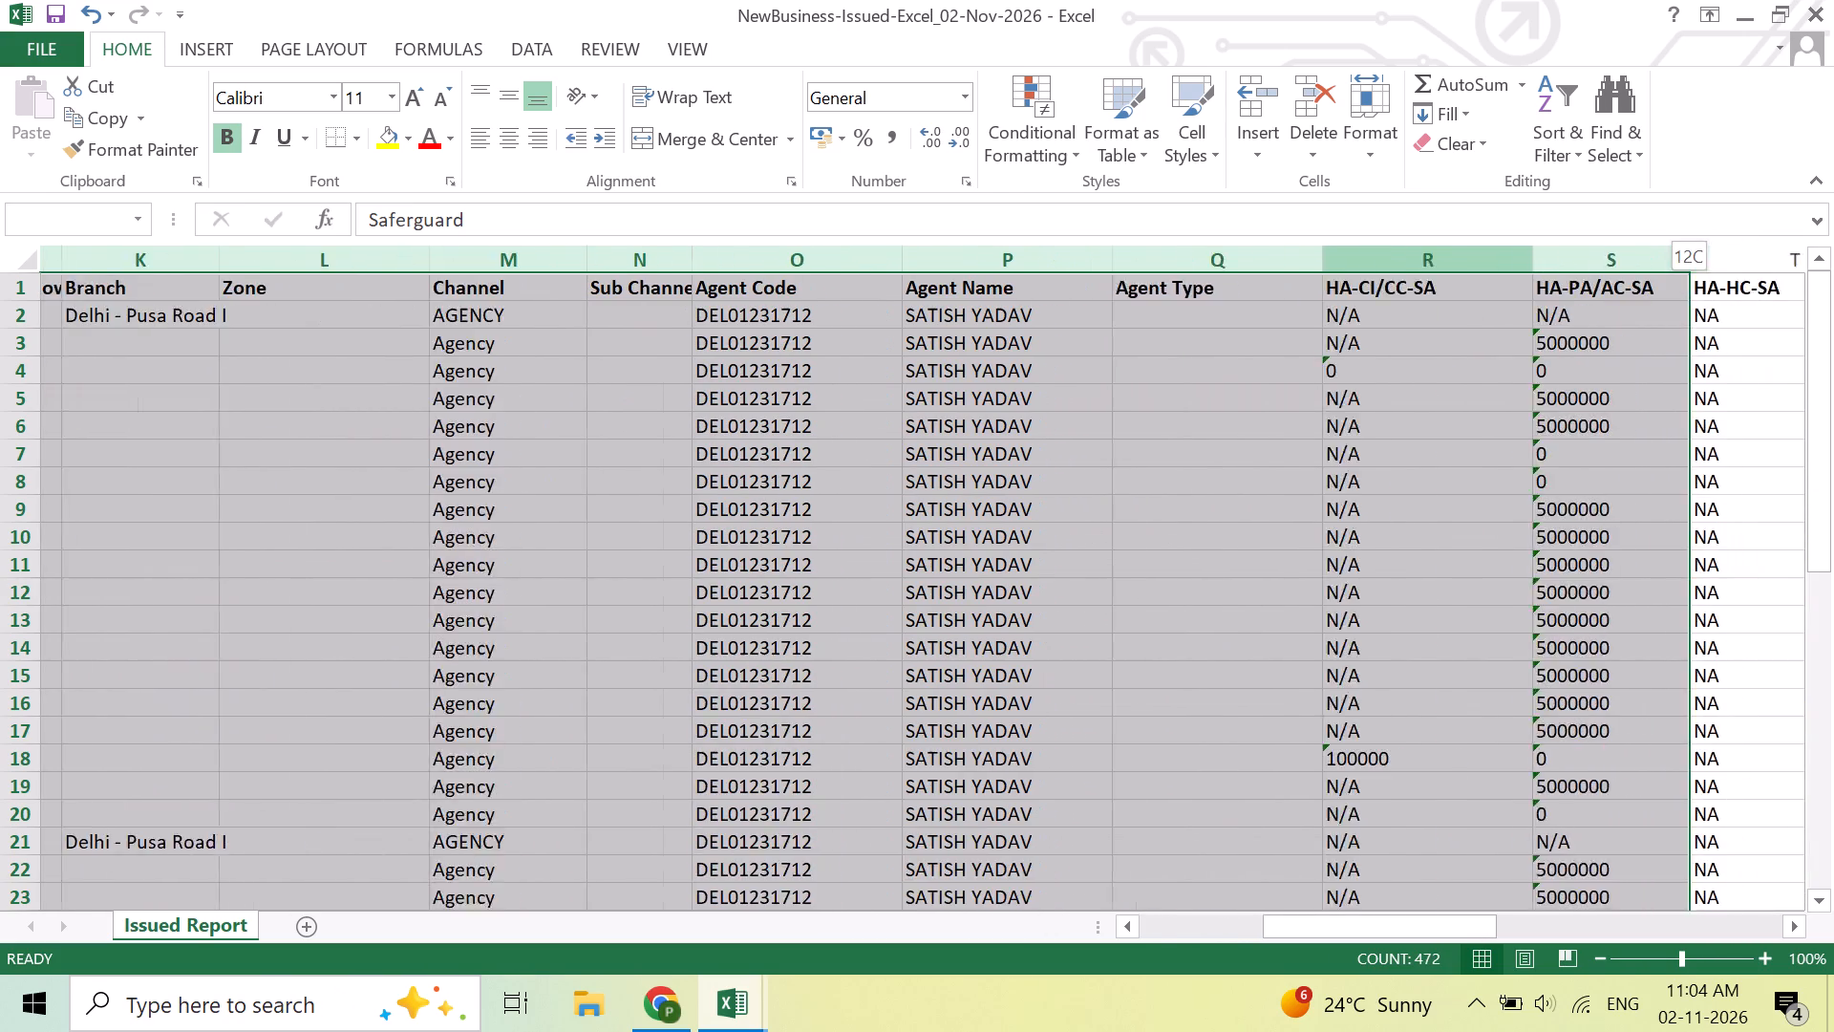
key(shift+Right)
key(shift+Right)
key(shift+Right)
key(shift+Right)
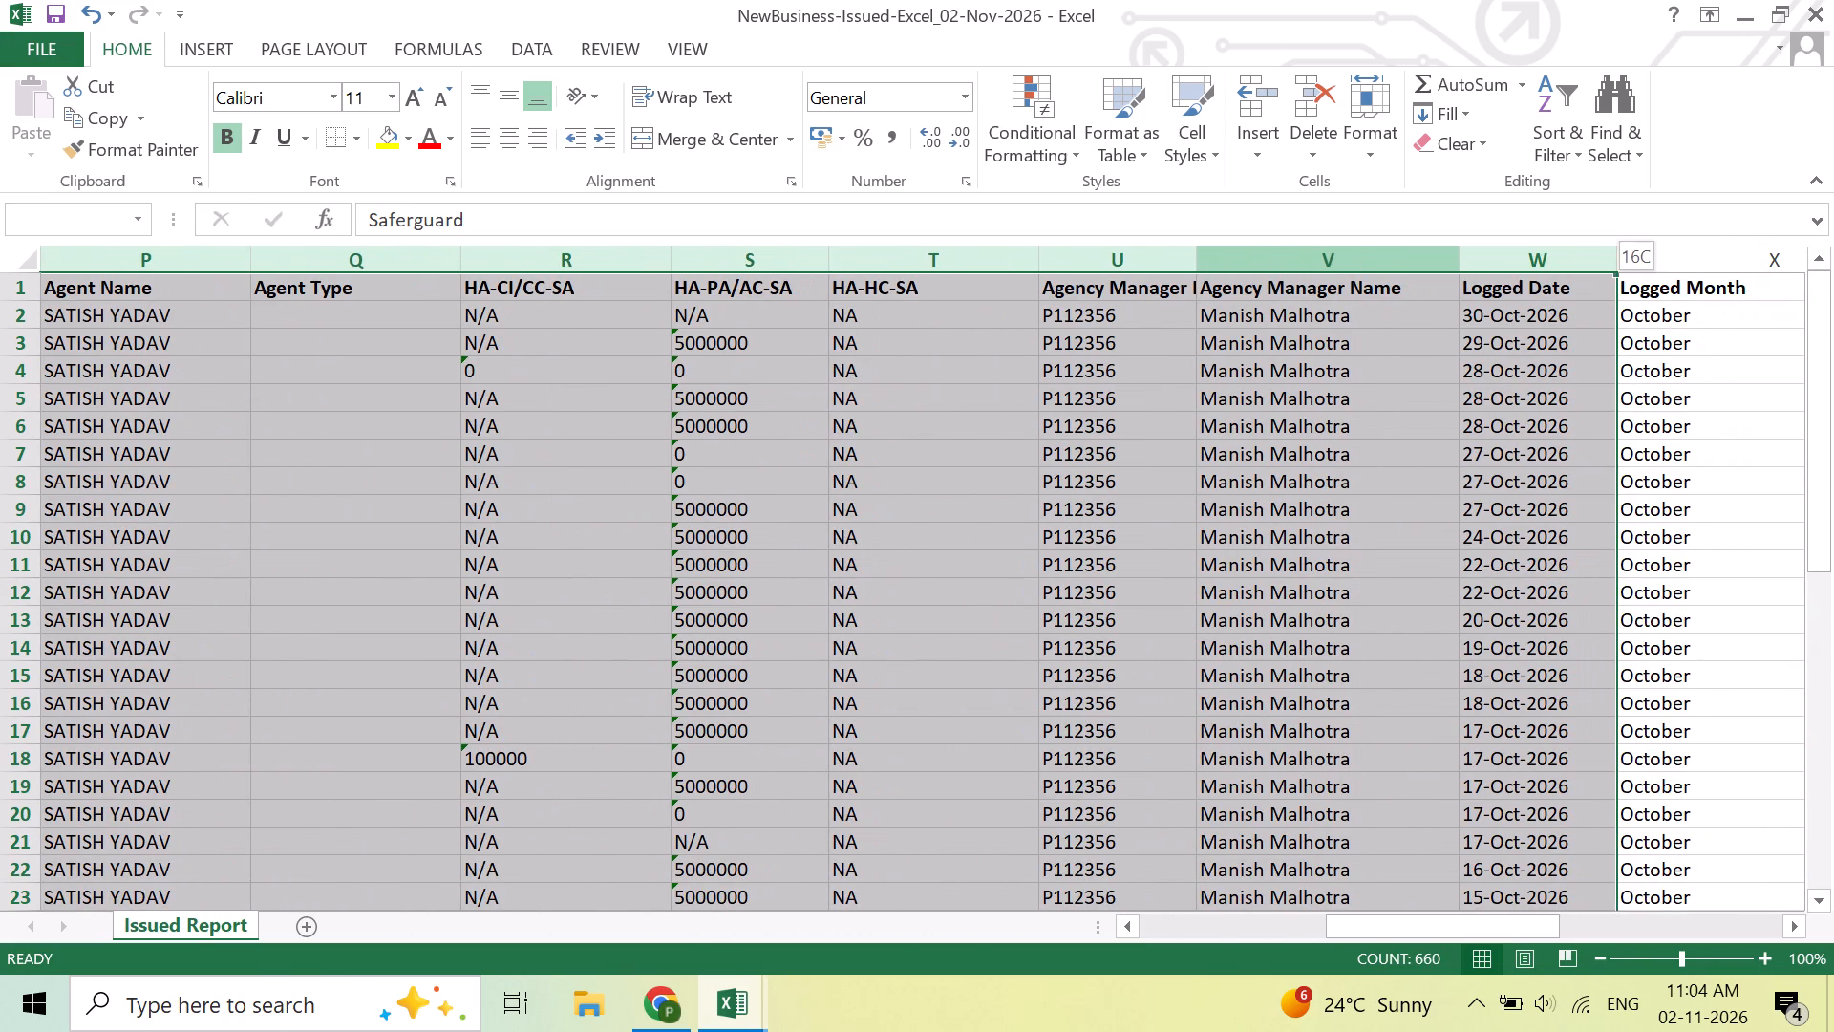
key(shift+Left)
right_click(1403, 263)
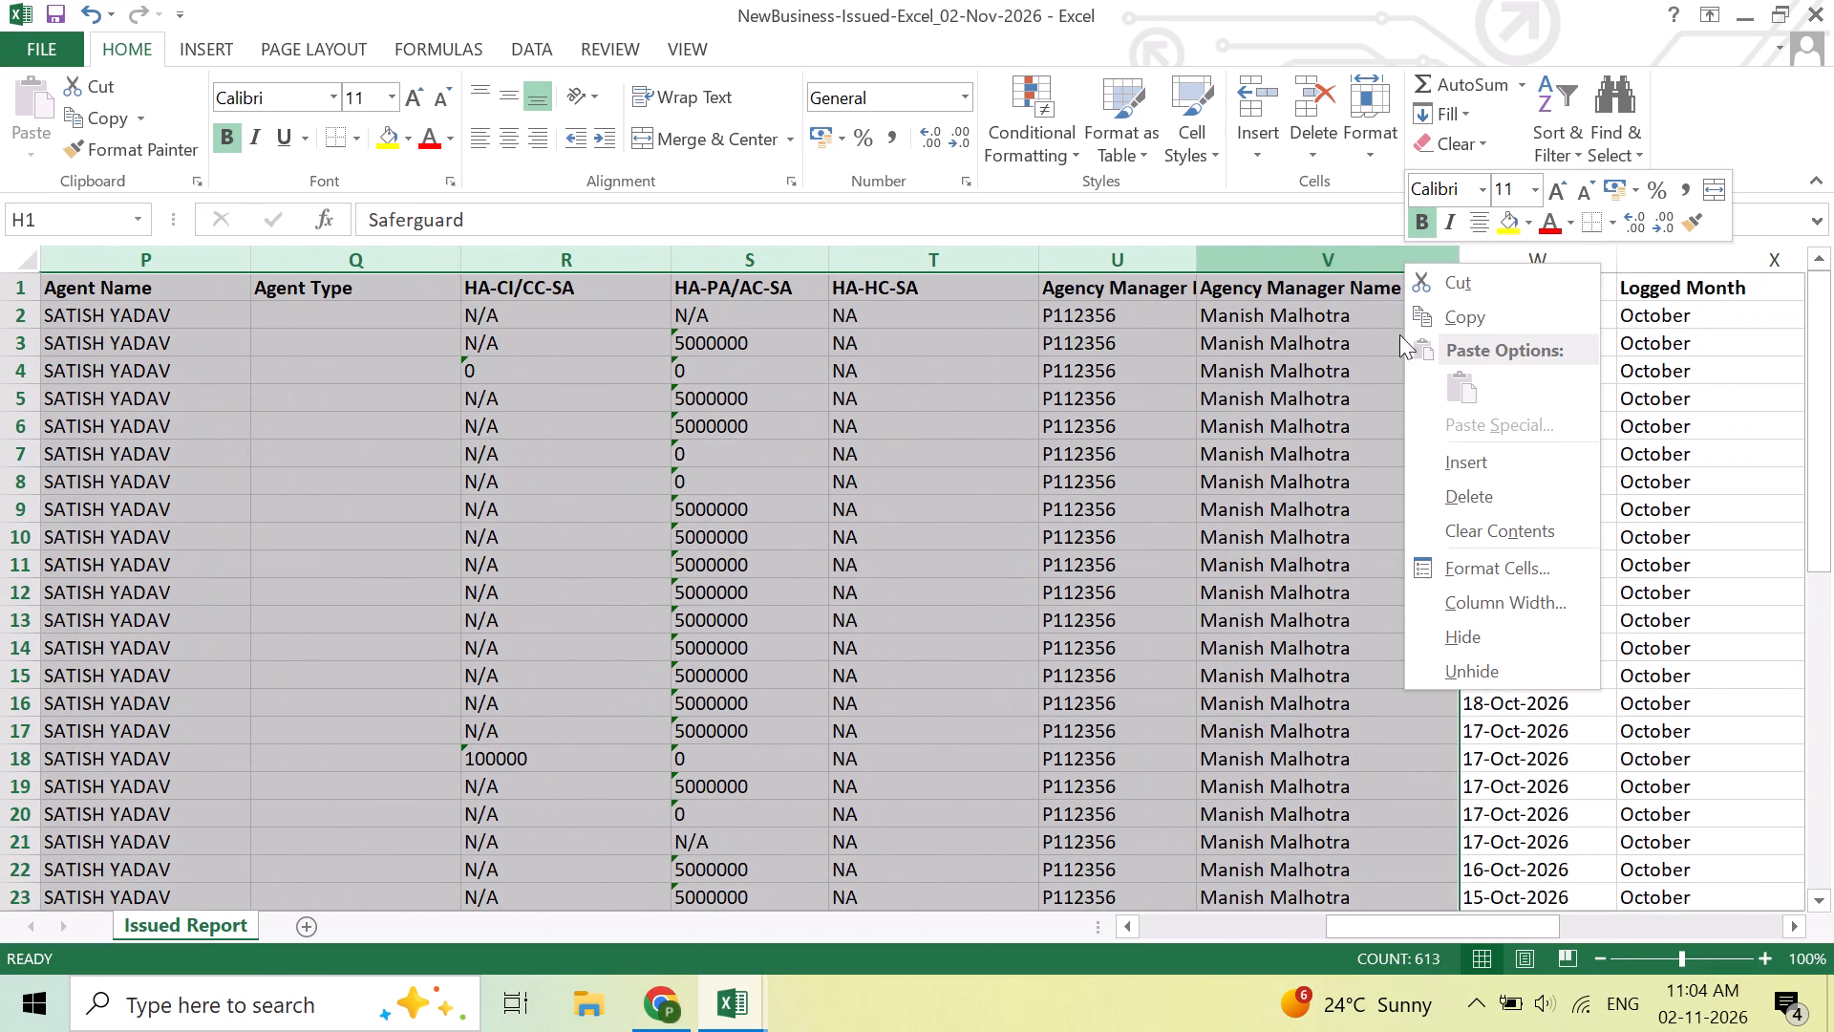
click(1444, 489)
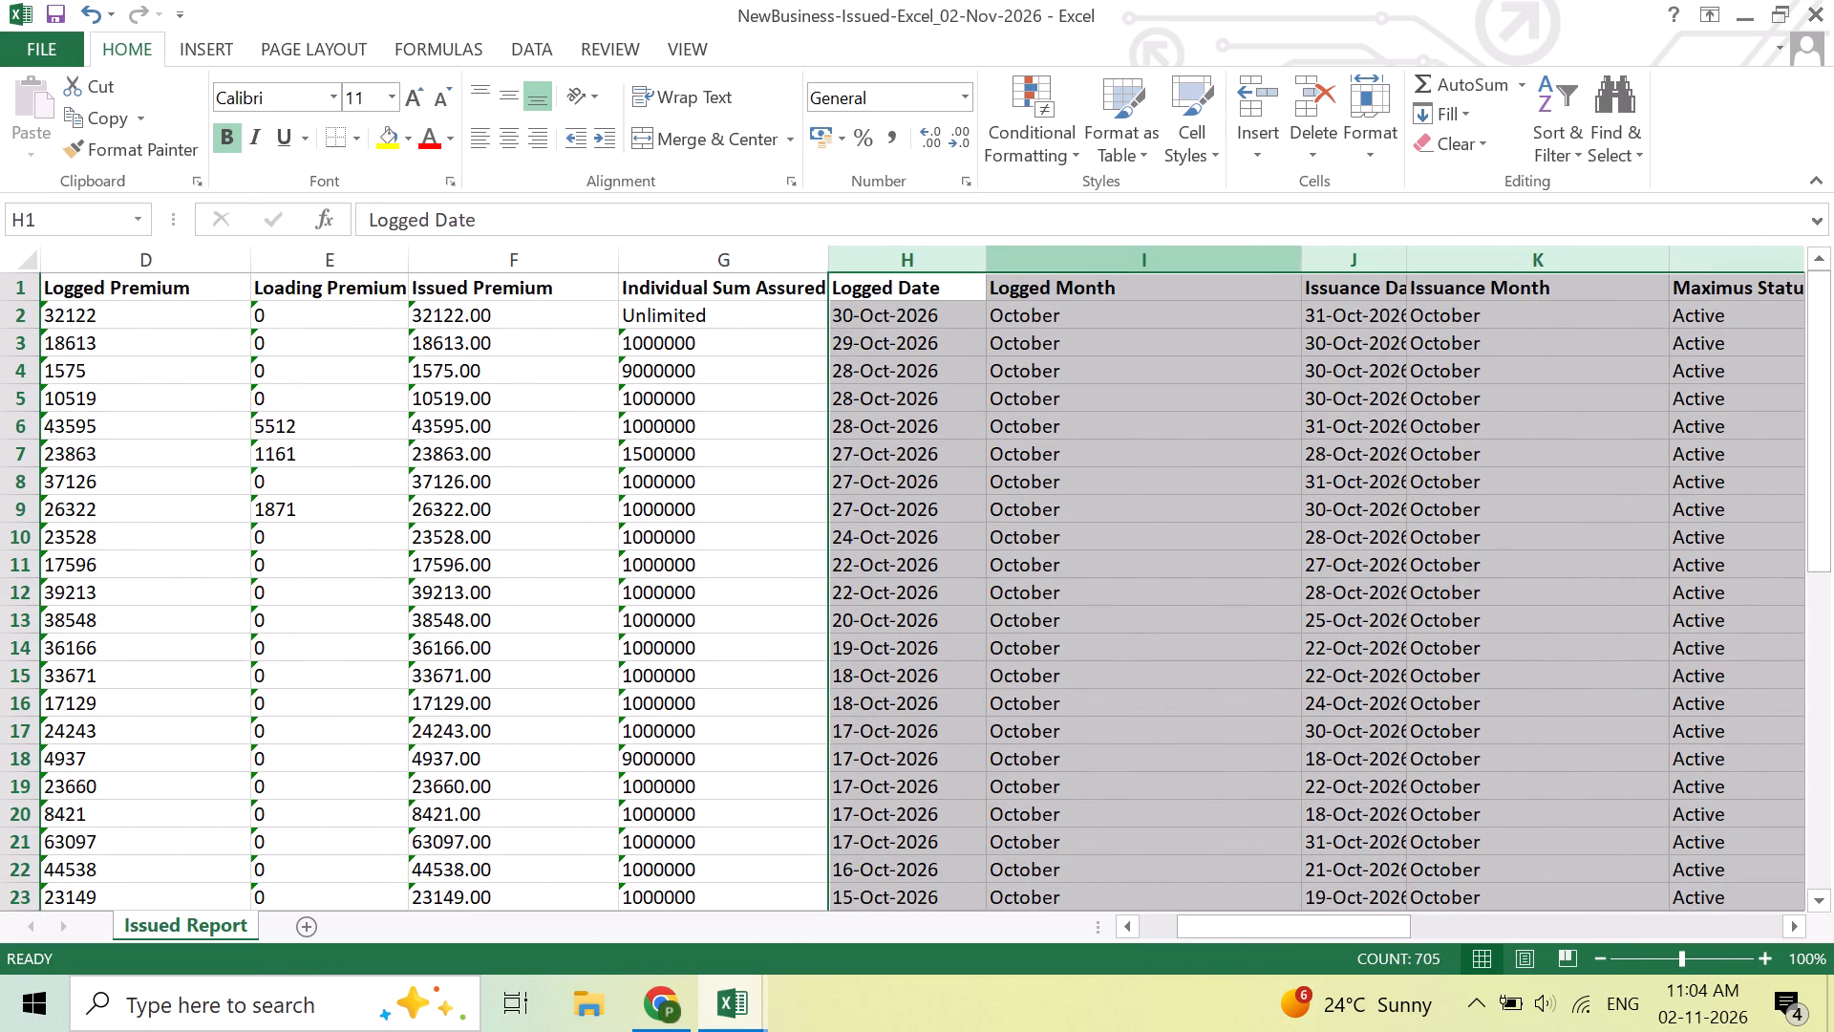
Delete the Logged Month, Issuance Date and Issuance Month columns.
click(1075, 256)
key(shift+Right)
key(shift+Right)
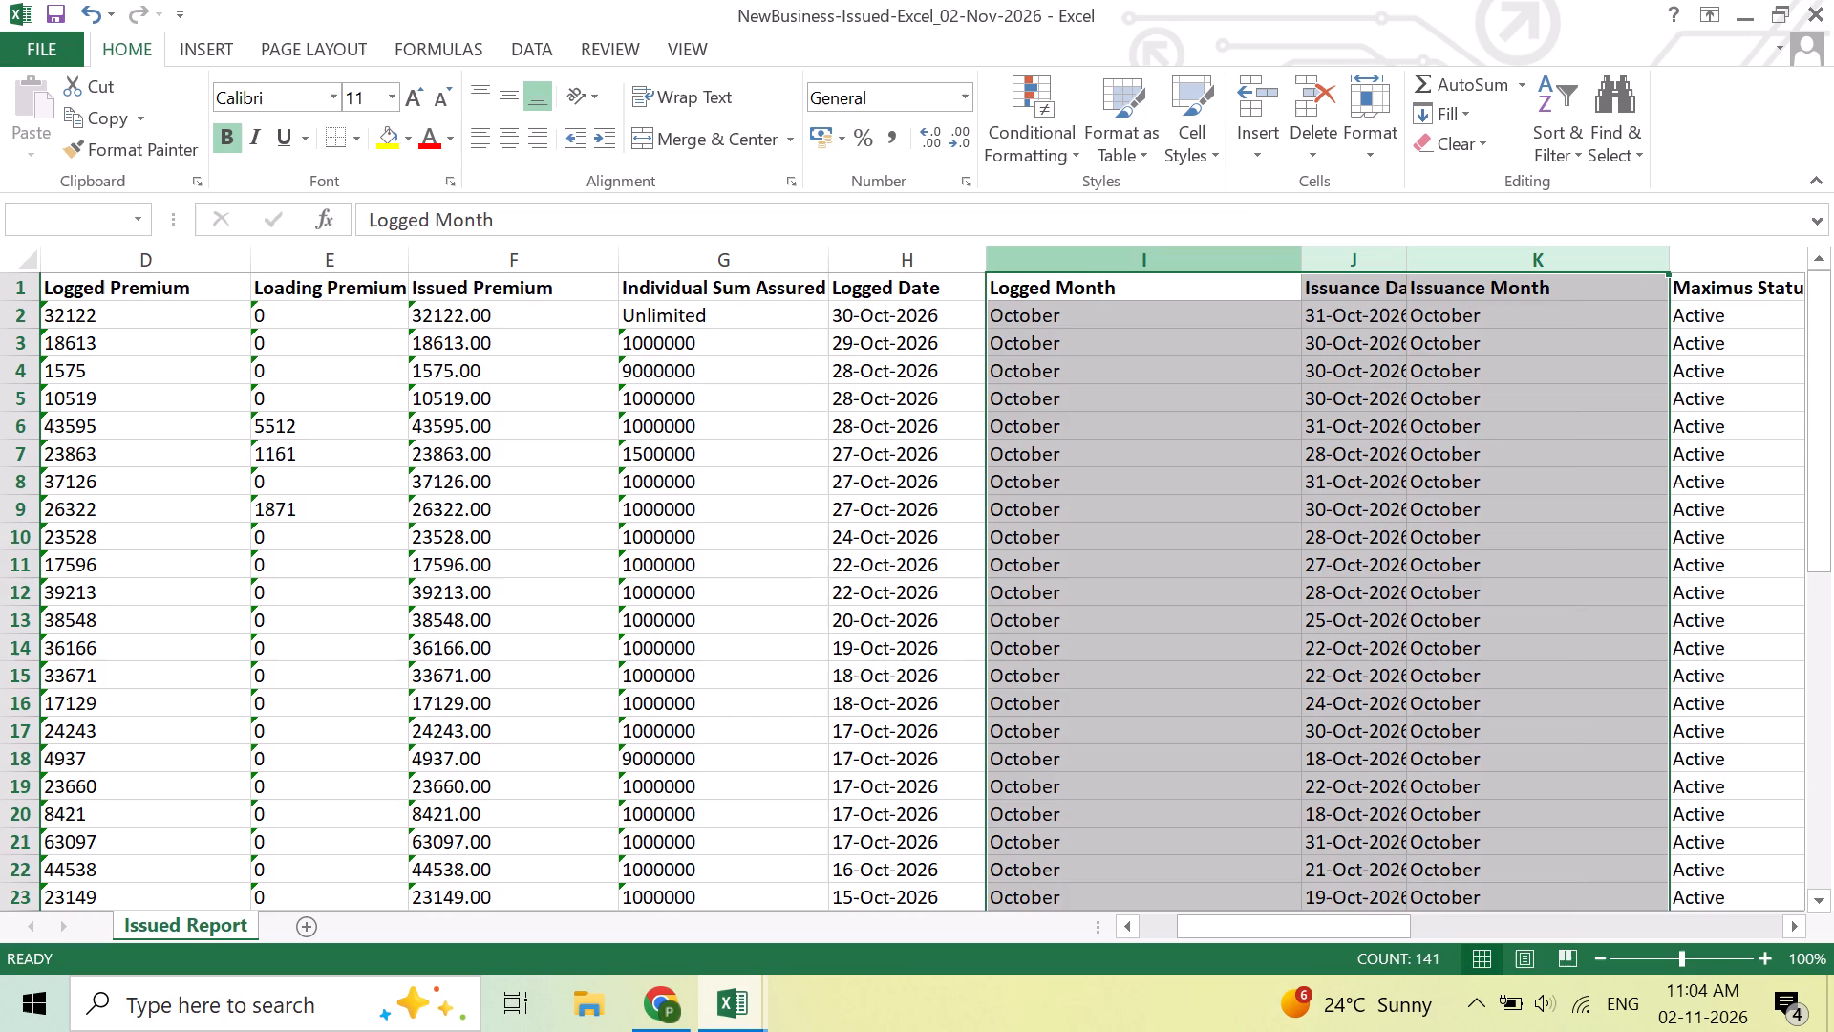
right_click(1074, 256)
drag(1194, 511, 1181, 491)
Delete the three columns J to L, from Current Status through the column after Policy EndDate.
click(1336, 274)
click(1375, 260)
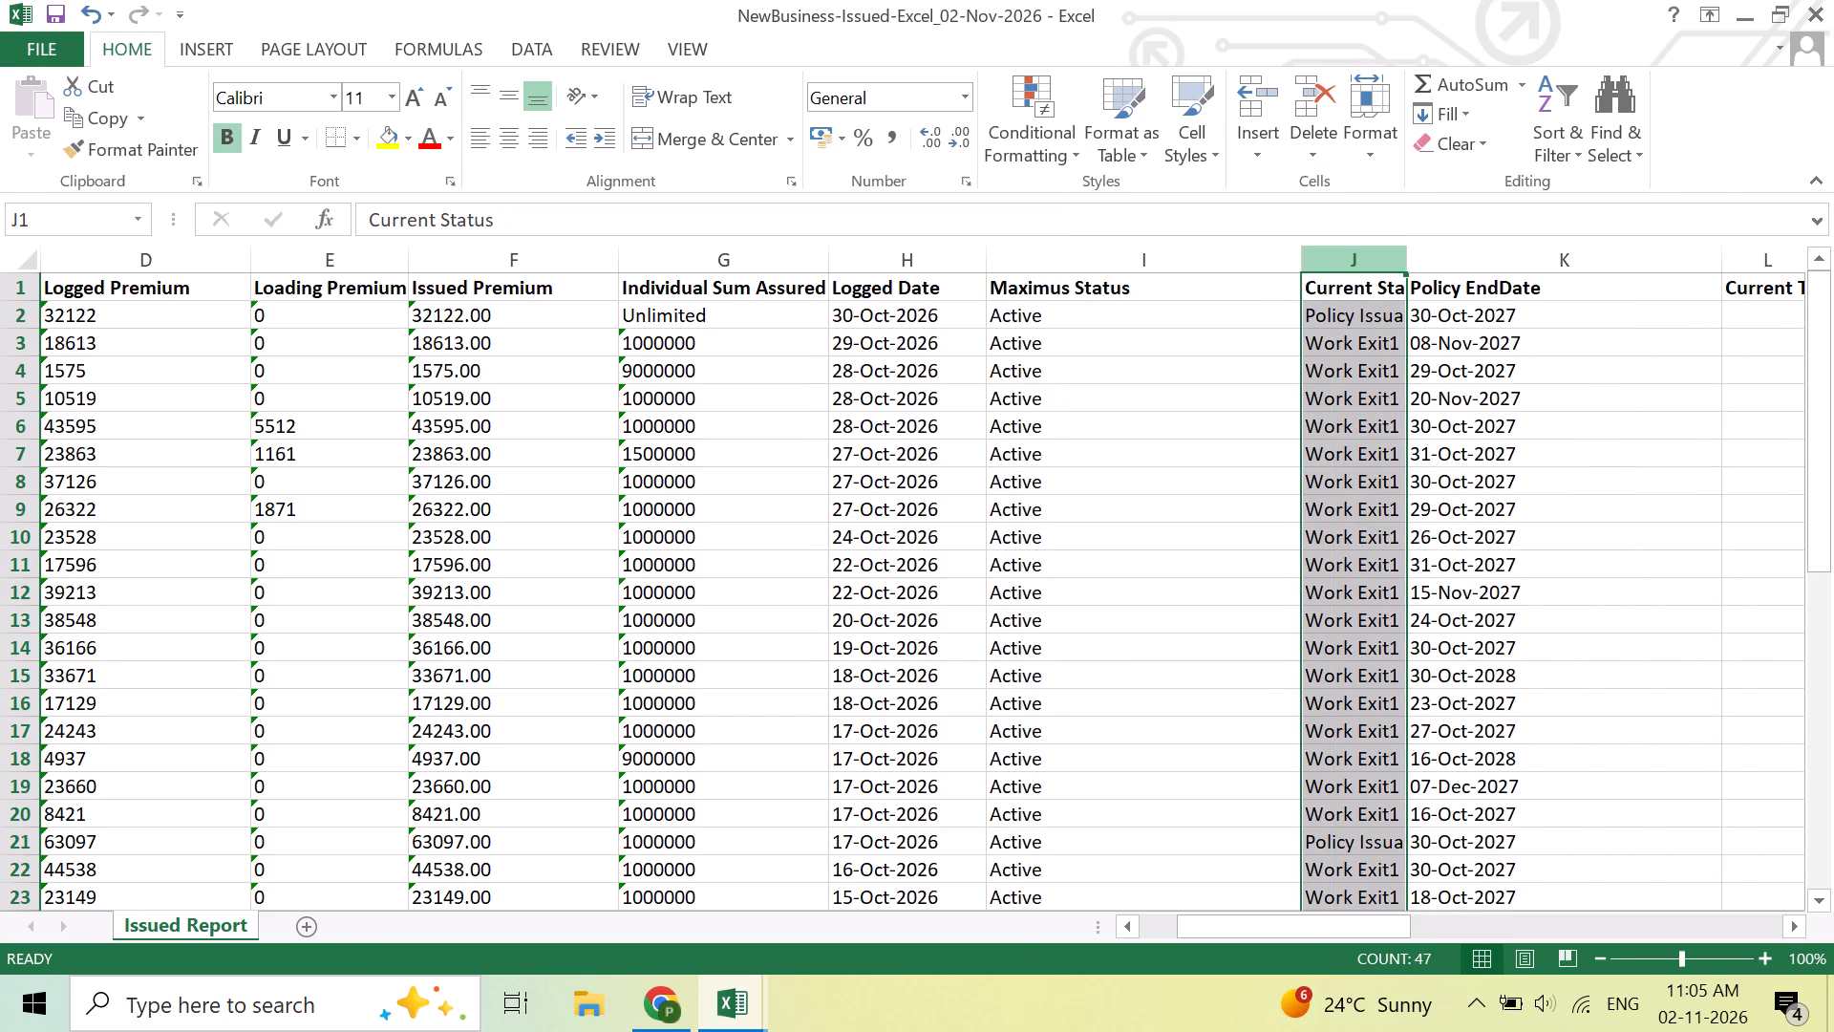
key(shift+Right)
key(shift+Right)
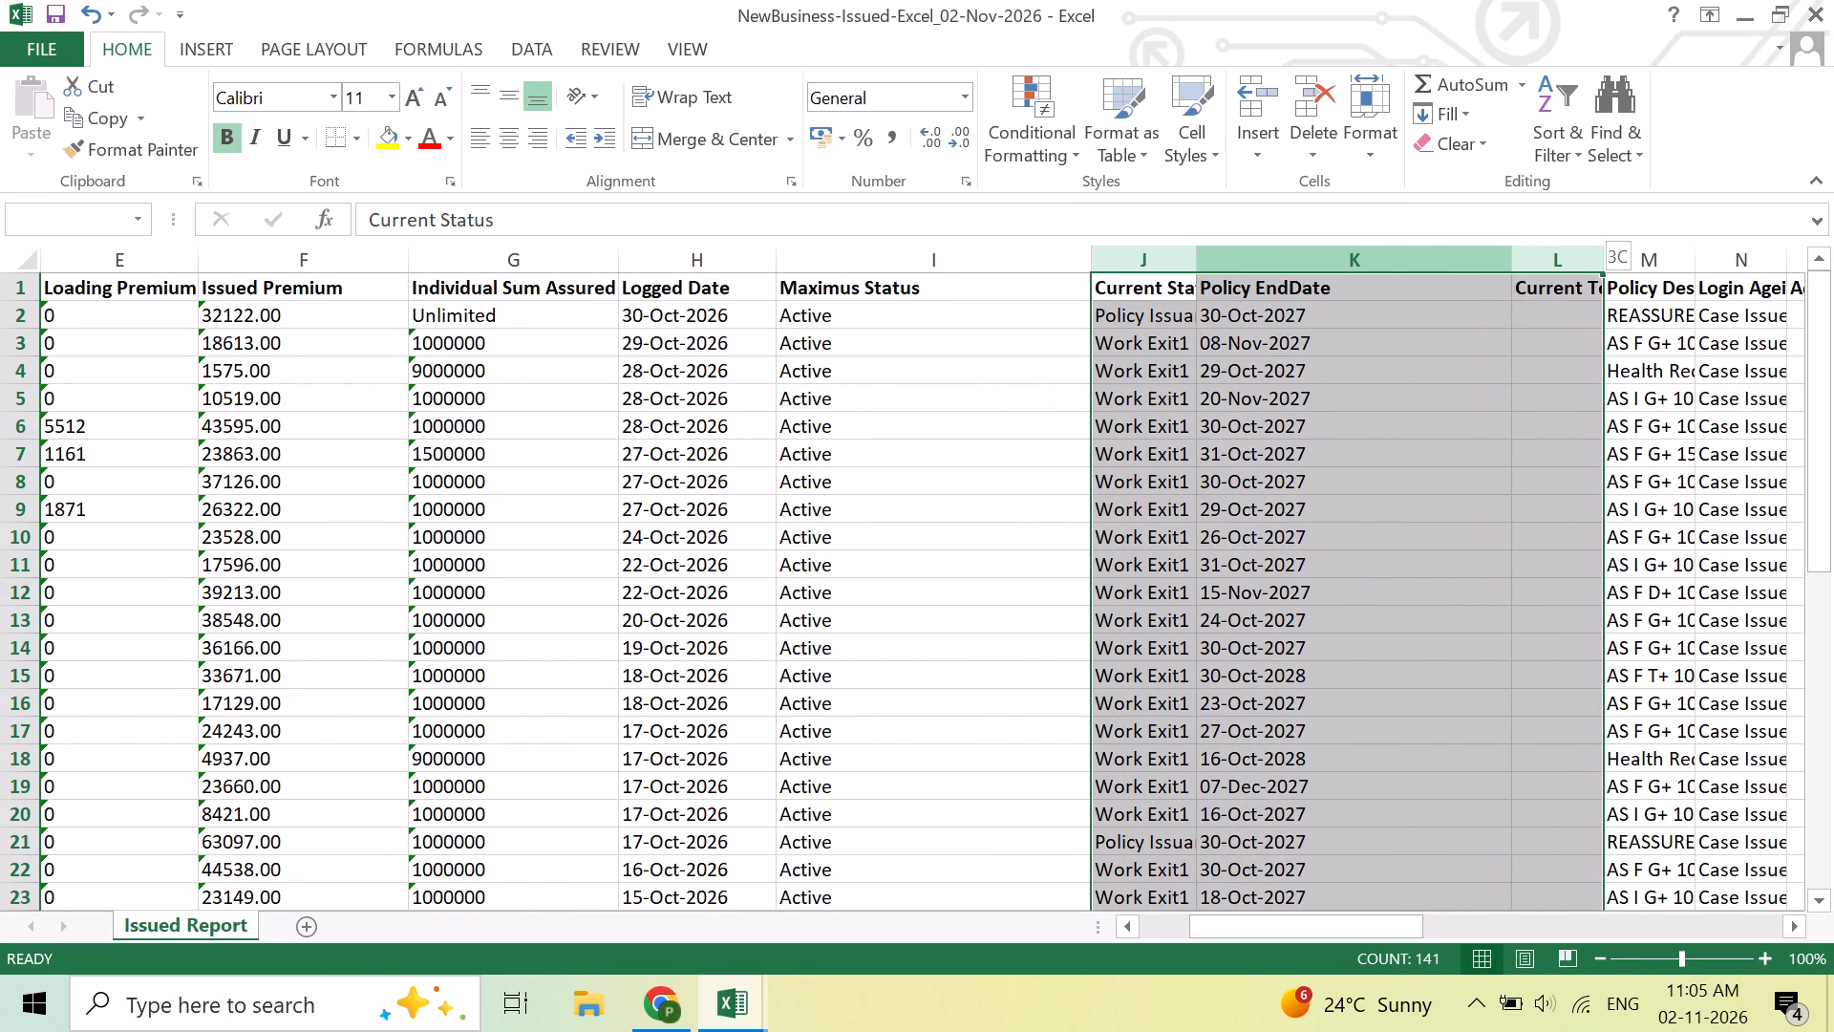
right_click(1375, 260)
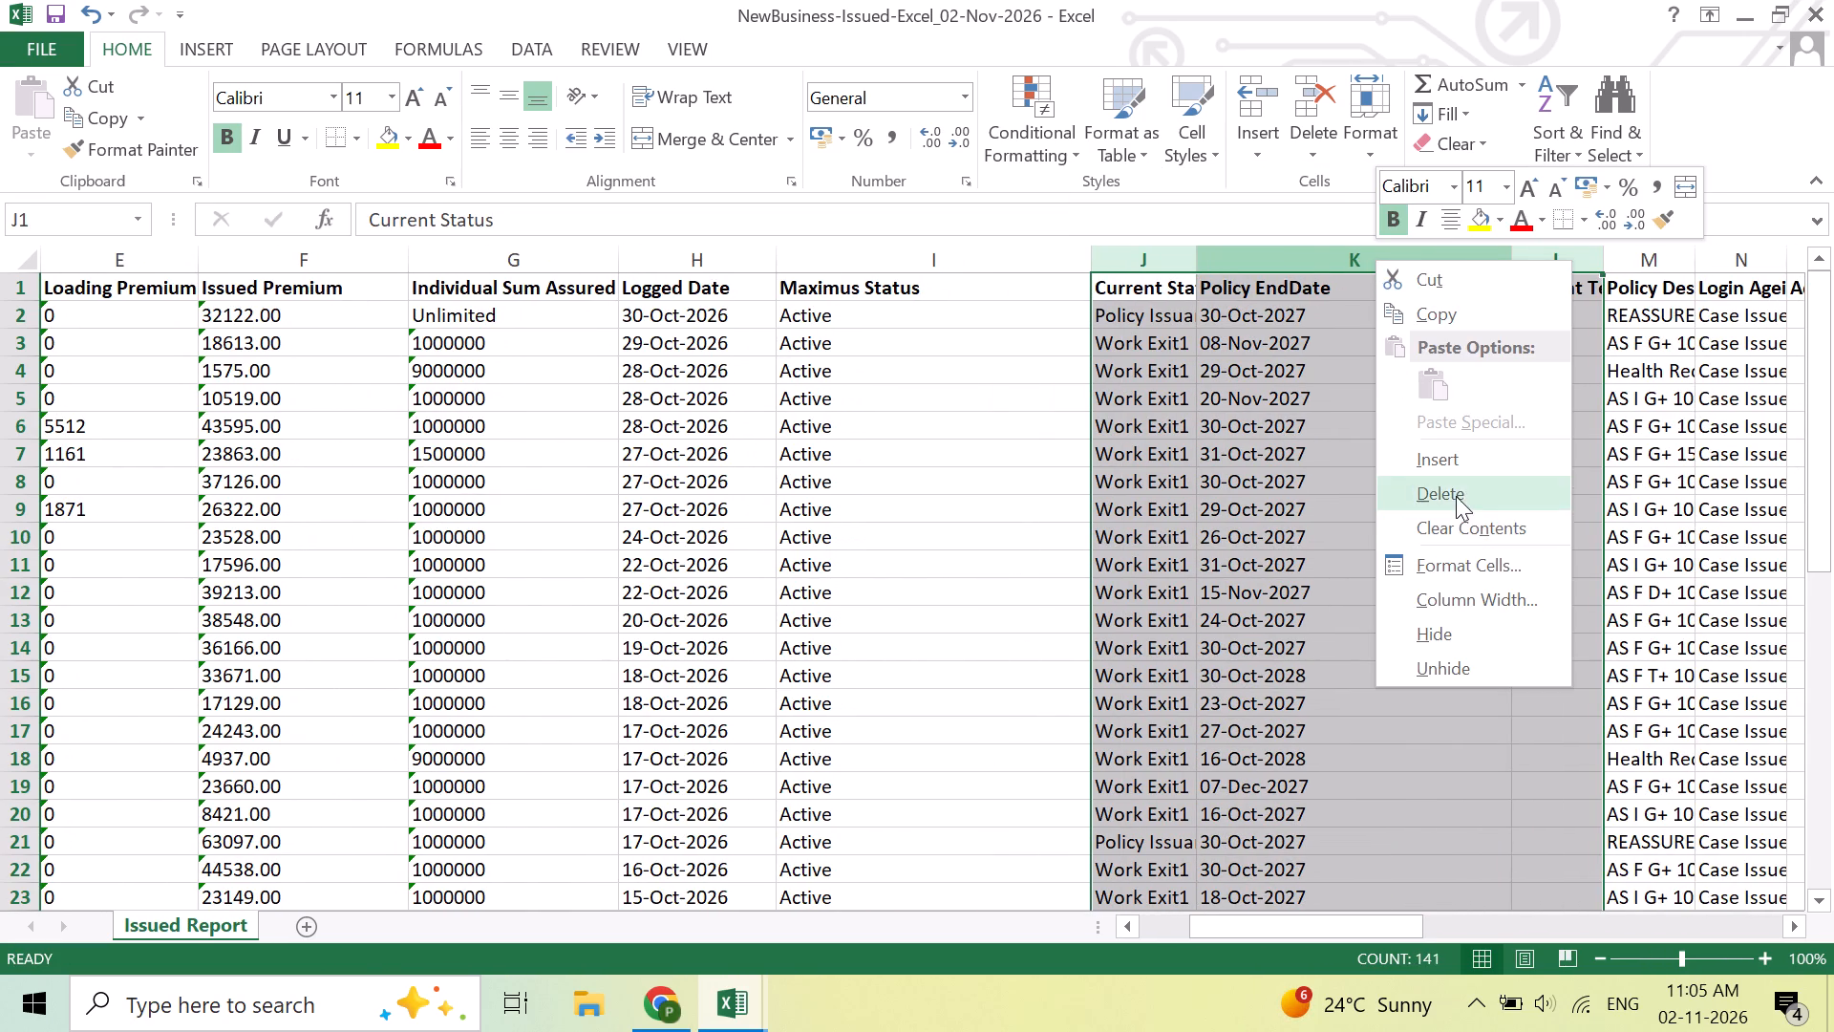
click(1456, 496)
Select the unneeded columns K to O, from Login Ageing through the first Customer column, for removal.
click(1223, 261)
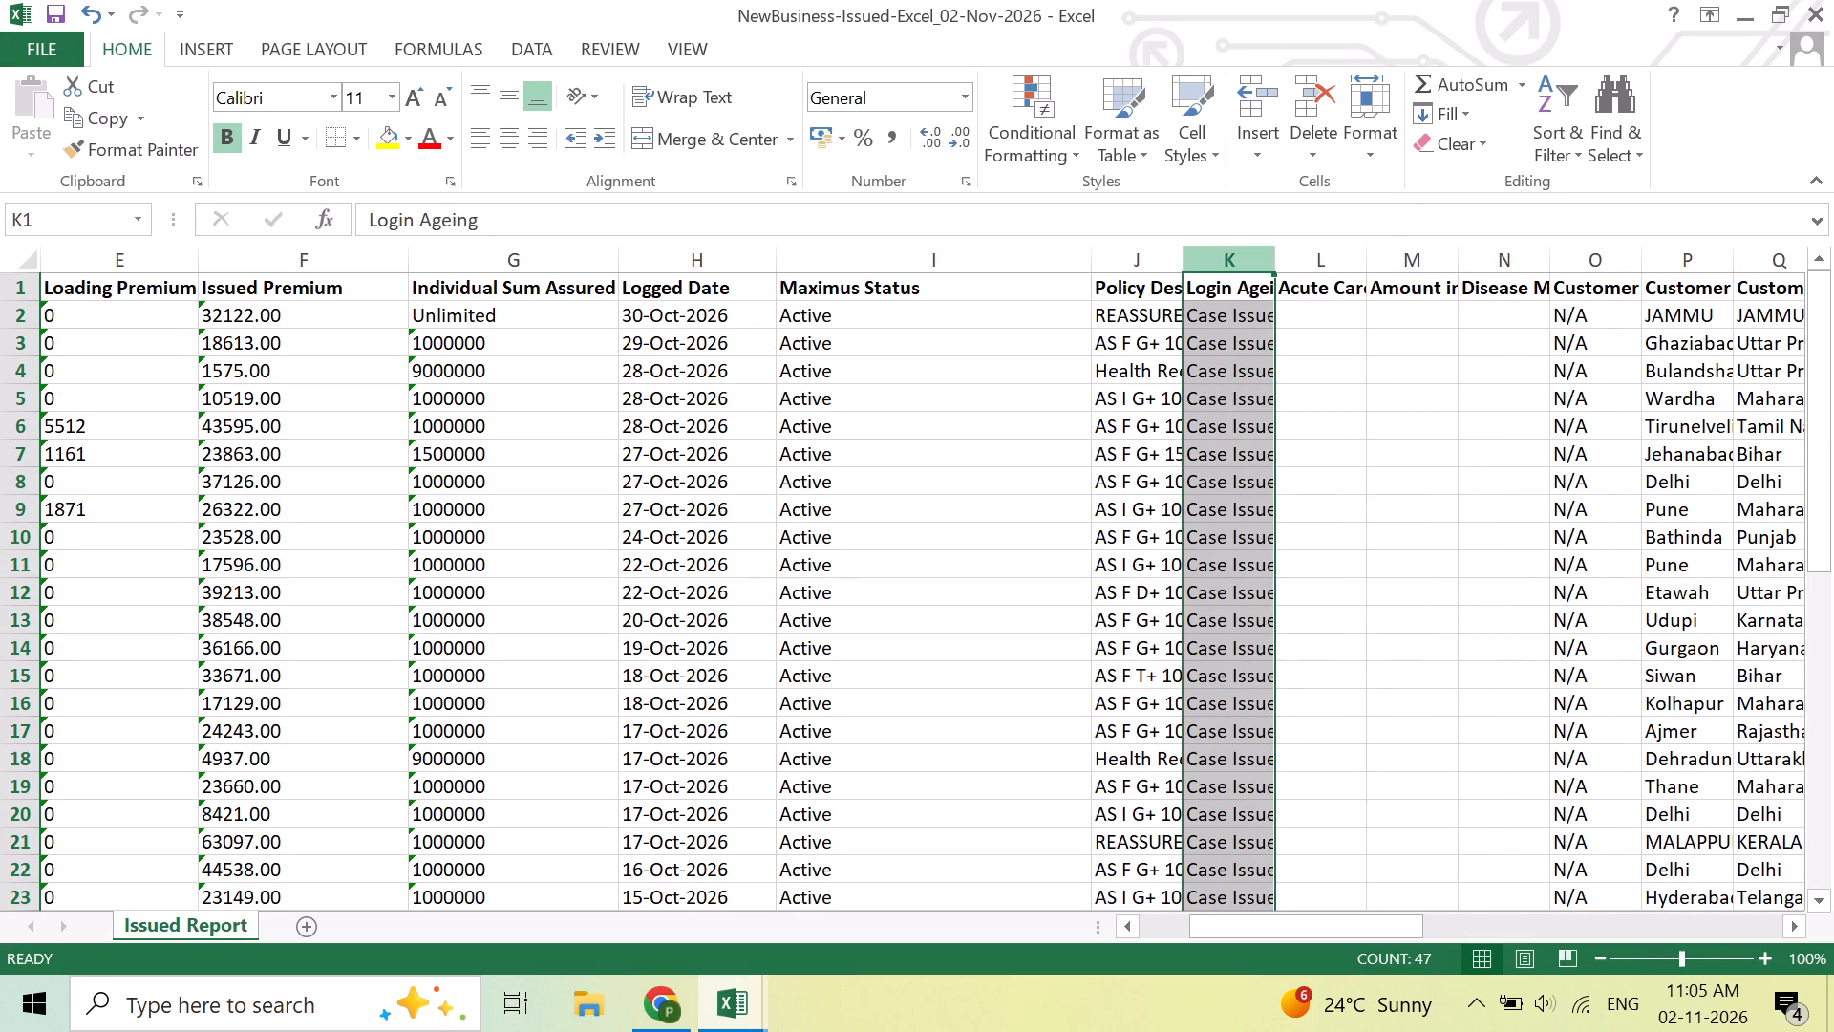
key(shift+Right)
key(shift+Right)
key(shift+Right)
key(shift+Right)
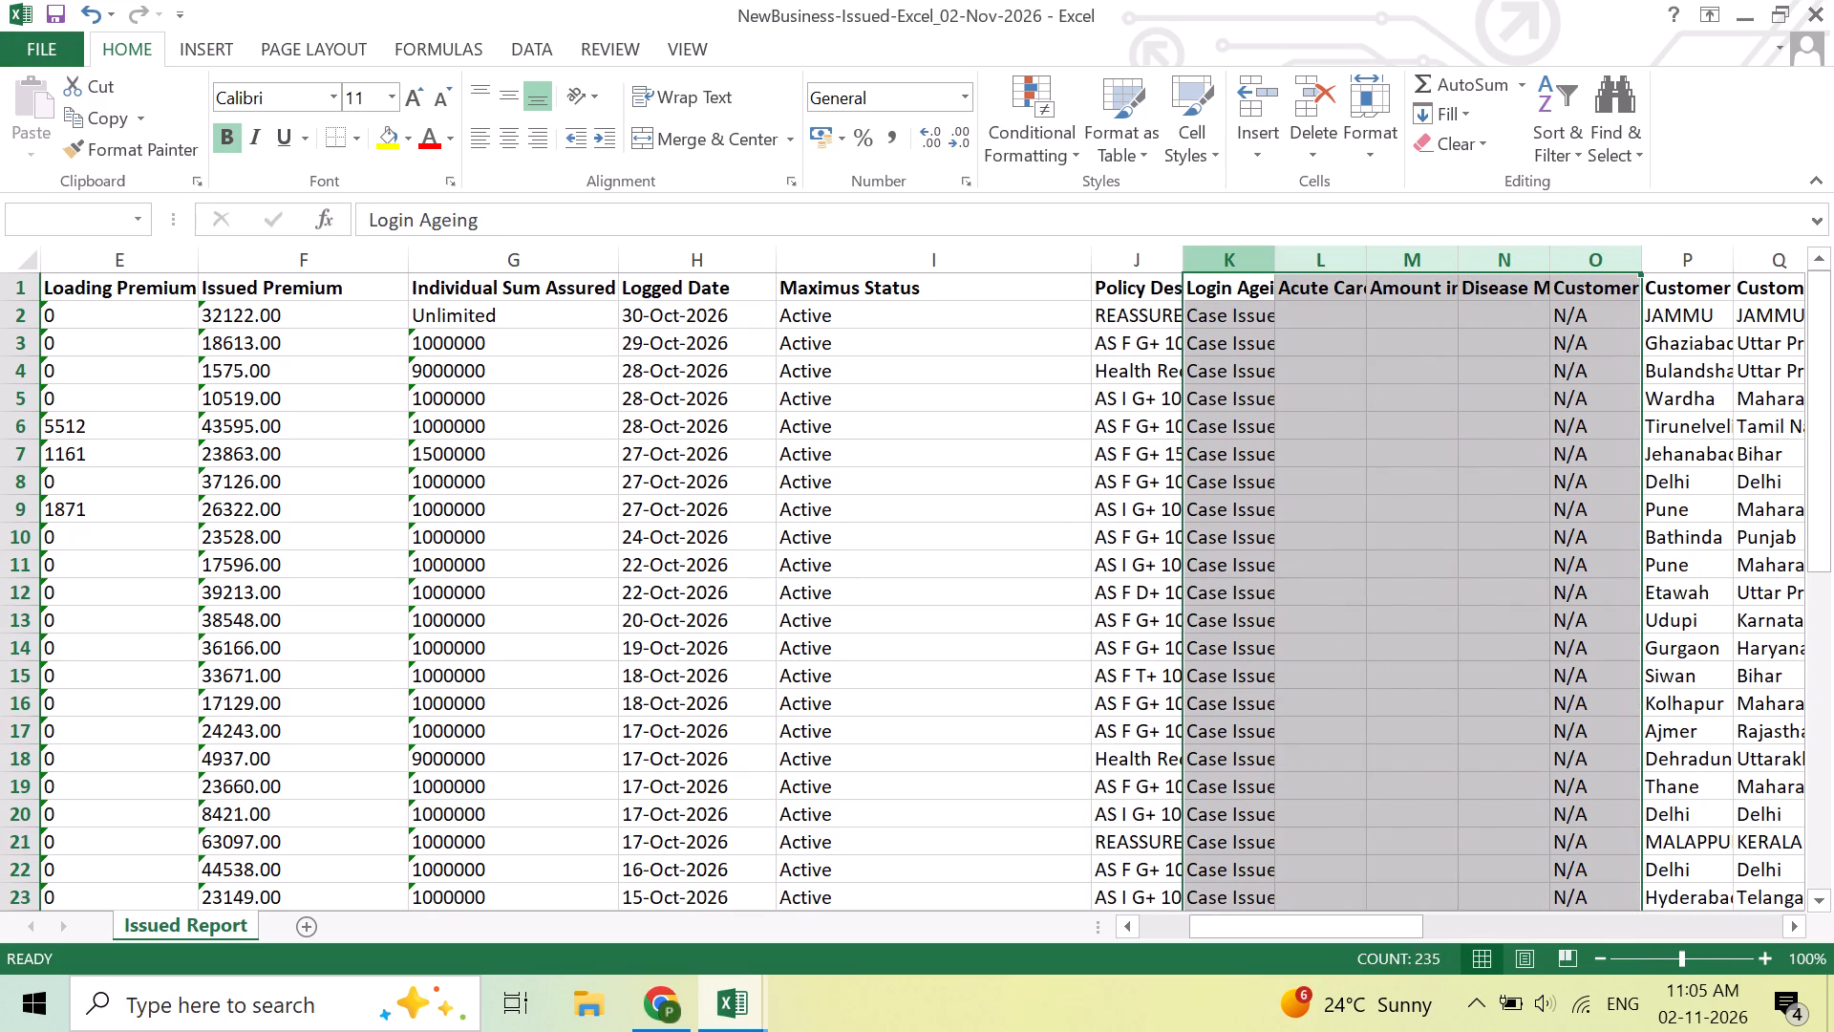
Delete the selected columns K to O, from Login Ageing through the first Customer column.
right_click(1222, 262)
click(1293, 508)
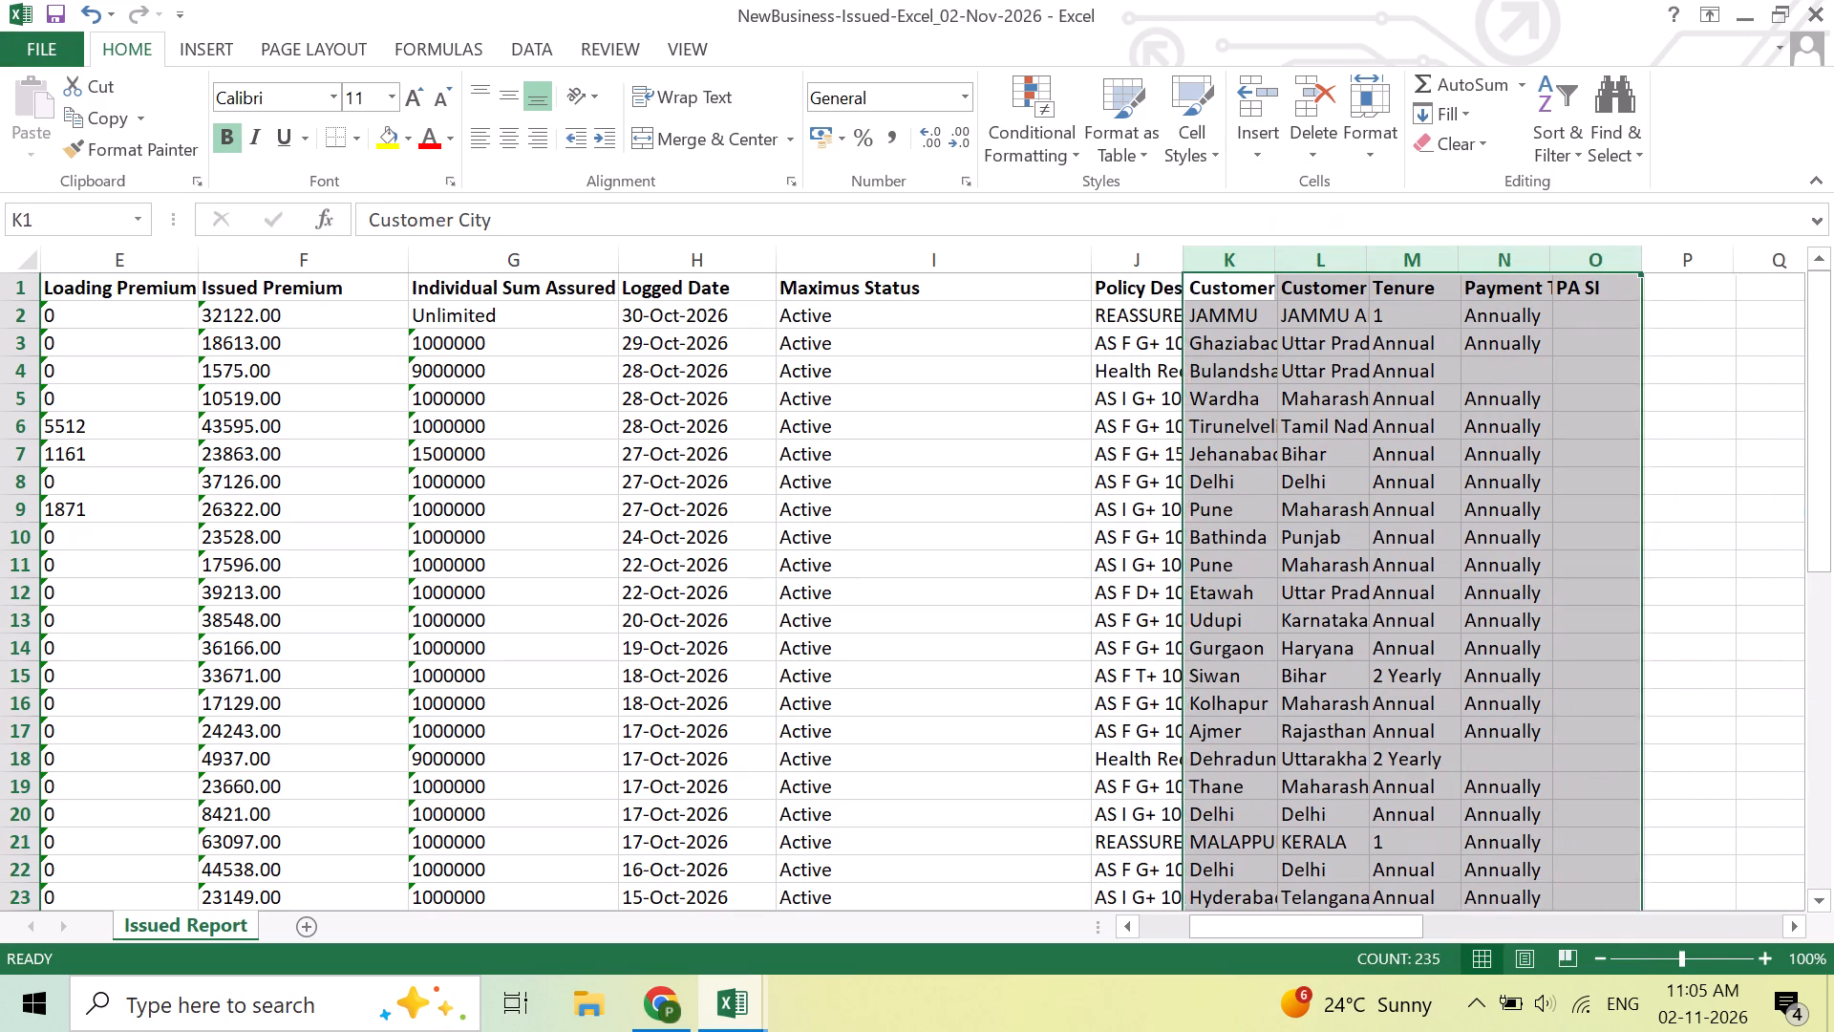
Delete the last three columns M to O, from Tenure through PA SI.
click(1307, 247)
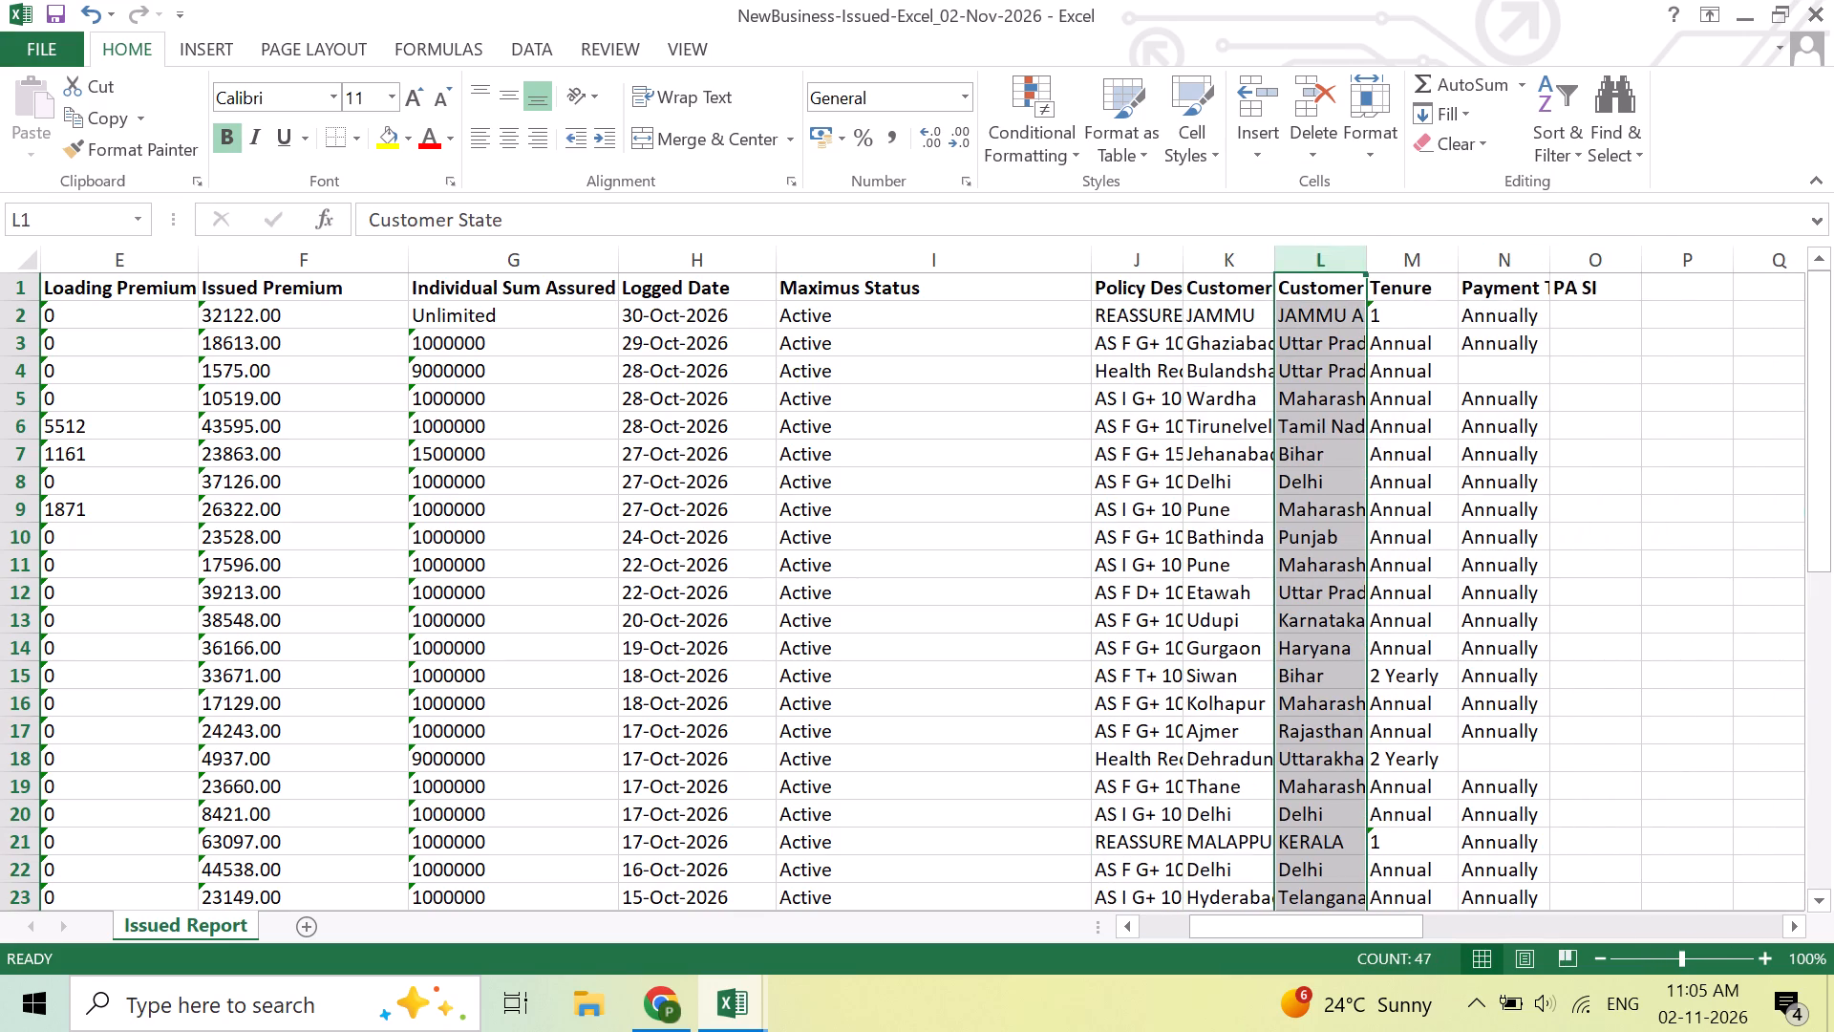
click(1392, 261)
key(shift+Right)
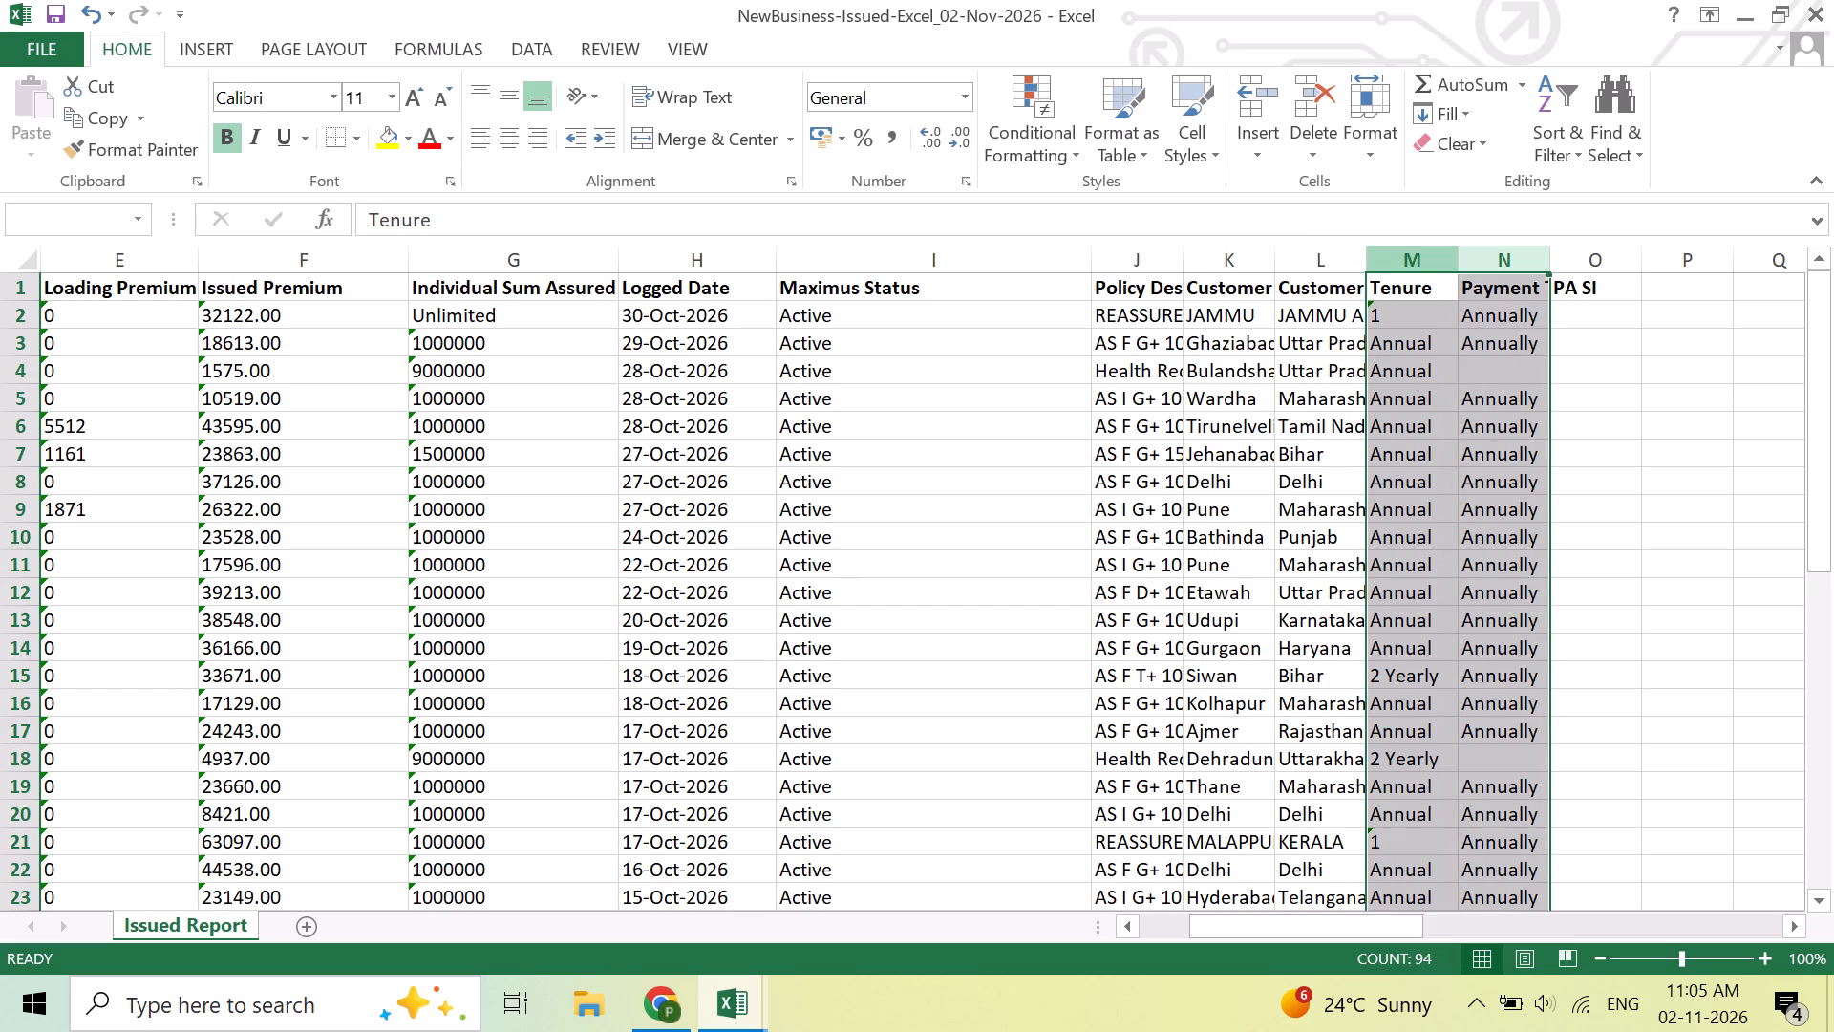
key(shift+Right)
right_click(1392, 261)
click(1465, 487)
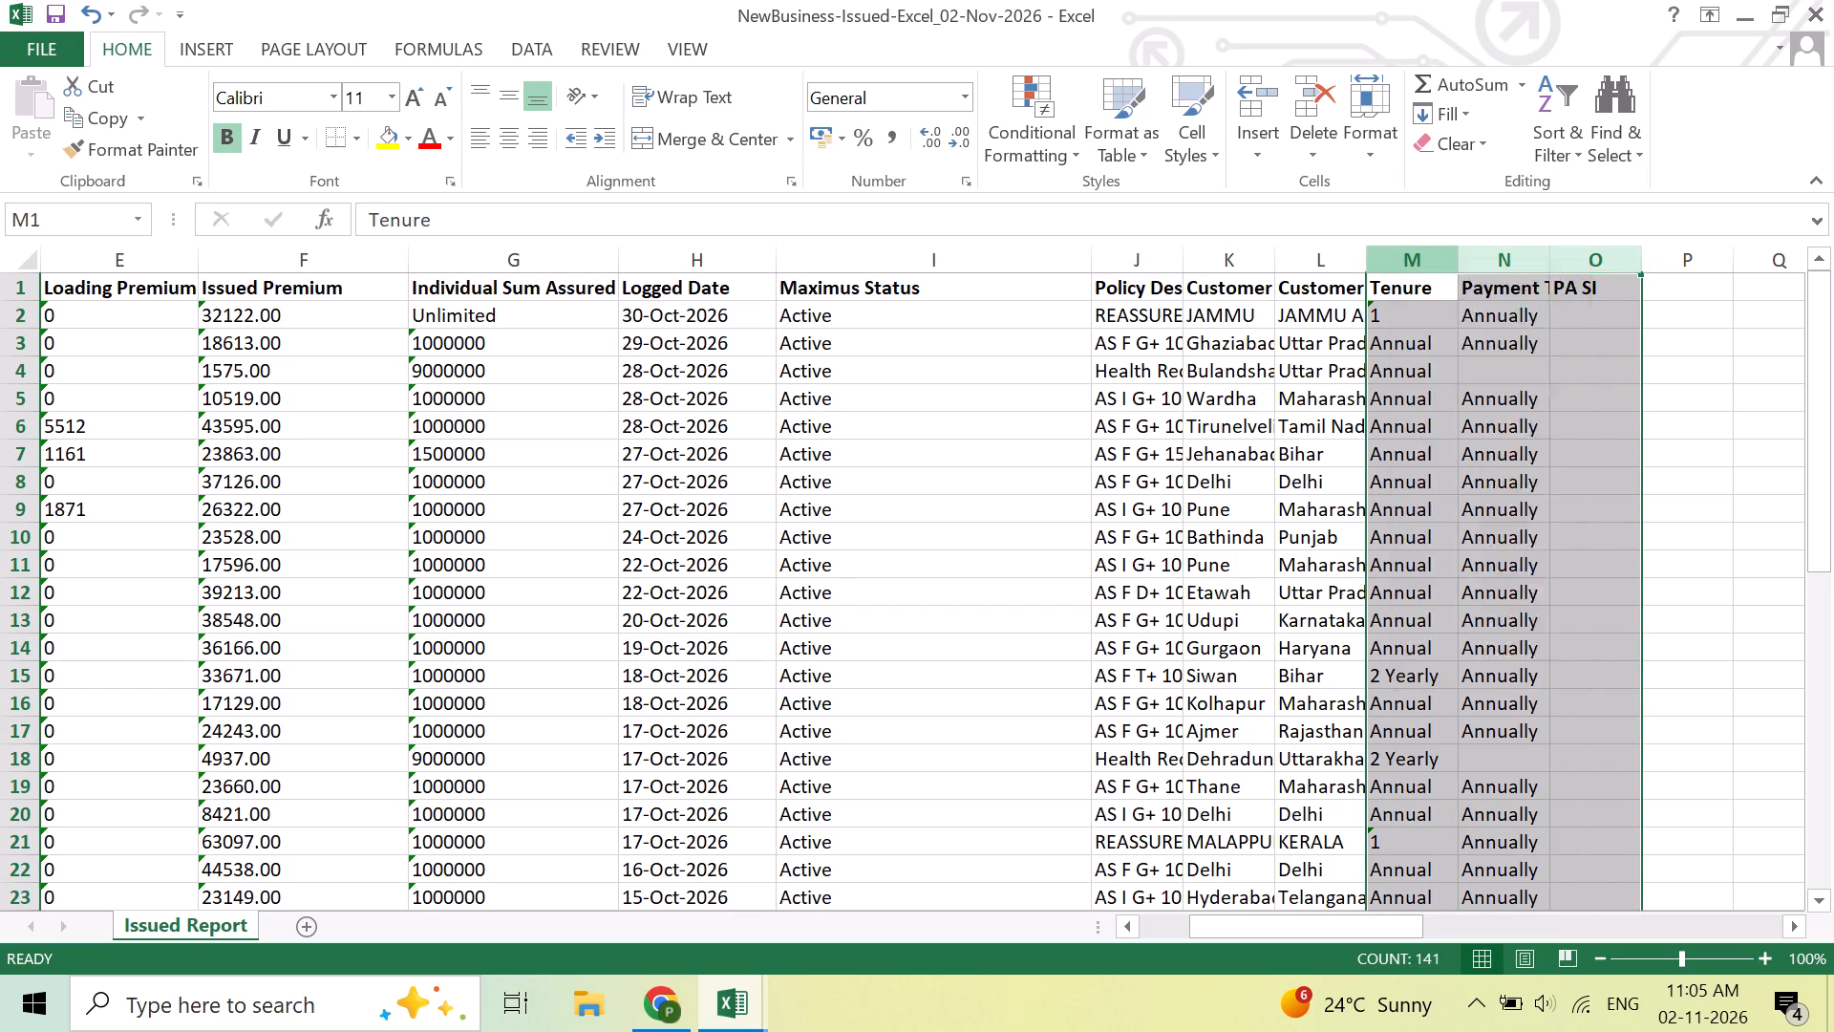
Auto-fit the widths of the Customer State, Customer City and Policy Description columns to their contents.
double_click(1365, 262)
click(1275, 240)
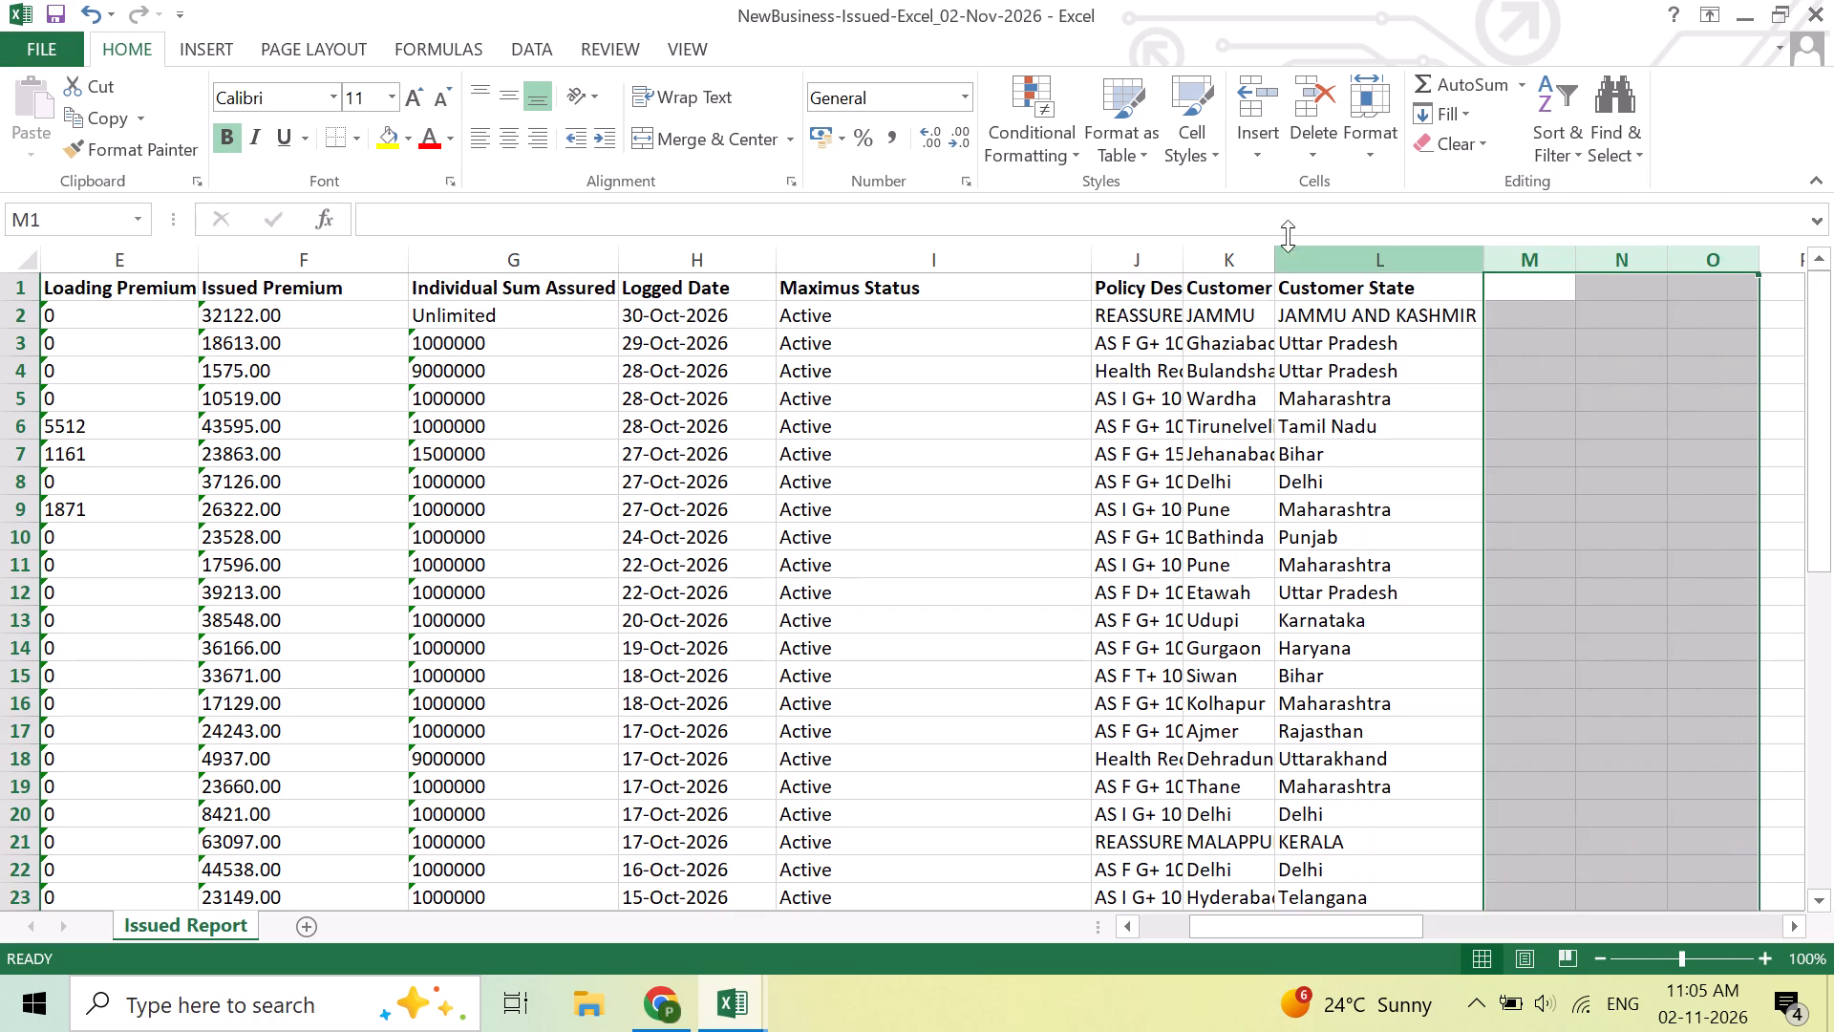
double_click(1276, 253)
double_click(1186, 253)
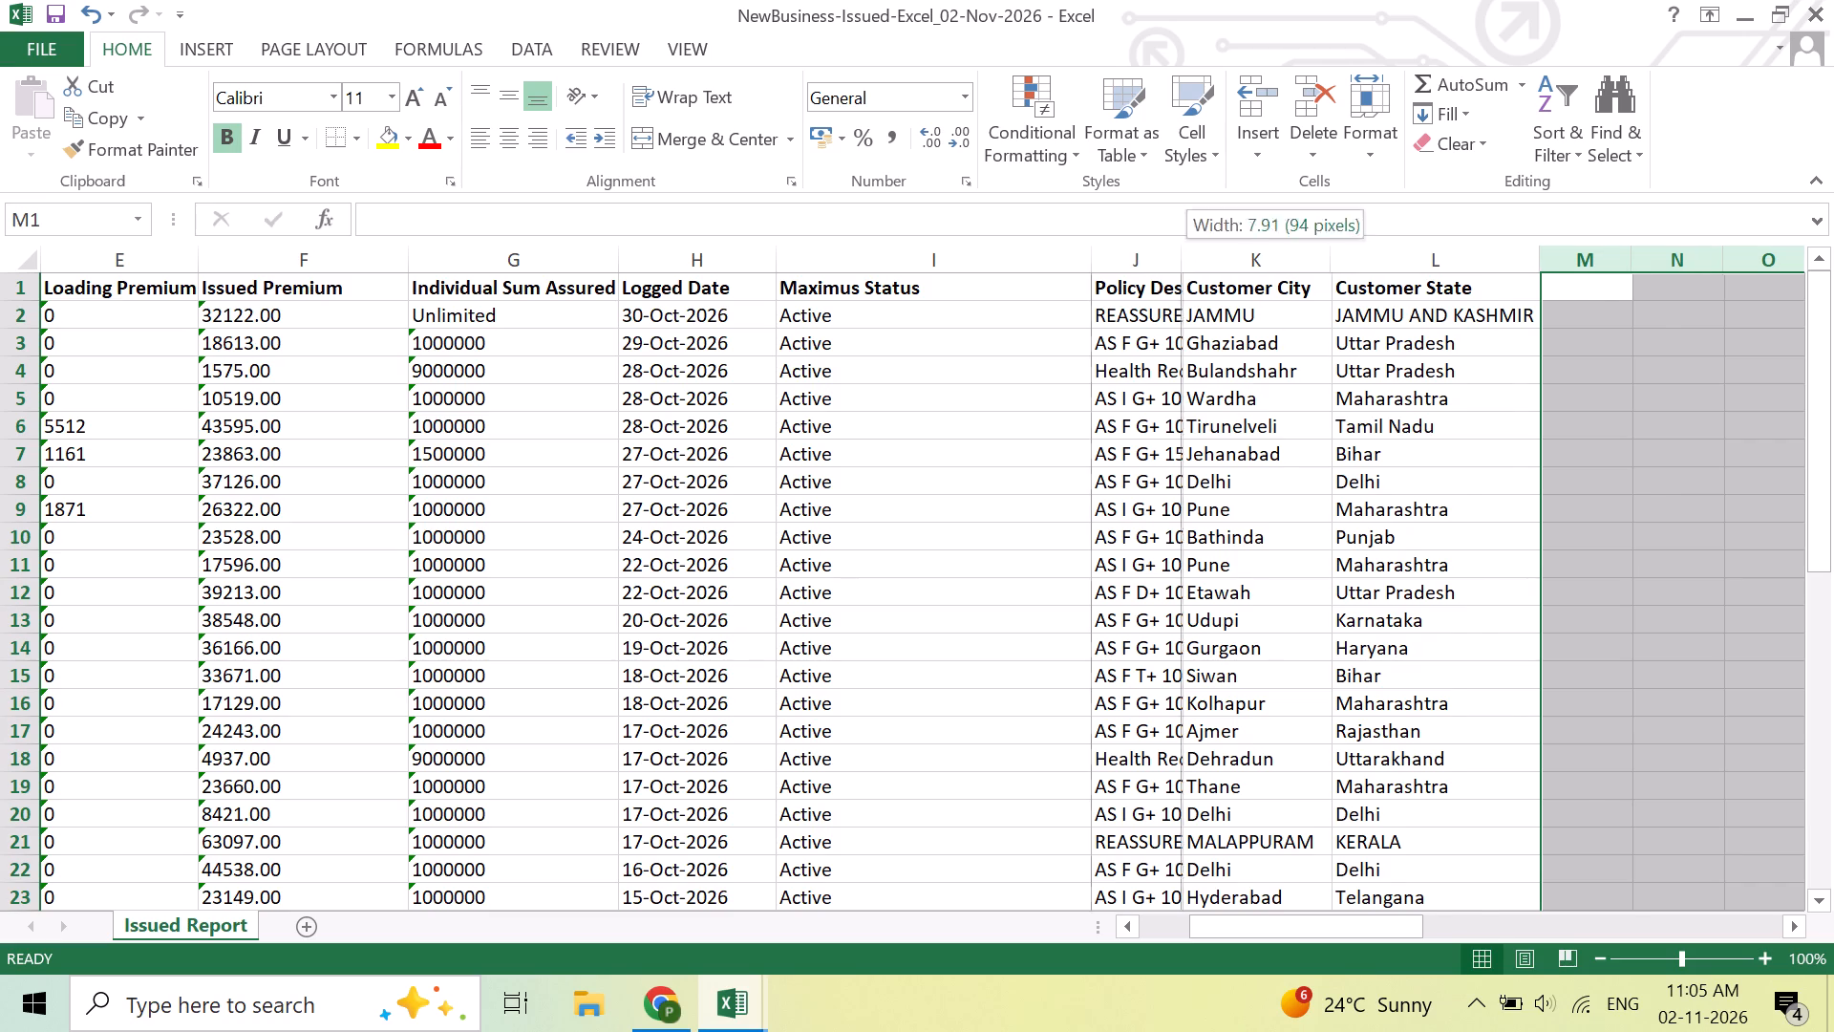
Return to the Full Name column at the start of the sheet and save the workbook.
click(1005, 383)
key(Left)
key(Left)
key(Left)
key(Left)
key(Left)
key(Left)
key(Left)
key(Left)
key(Left)
key(Left)
key(Left)
key(Left)
key(Left)
key(Left)
key(Left)
key(Left)
key(Left)
key(Left)
key(Left)
key(Left)
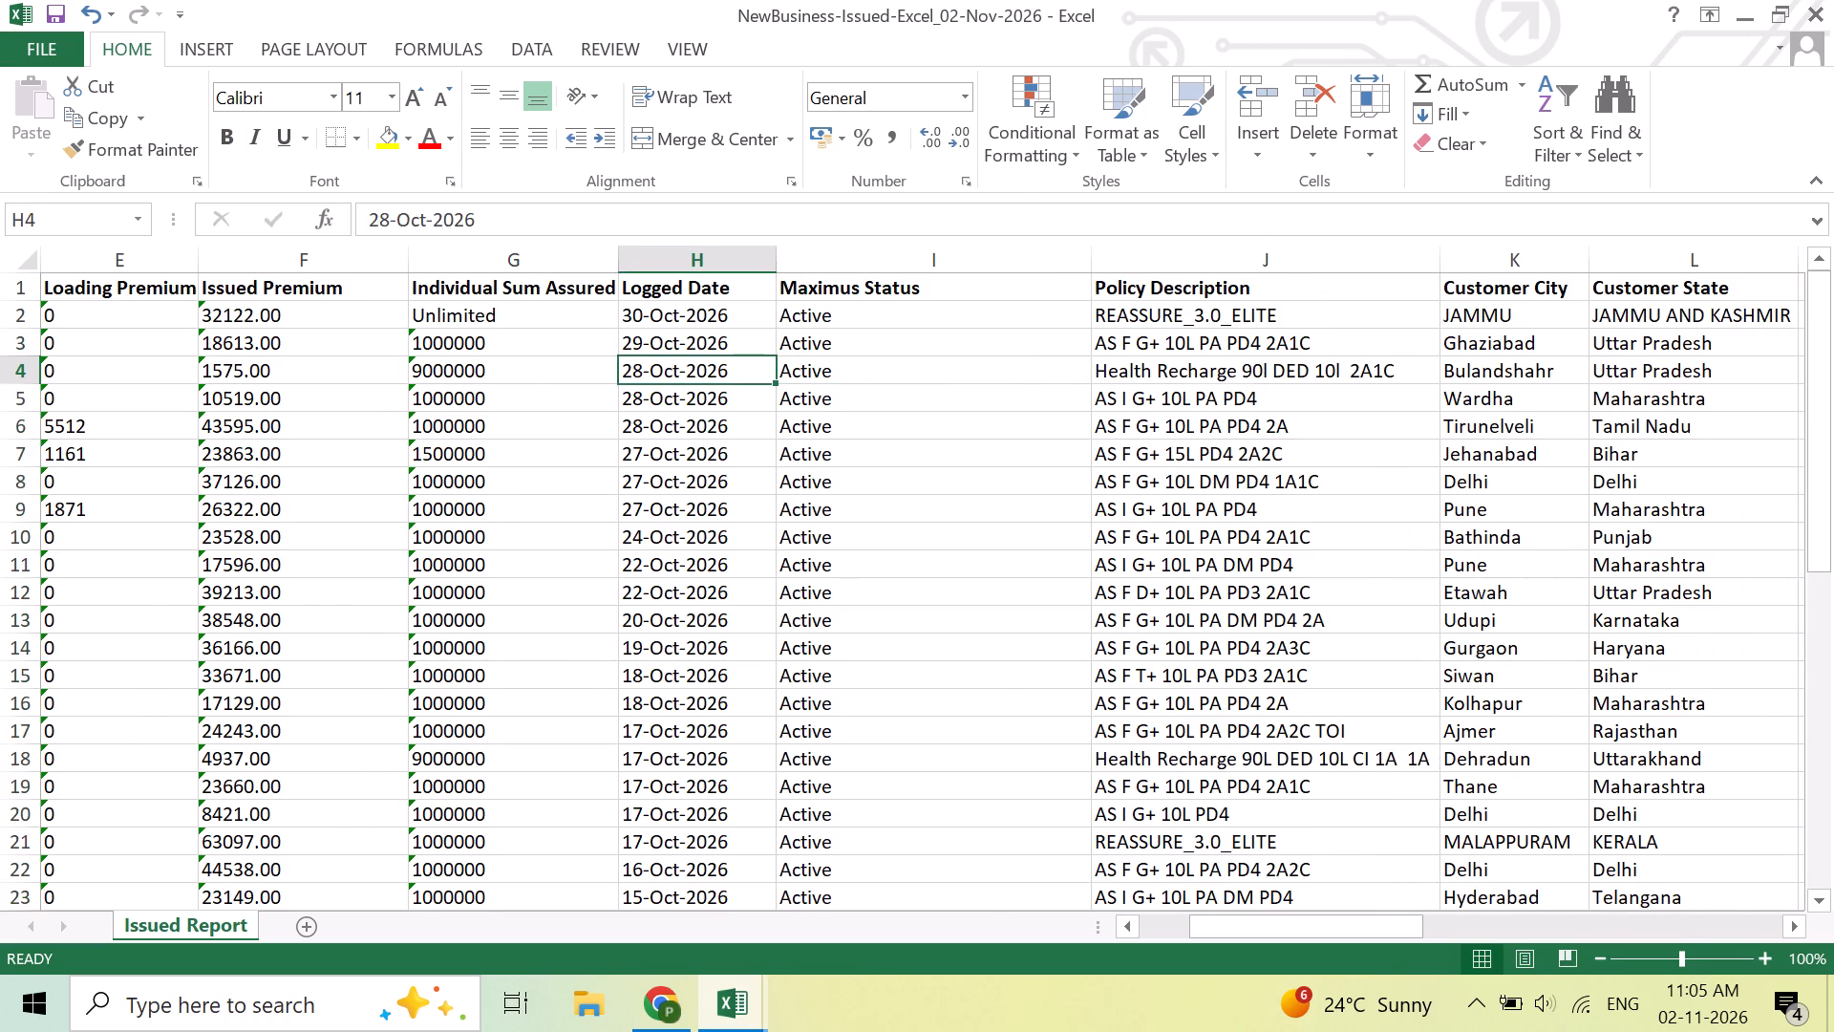
key(ctrl+s)
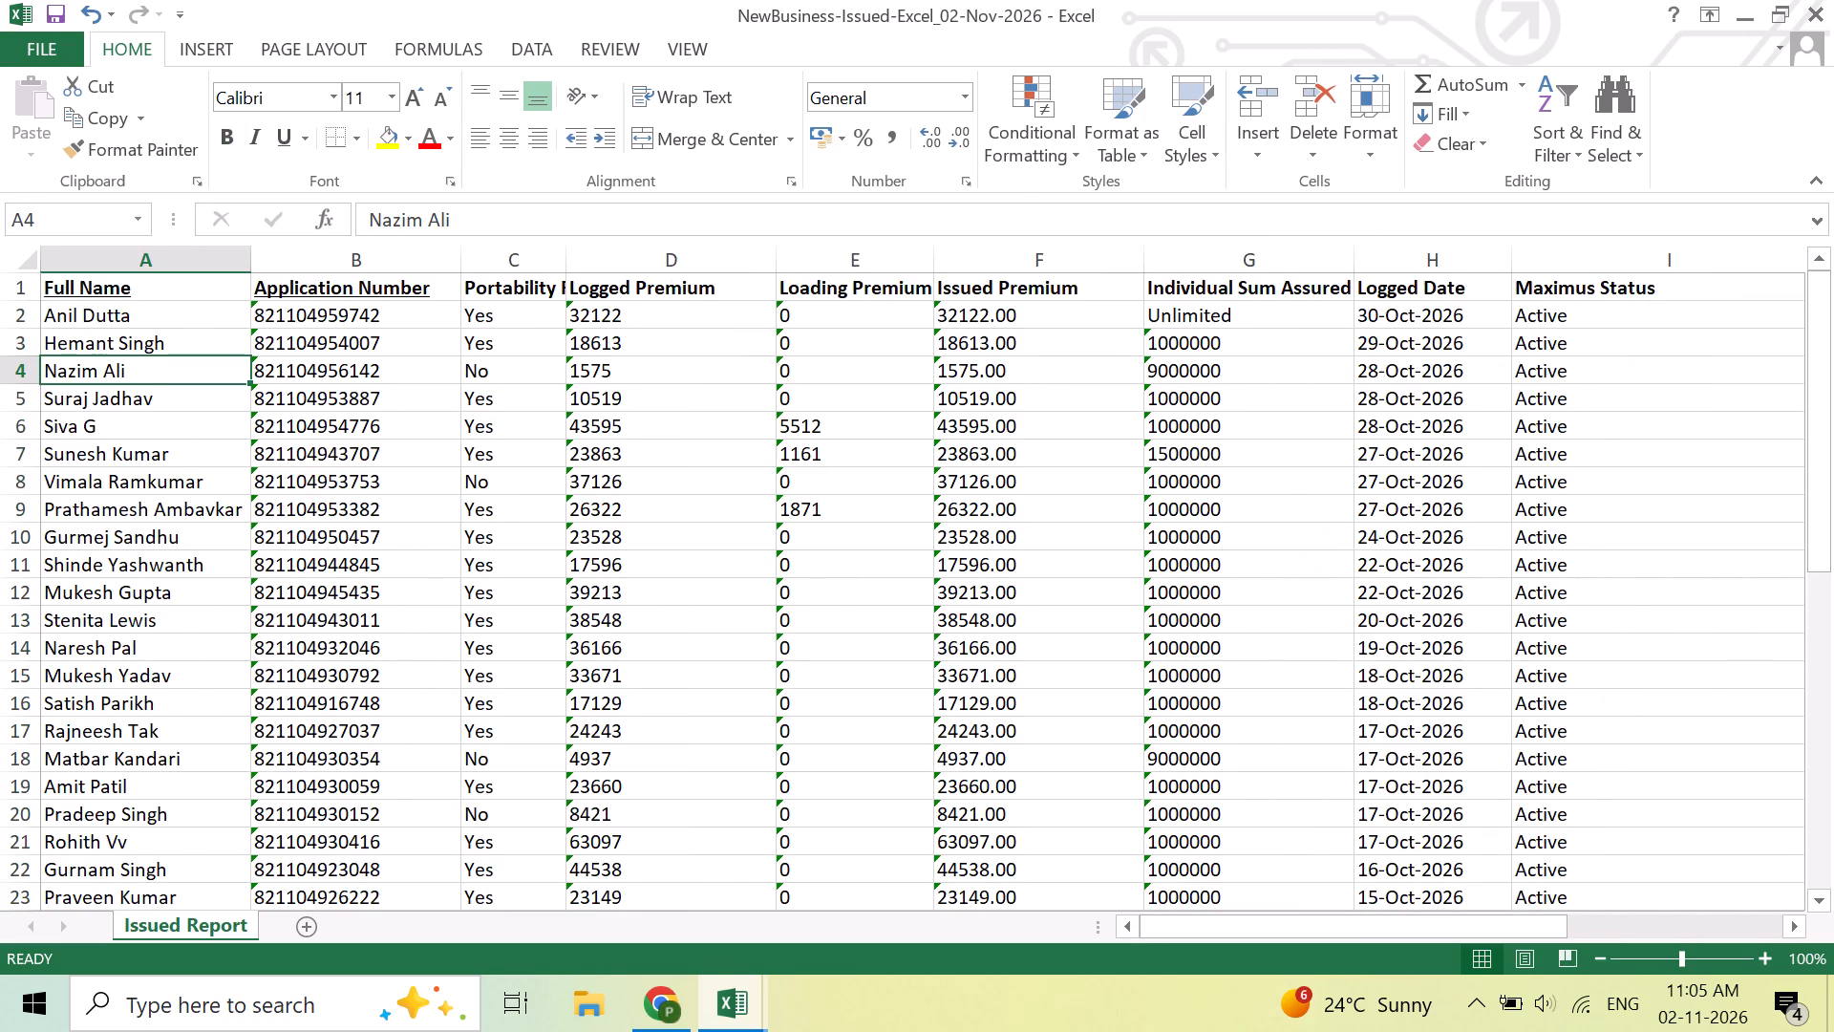
Switch to Chrome and go from the Issued Business Reports page to the insurance portal's Home page.
click(681, 999)
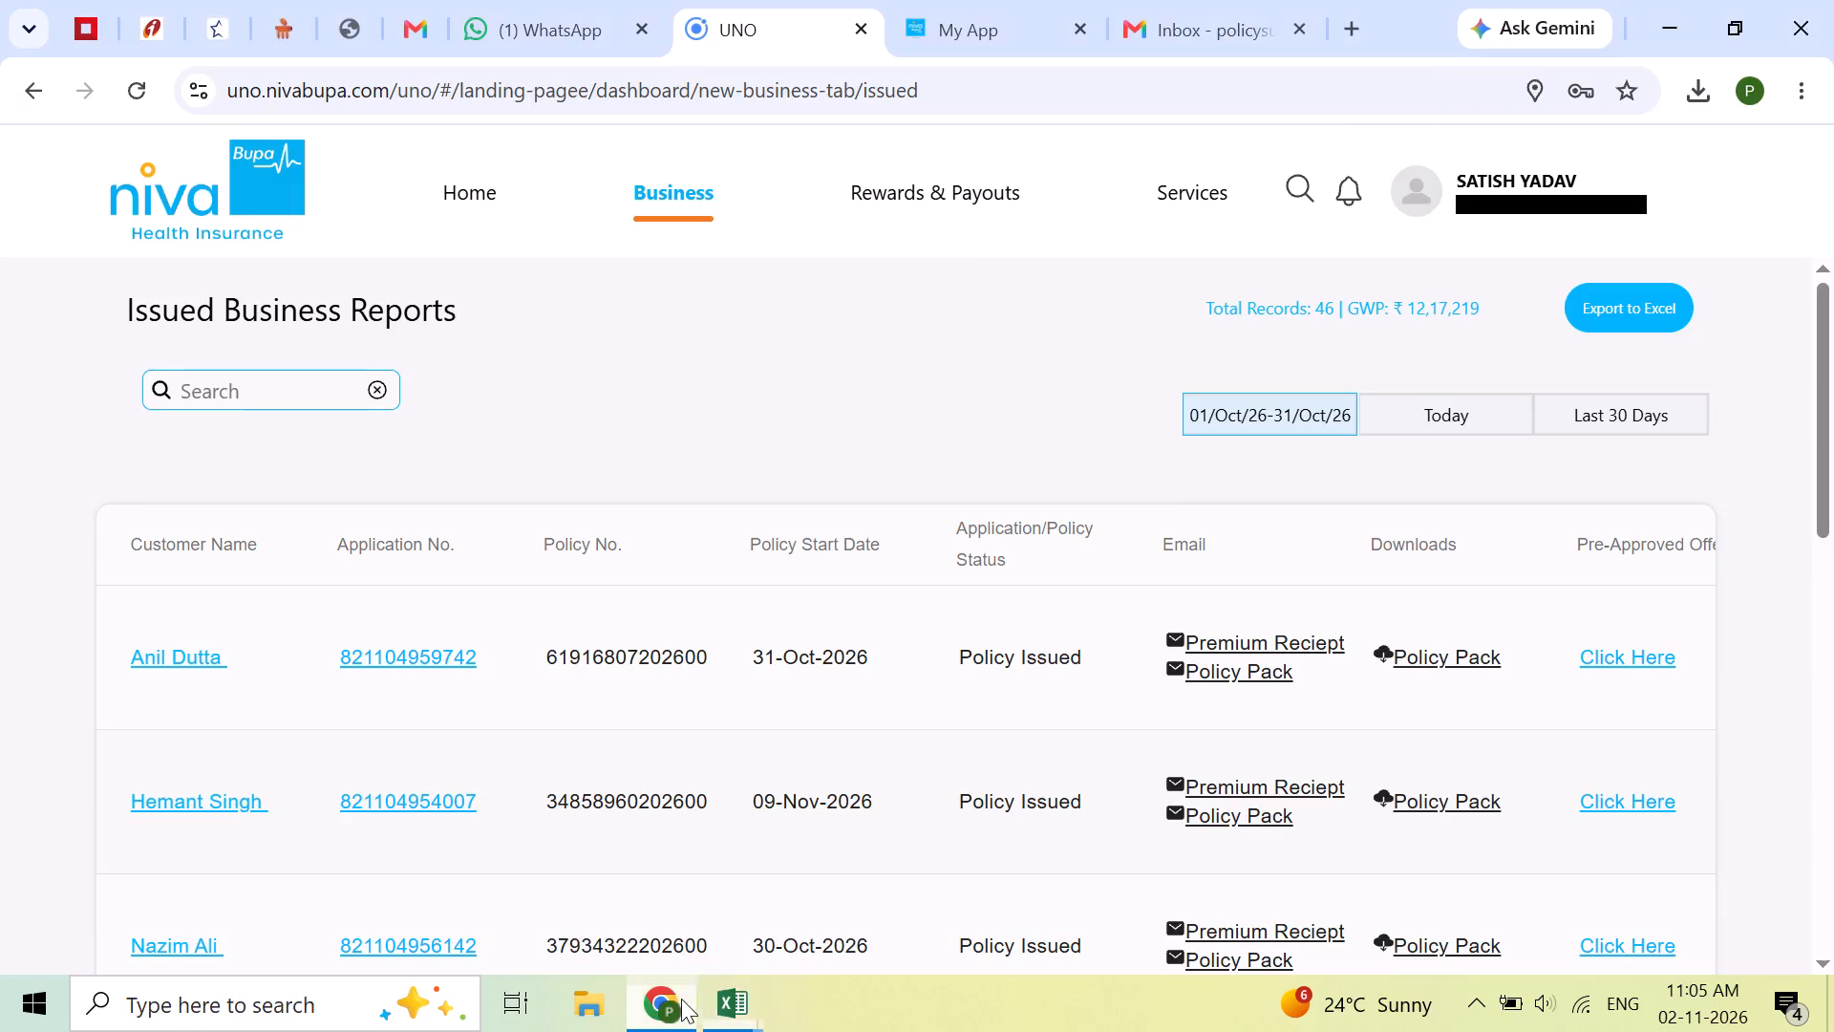
key(ctrl+s)
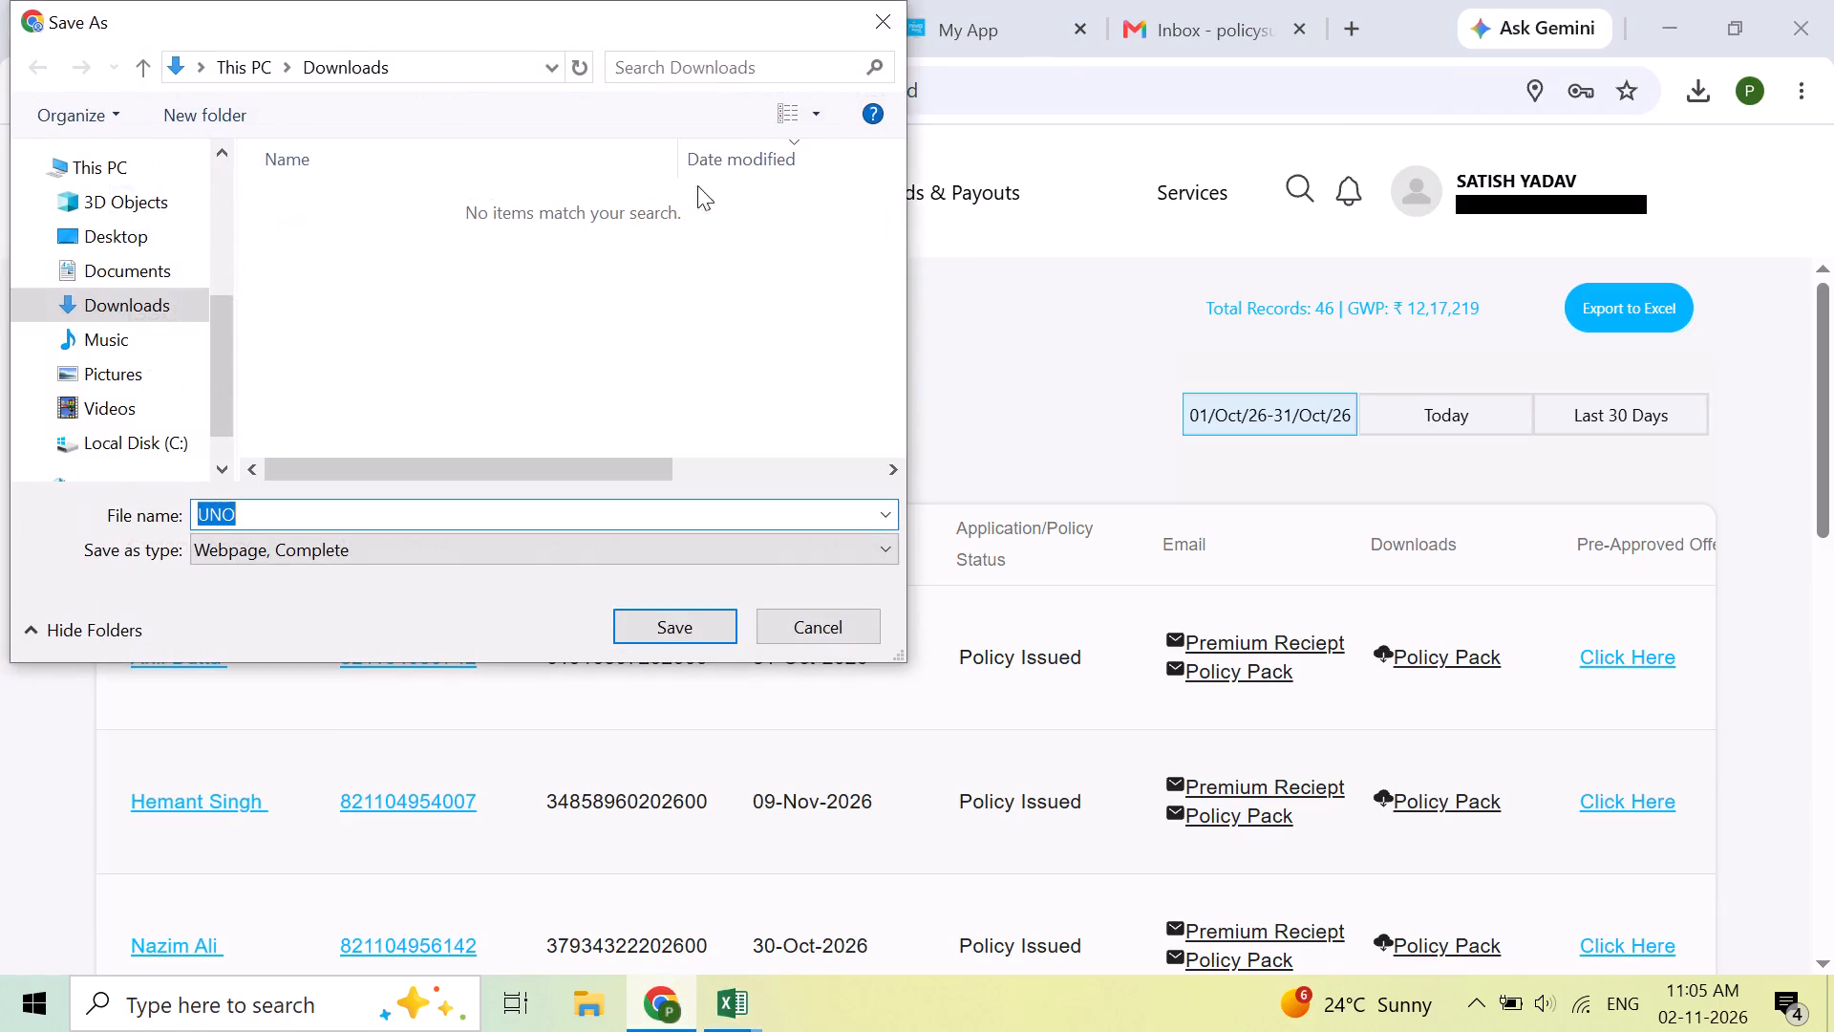
click(894, 6)
click(451, 192)
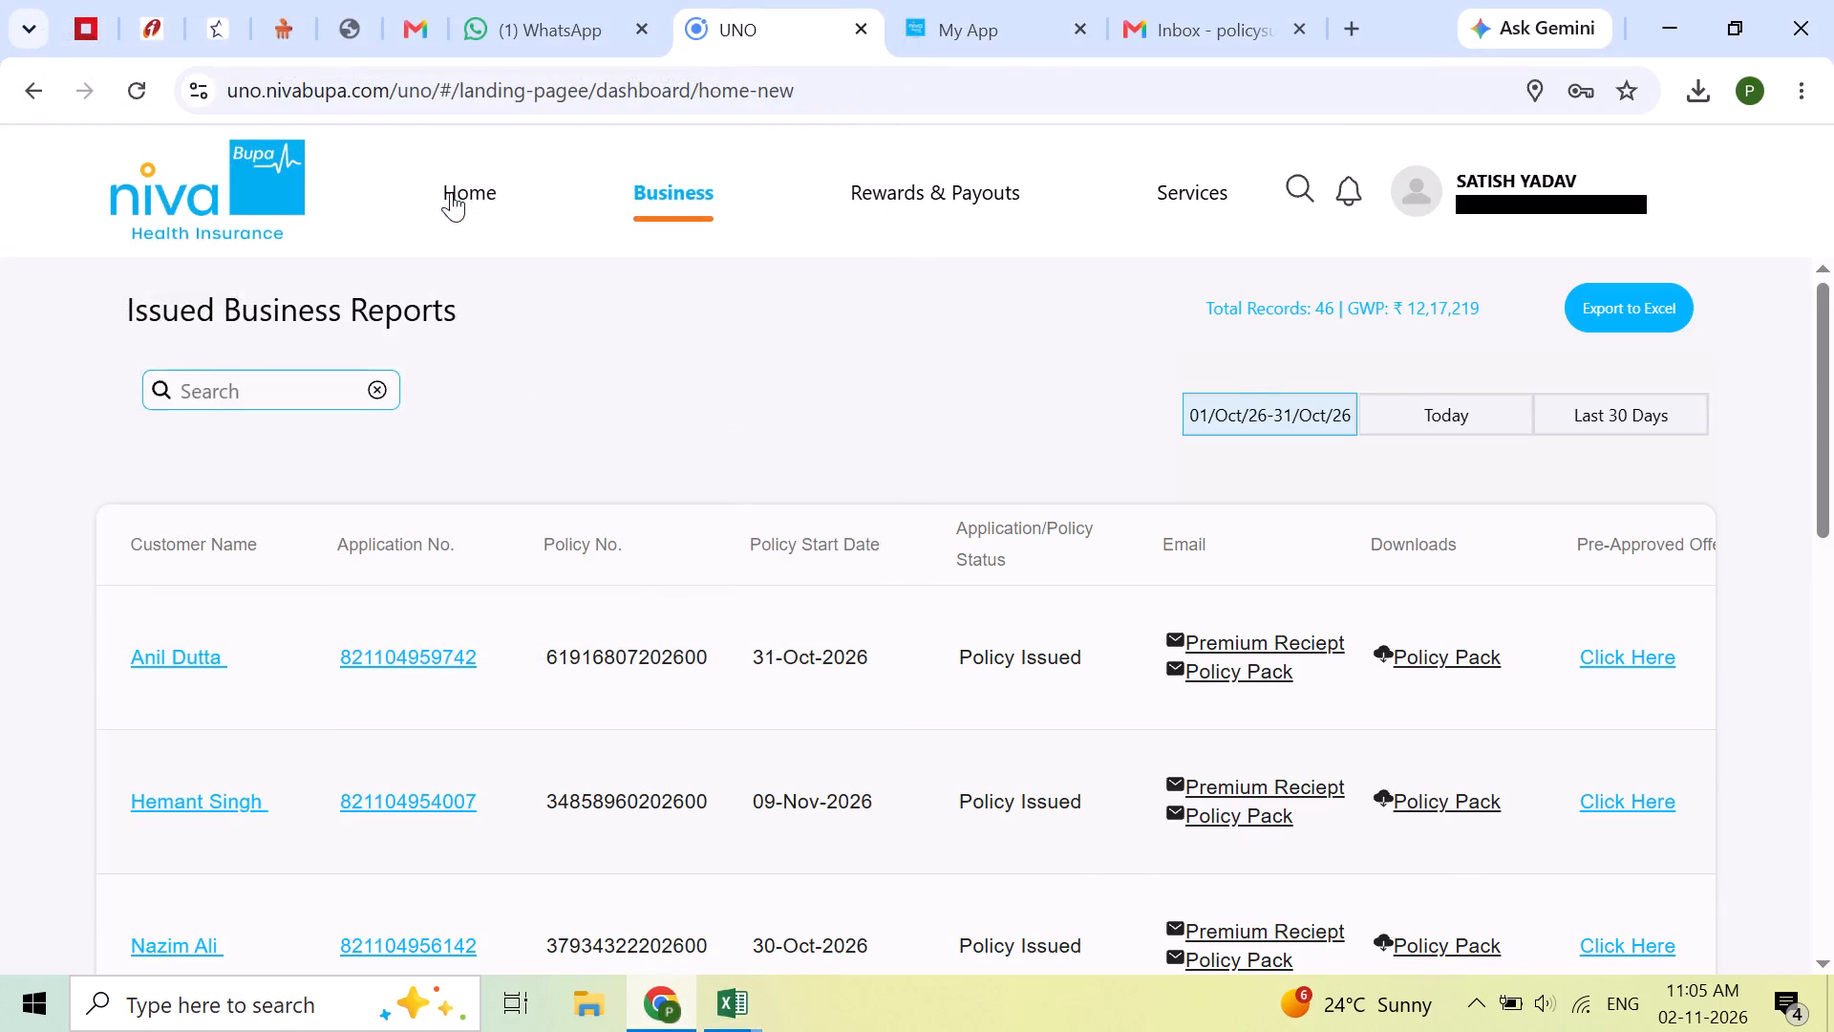